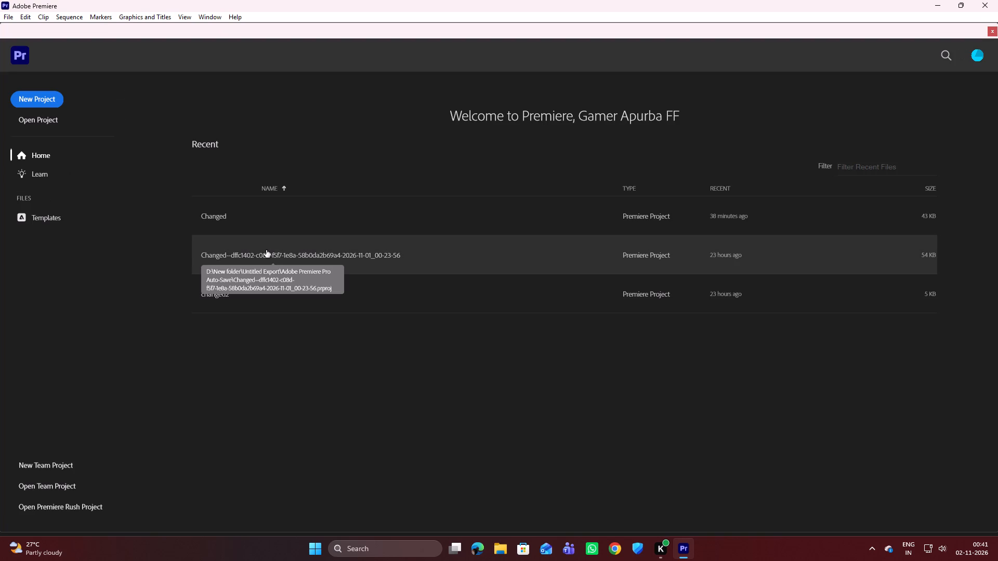
Open the recent project named Changed.
double_click(268, 212)
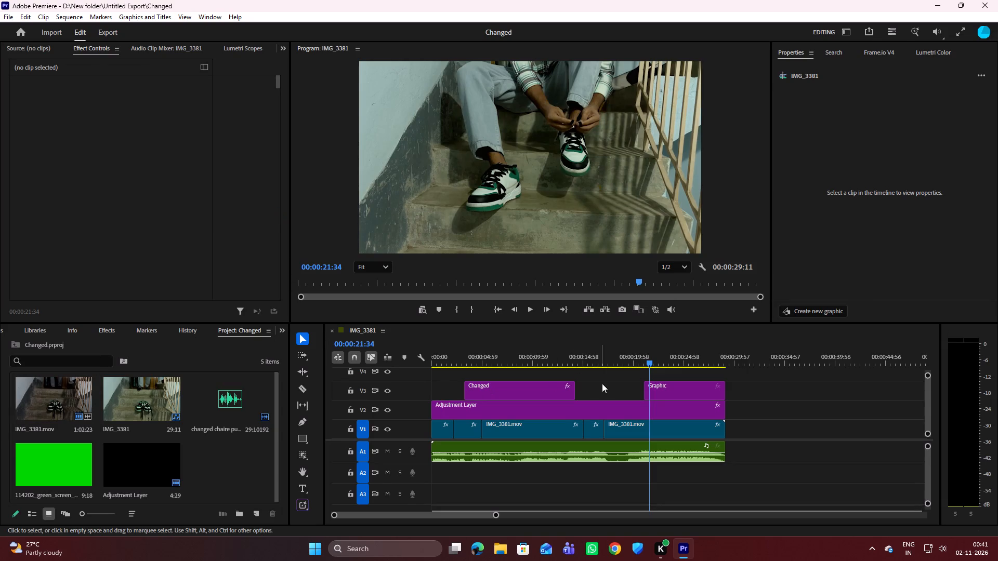
Play the sequence from the beginning, toggling the V2 adjustment layer track's visibility to compare the footage with and without it.
left_click_drag(650, 362, 635, 362)
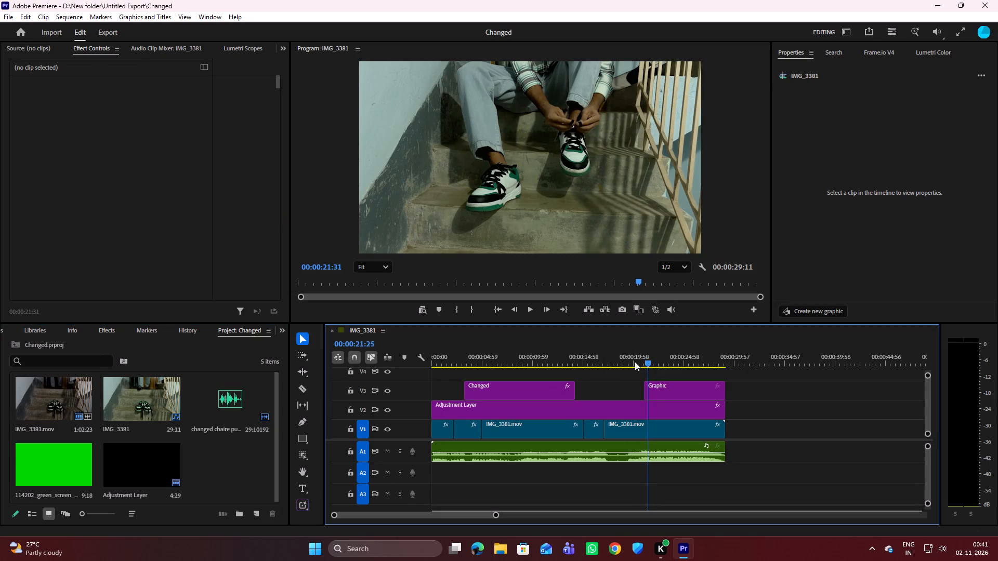
left_click_drag(635, 362, 427, 356)
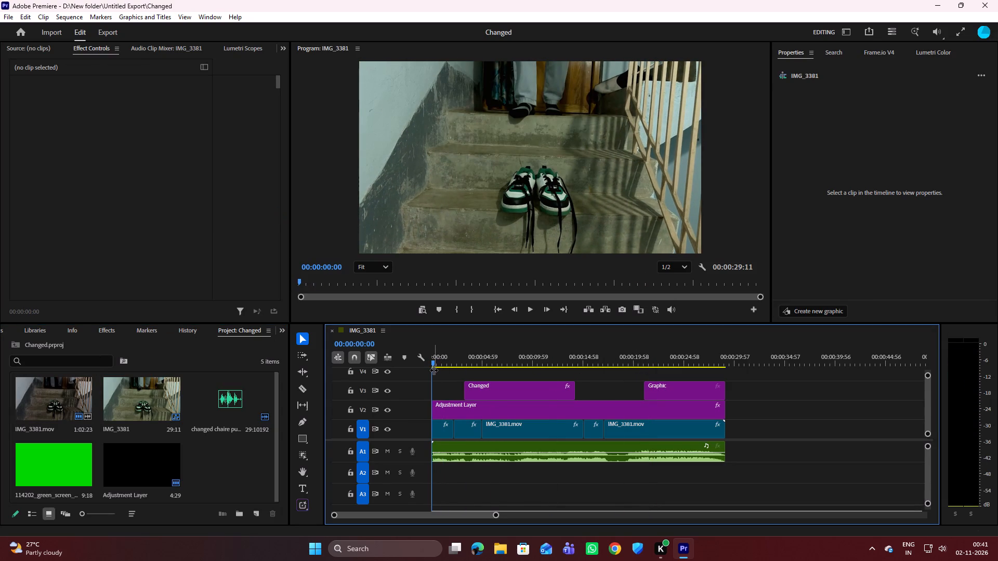
left_click(386, 415)
key("space")
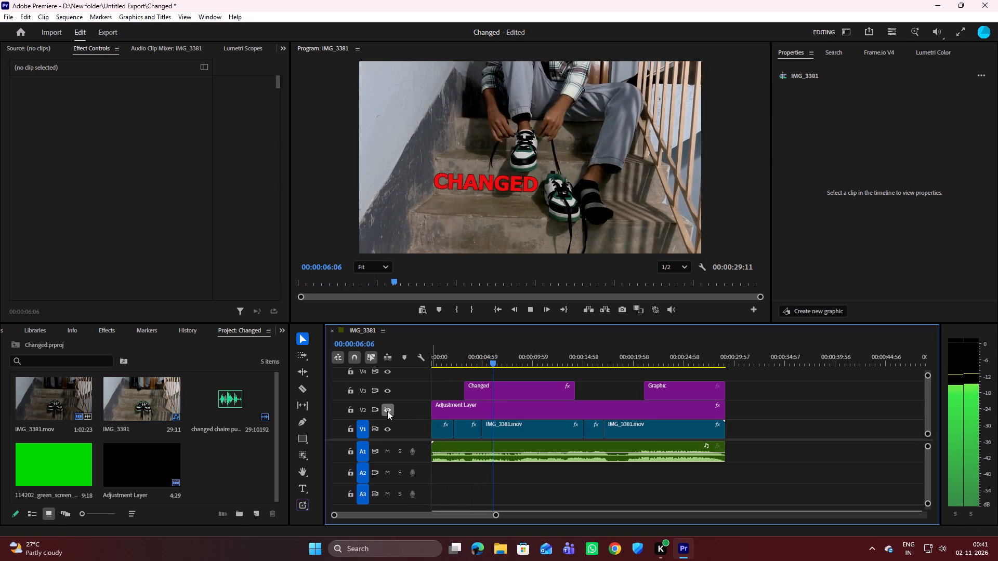
left_click(387, 411)
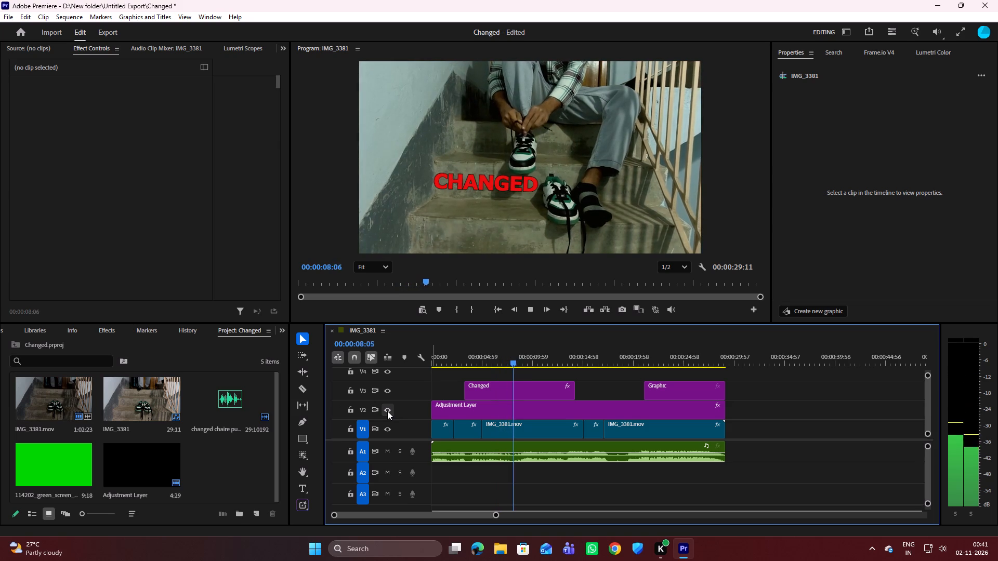
left_click(387, 411)
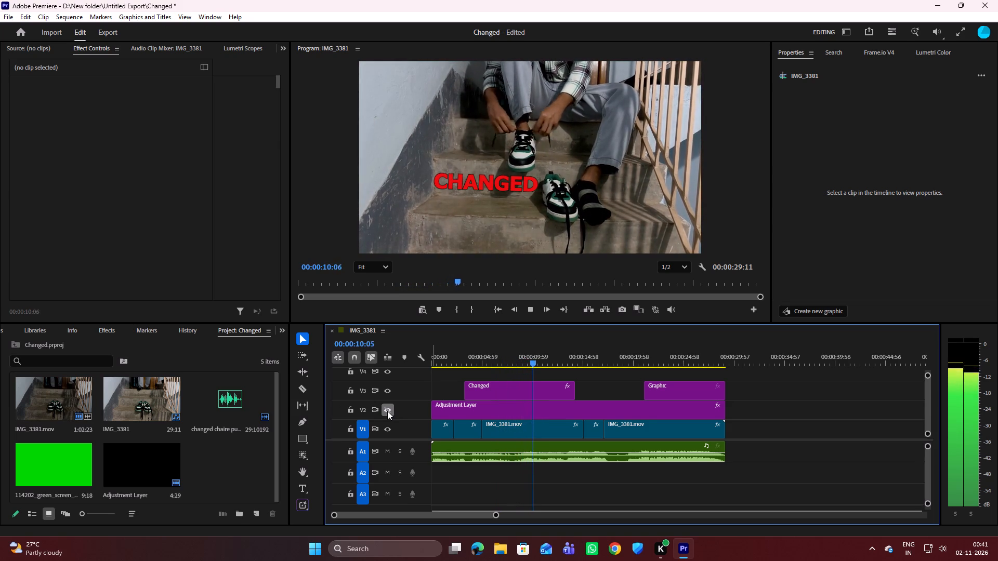
left_click(387, 411)
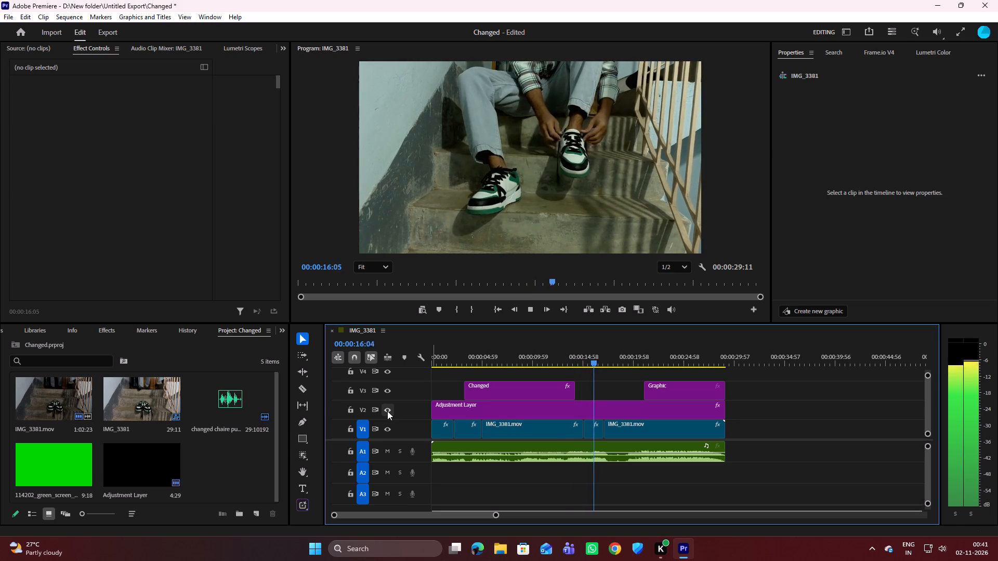
left_click(387, 411)
left_click(387, 411)
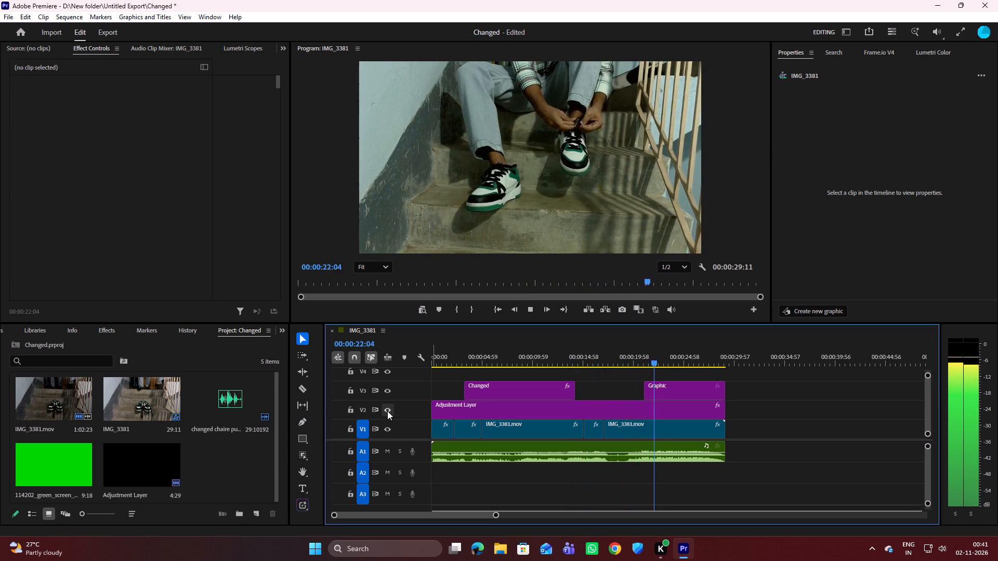
left_click(387, 411)
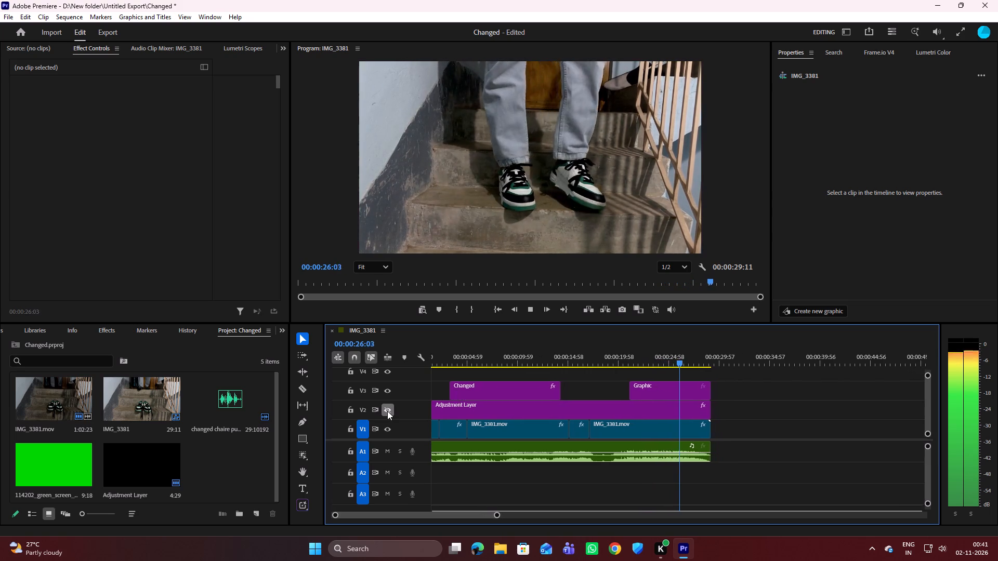
left_click(387, 411)
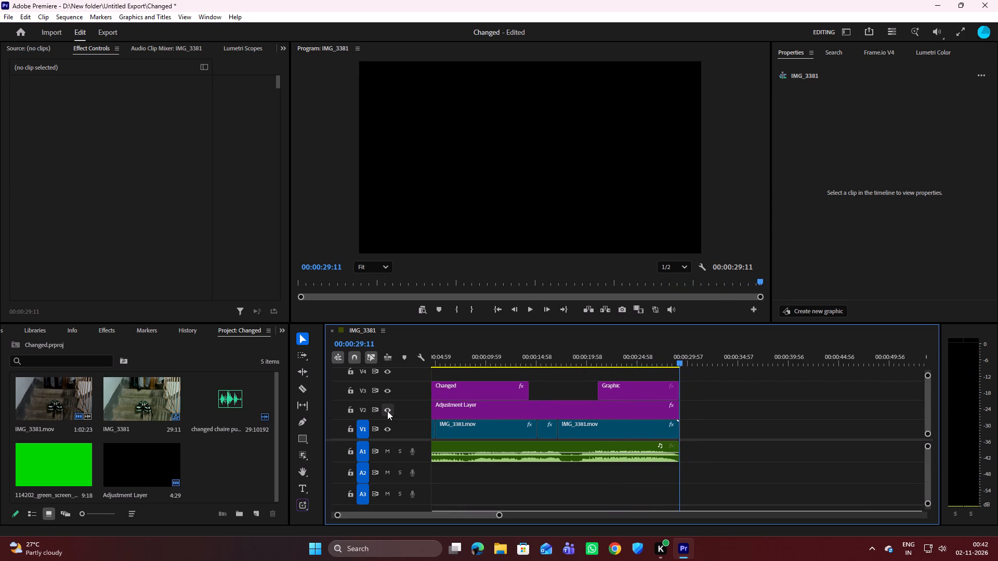
Replay the sequence and repeatedly review the section where the Changed title on V3 starts.
key("space")
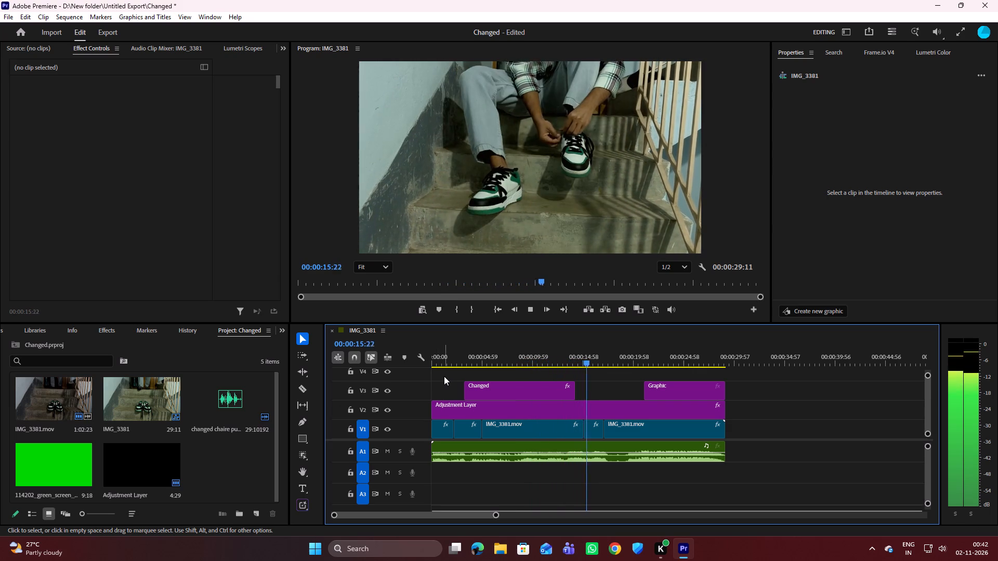
key("space")
left_click_drag(595, 362, 488, 368)
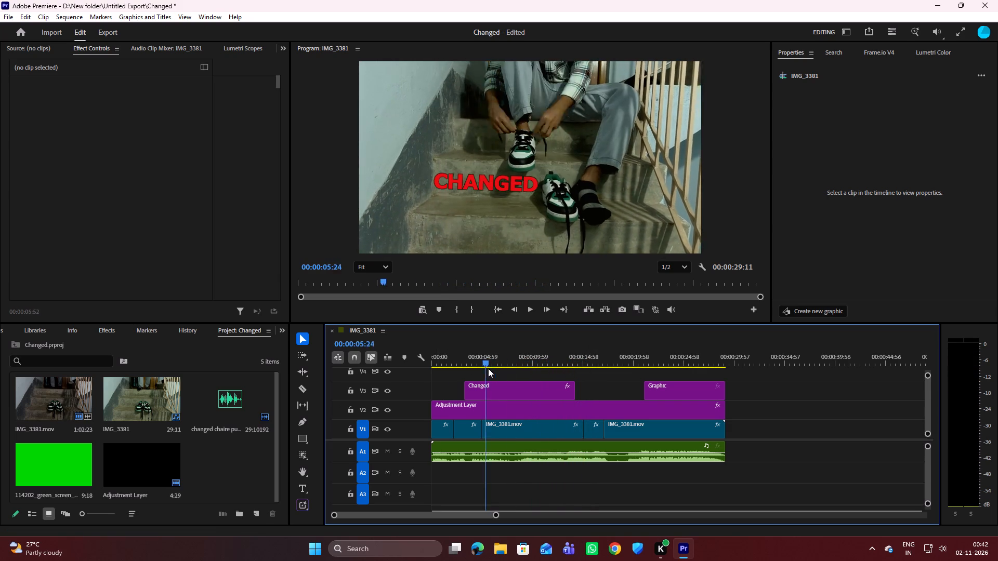
left_click_drag(488, 368, 466, 367)
key("space")
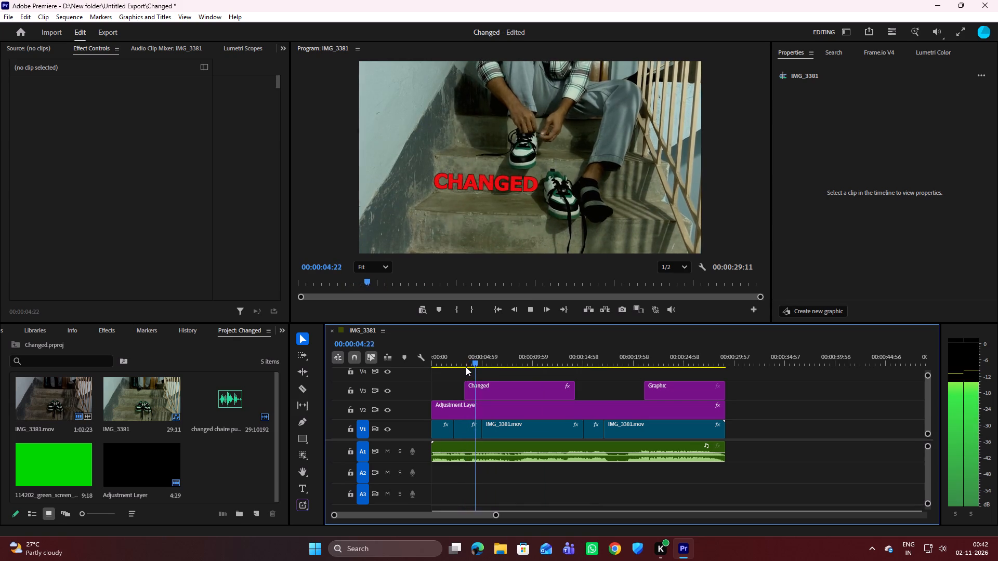
key("space")
left_click_drag(479, 362, 463, 367)
key("space")
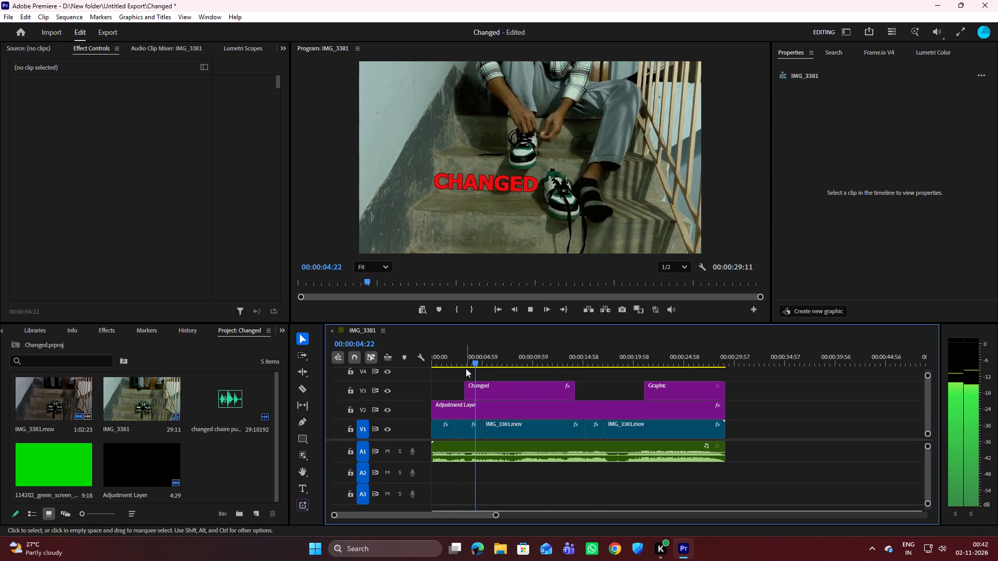
left_click_drag(493, 359, 480, 361)
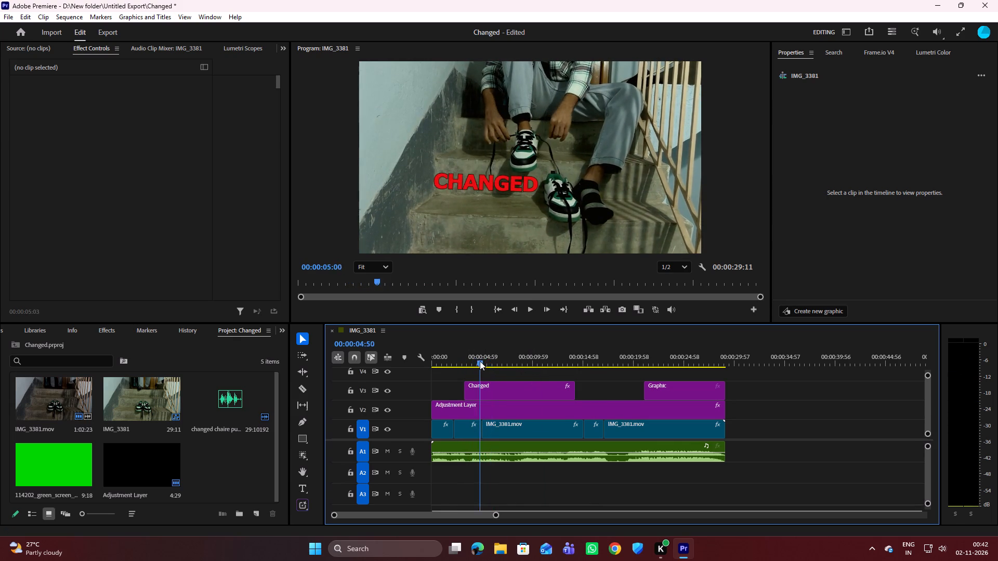
left_click_drag(480, 361, 448, 376)
key("space")
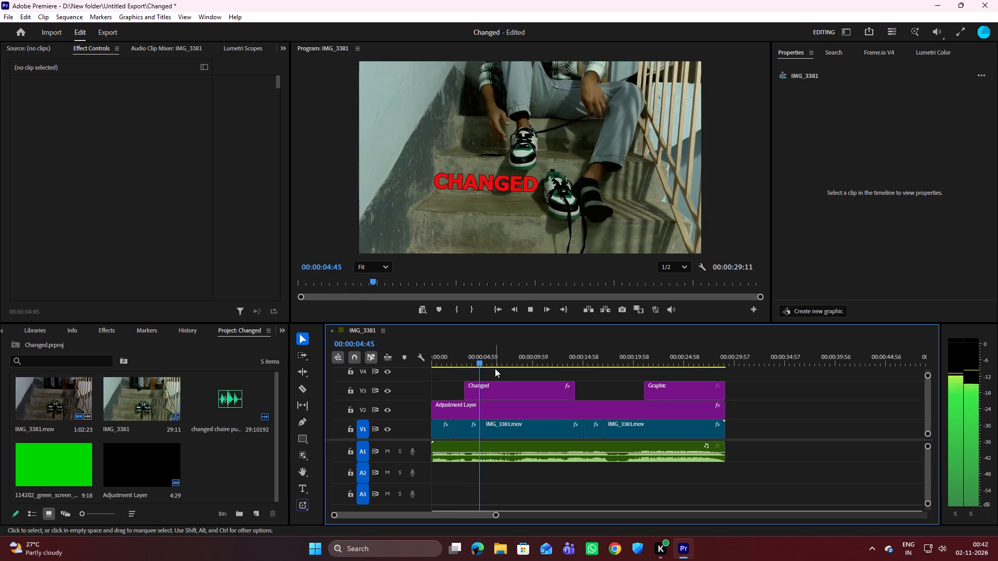
At 00:00:21:09, add text to the empty Graphic clip on V3 reading "Created by" with "Me" on a second line.
left_click_drag(488, 359, 647, 364)
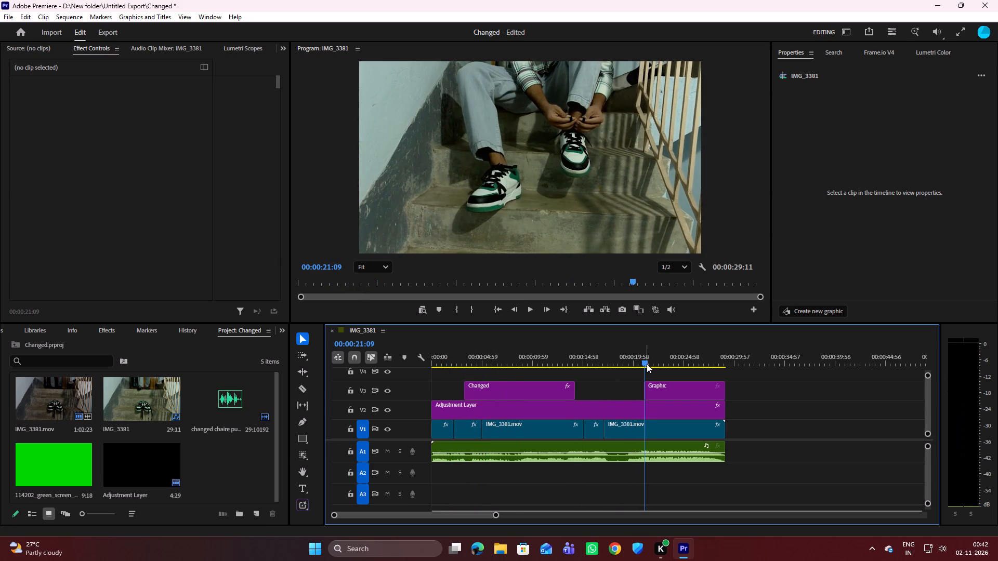
left_click(666, 384)
triple_click(829, 90)
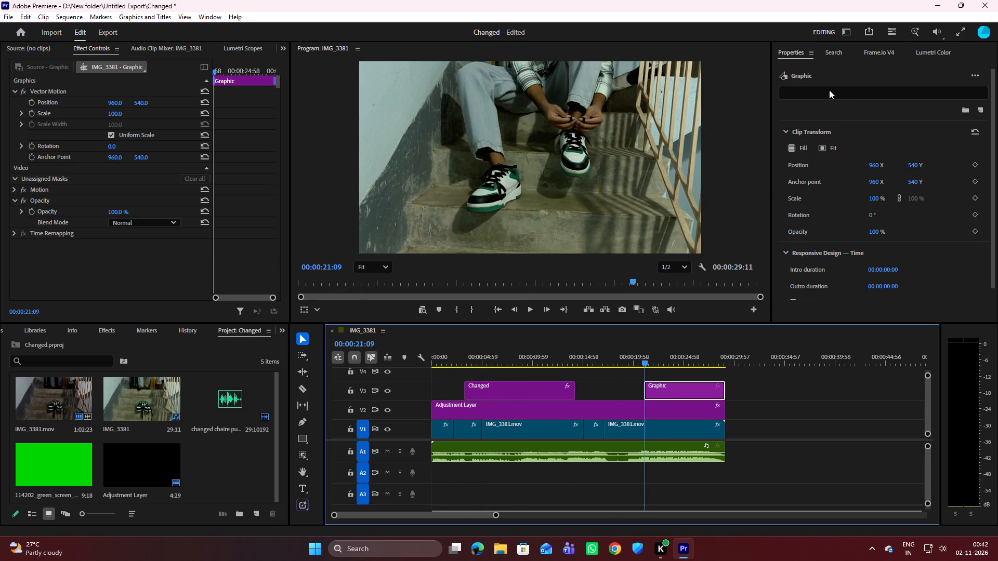
right_click(829, 90)
left_click(822, 89)
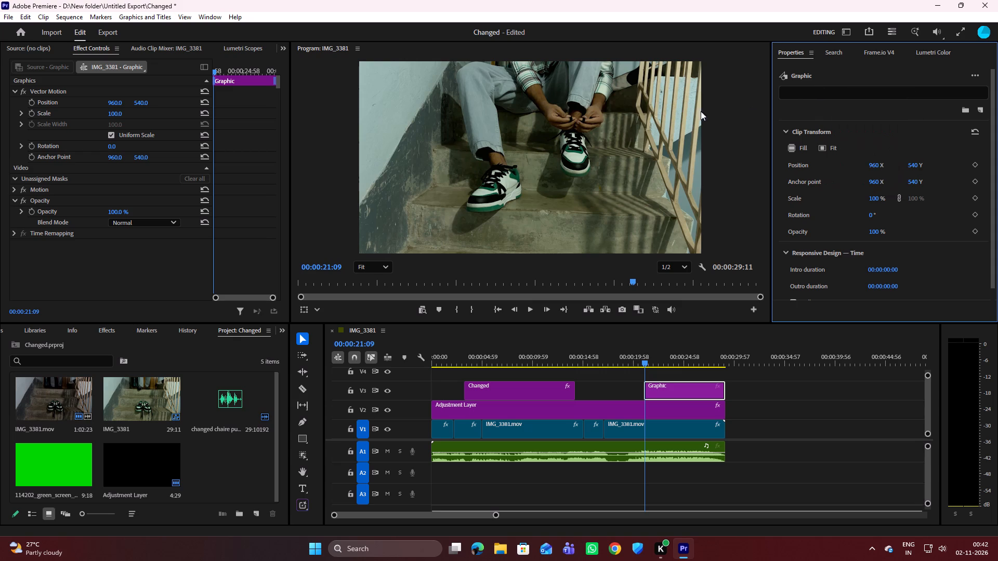
left_click(662, 386)
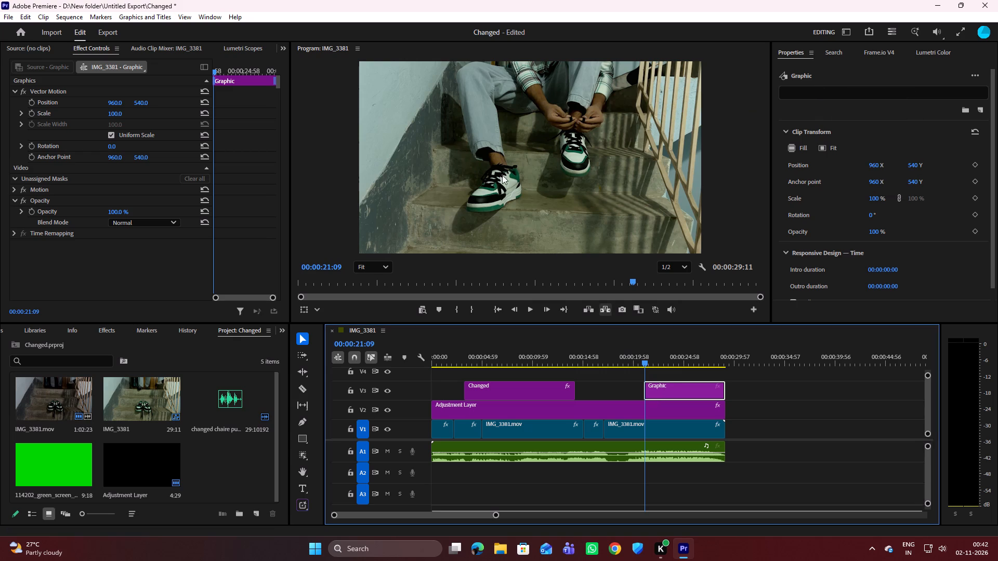
left_click(302, 483)
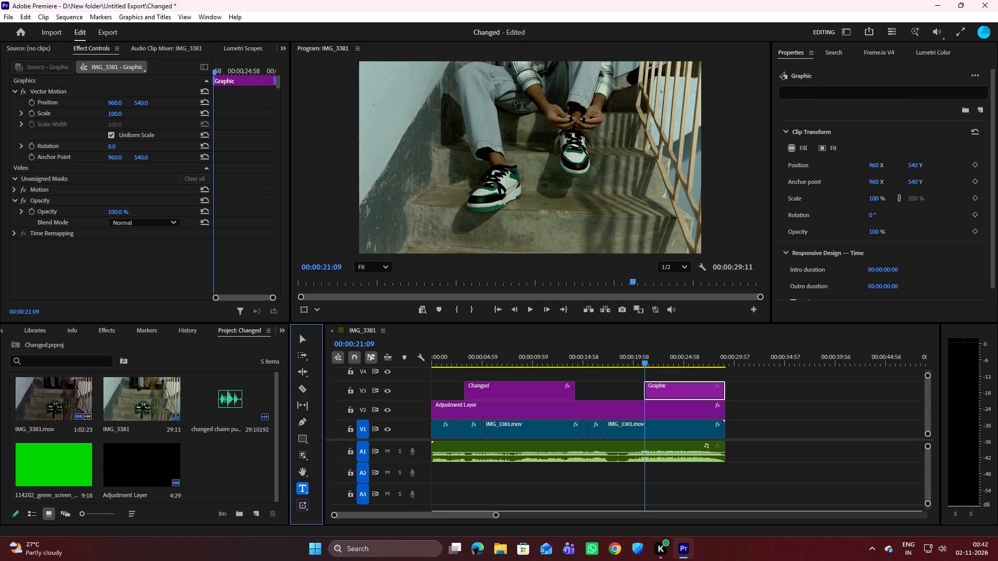
left_click(494, 112)
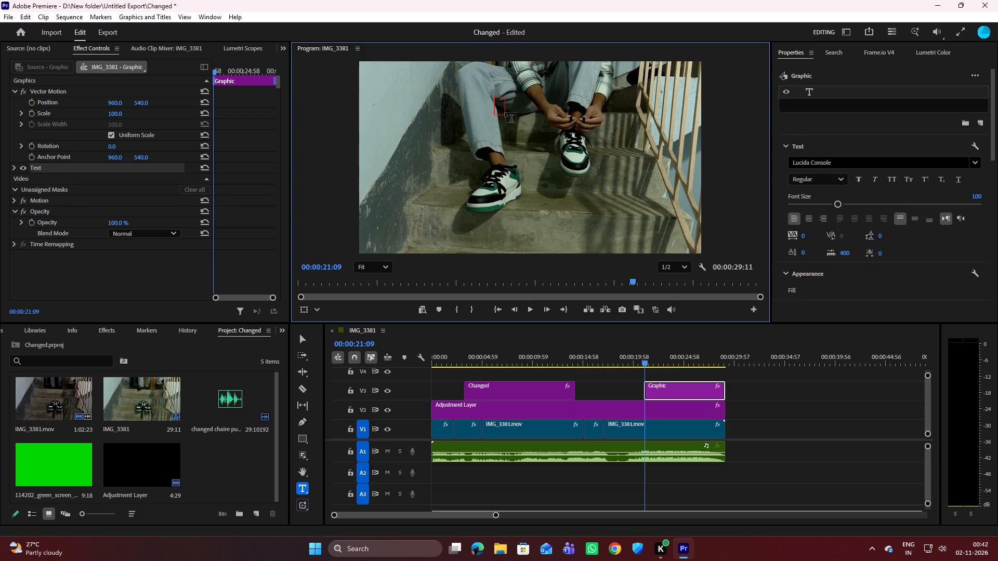
key("shift+c")
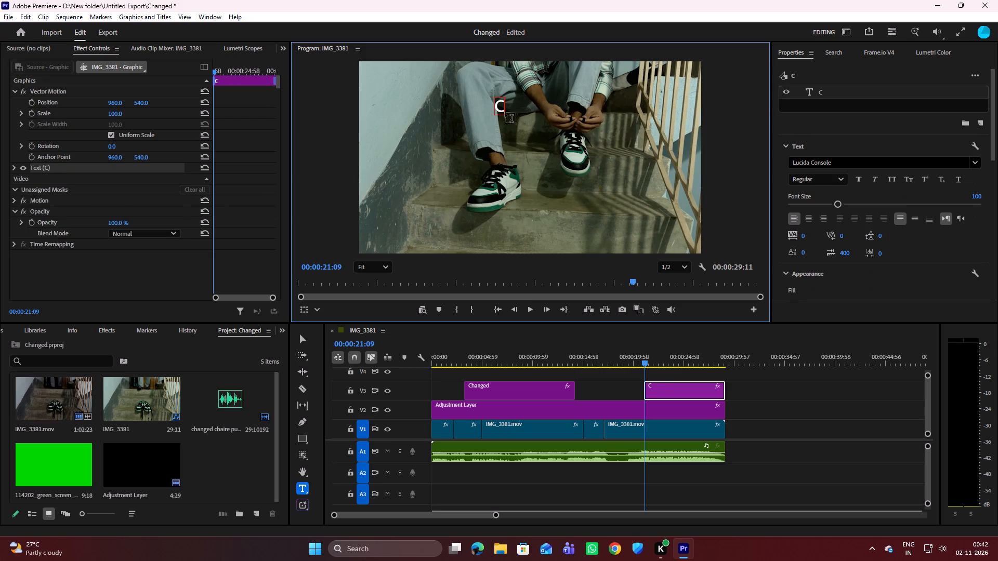
type("rea")
key("t")
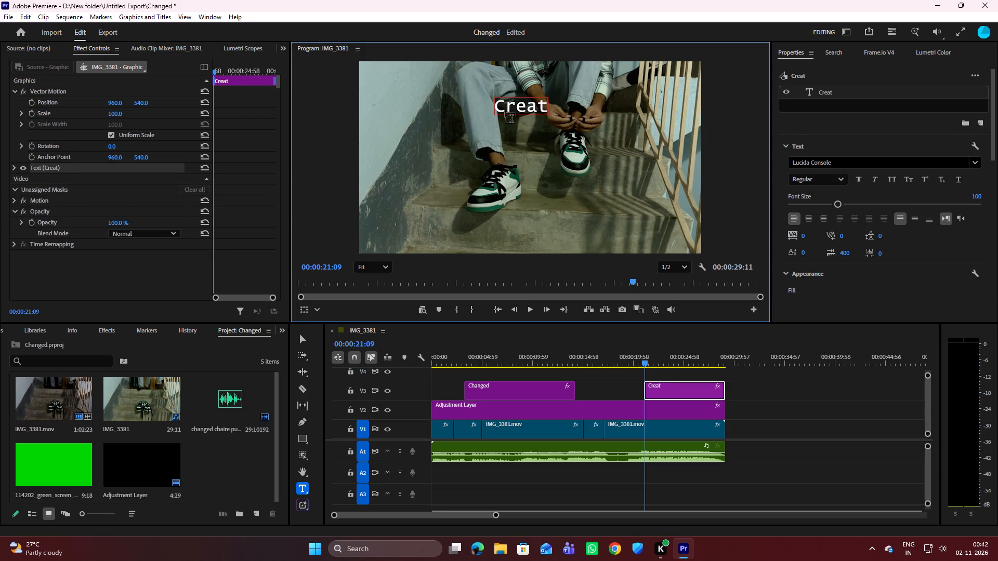
type("ed by")
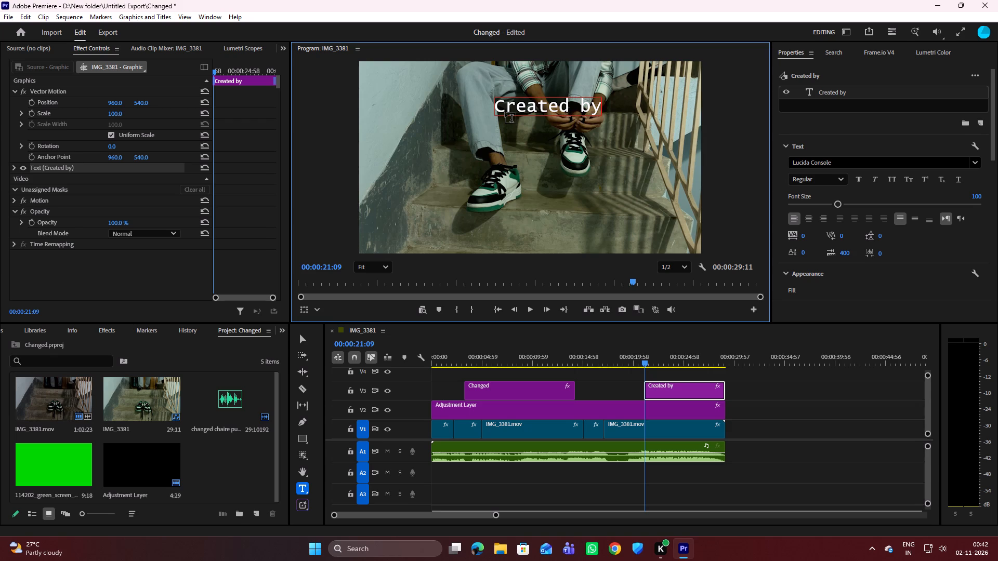
key("shift+Return")
type("Me")
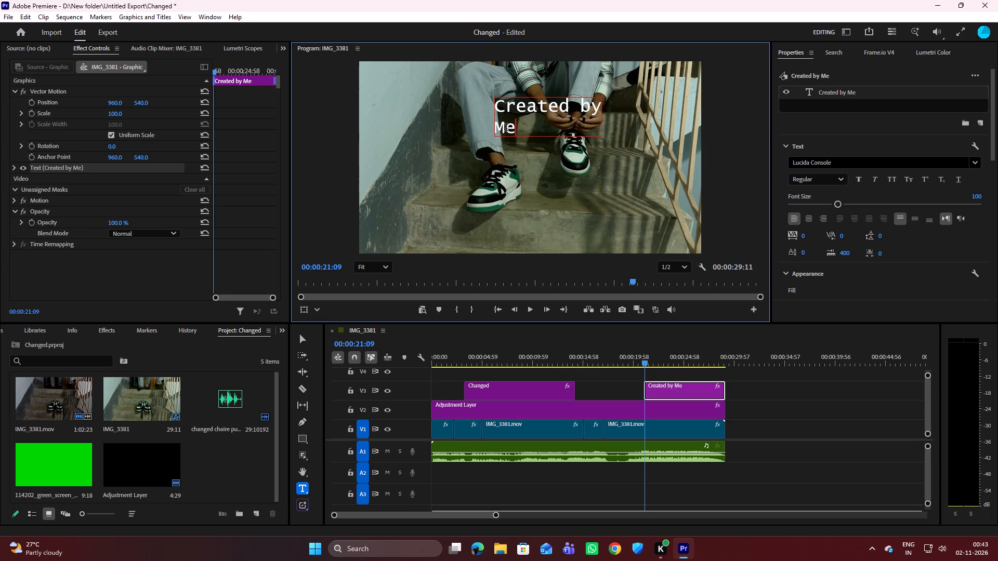
Re-enter "Me" on the second line with four leading spaces to centre it beneath "Created by".
key("BackSpace")
key("BackSpace")
key("space")
key("space")
key("space")
key("space")
key("shift+m")
key("e")
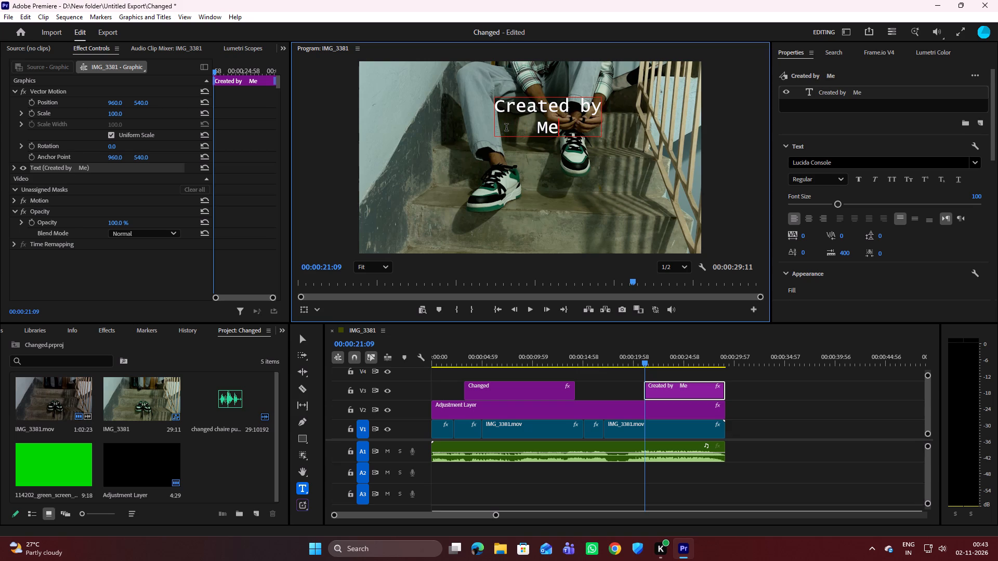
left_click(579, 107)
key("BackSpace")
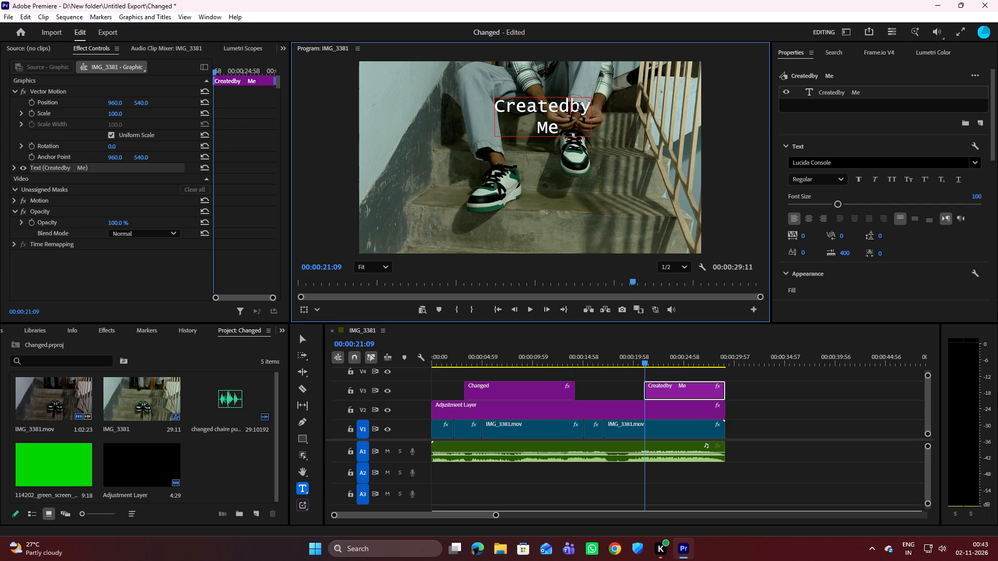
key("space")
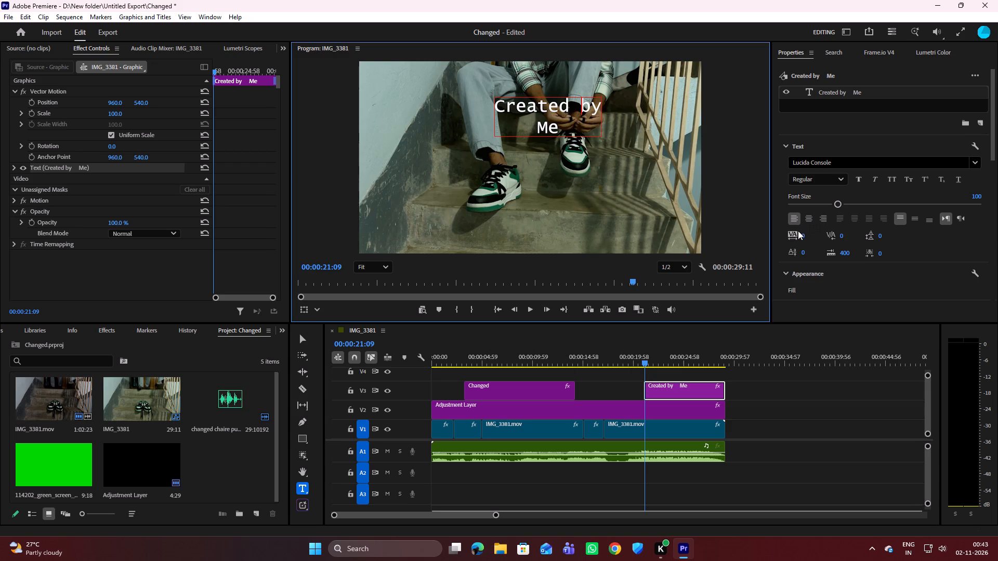
Reduce the tracking of the "Created by Me" text to about -36.
left_click_drag(797, 233, 803, 228)
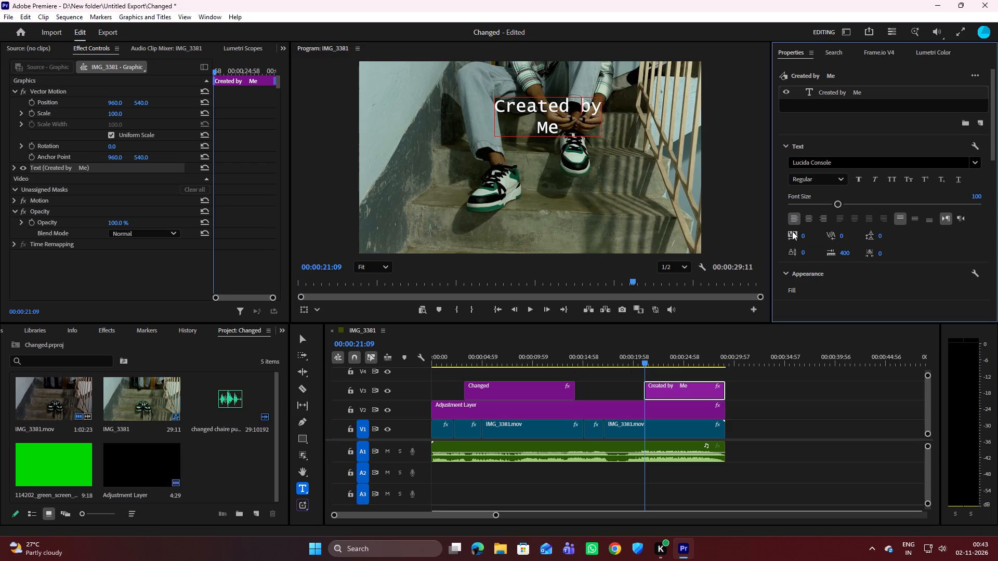
left_click(792, 234)
left_click_drag(803, 233, 761, 221)
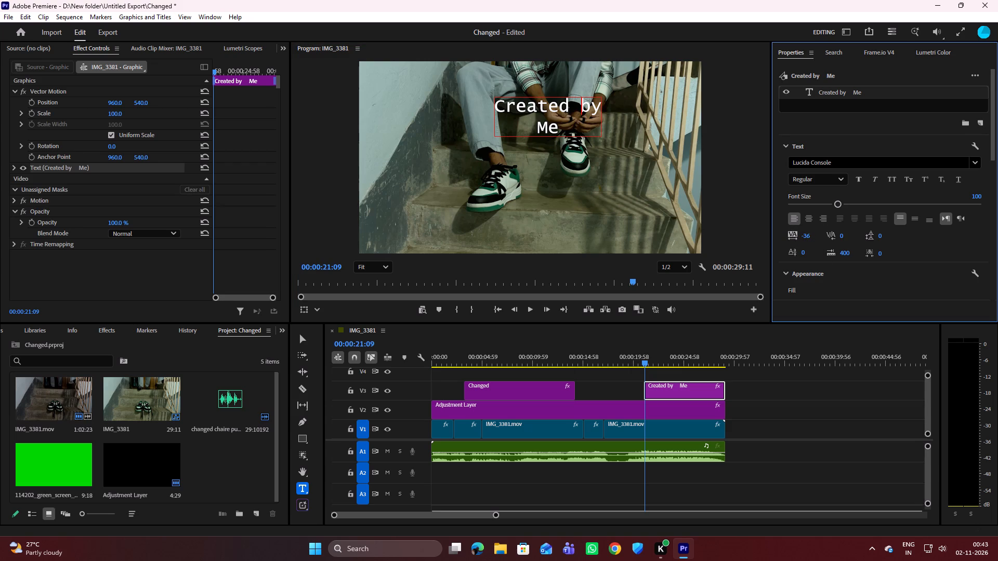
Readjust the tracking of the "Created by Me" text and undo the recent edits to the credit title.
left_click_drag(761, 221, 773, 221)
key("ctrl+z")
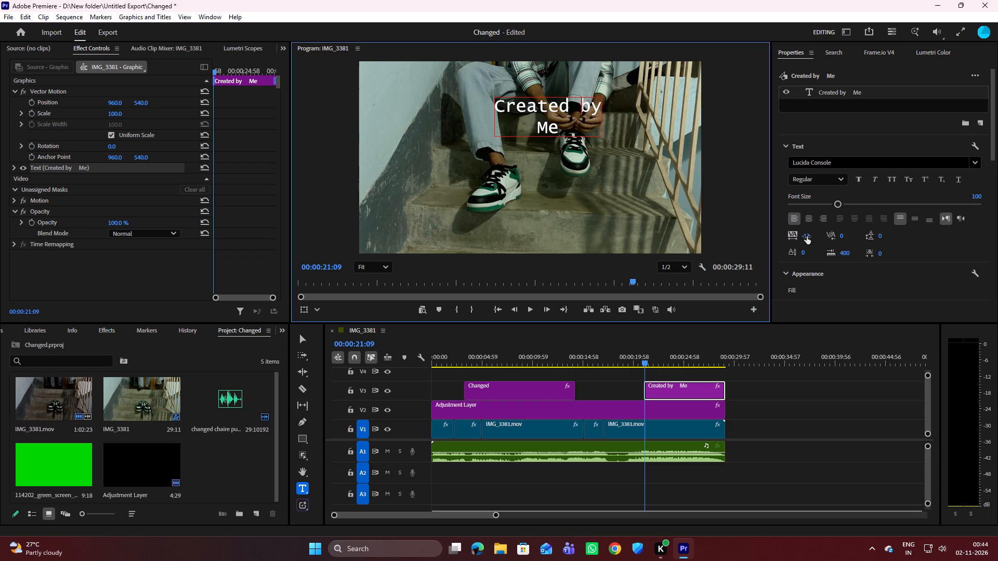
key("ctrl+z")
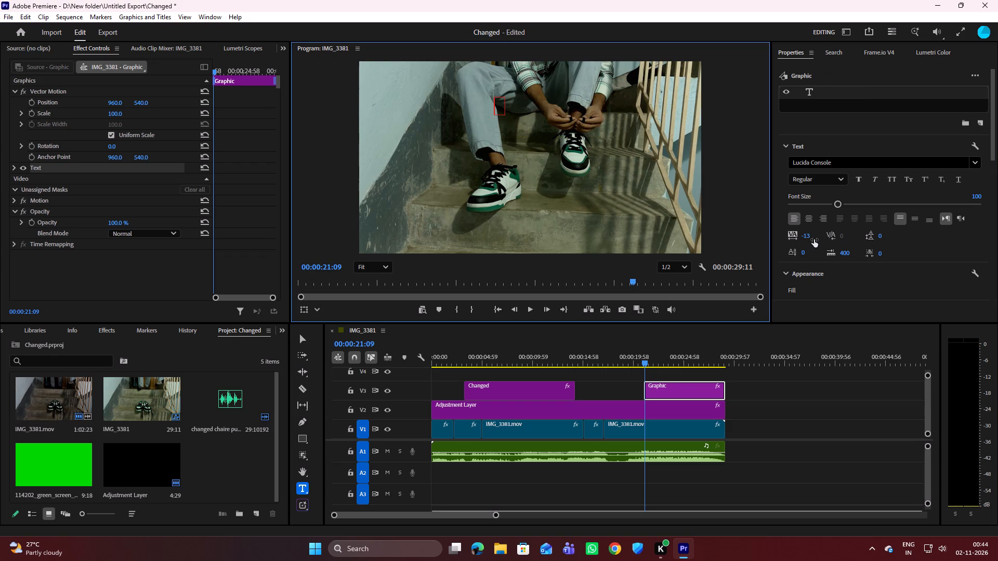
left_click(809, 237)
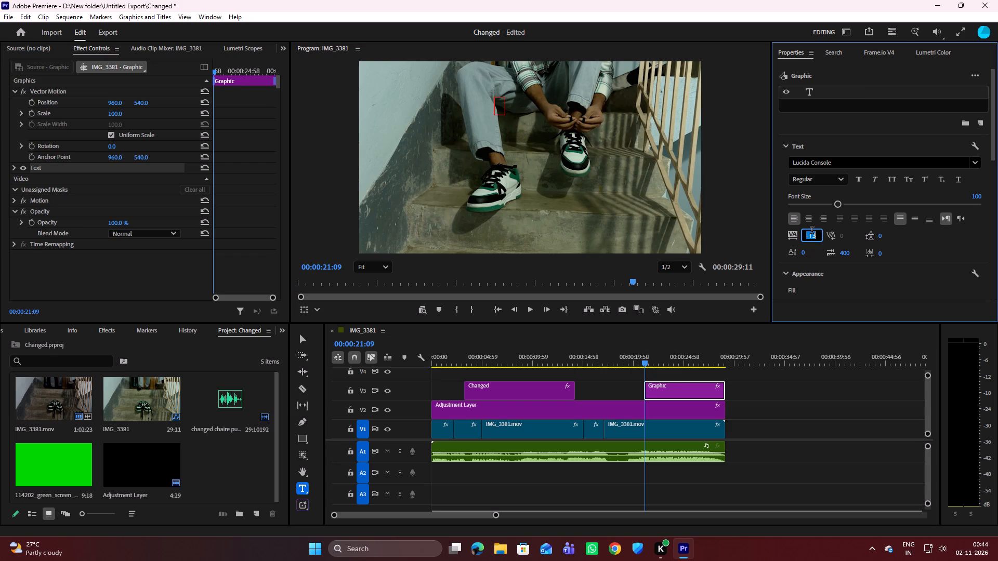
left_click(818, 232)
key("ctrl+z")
Use the project history to restore the credit title to its "Created by Me" text edit, before the tracking change.
left_click(194, 331)
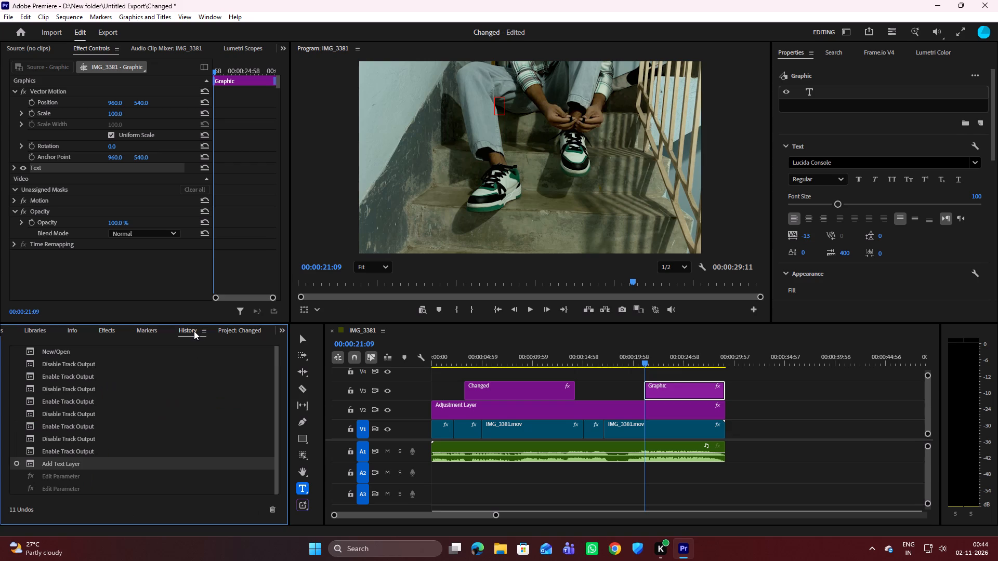
left_click(99, 450)
left_click(103, 440)
left_click(106, 426)
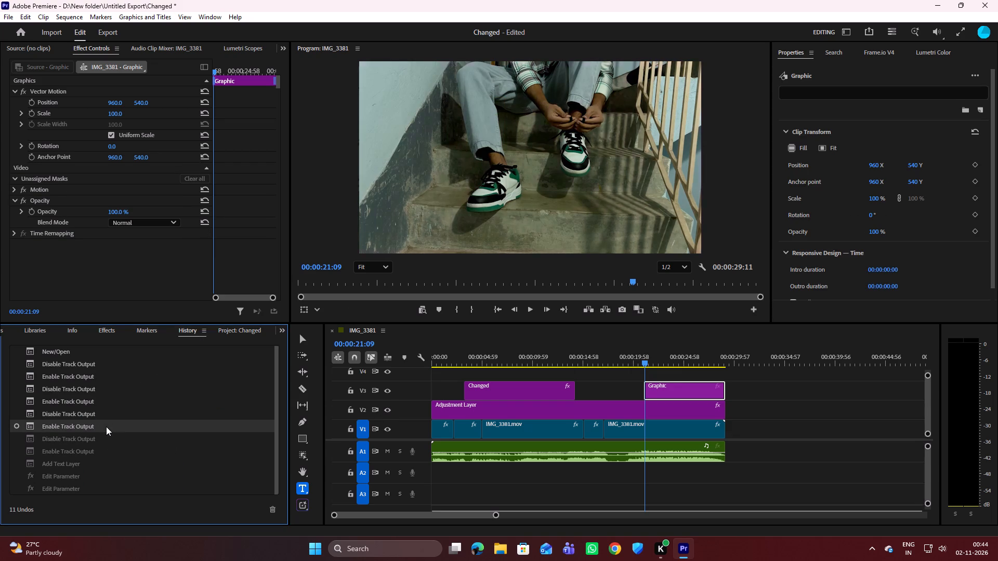
left_click(108, 410)
left_click(97, 468)
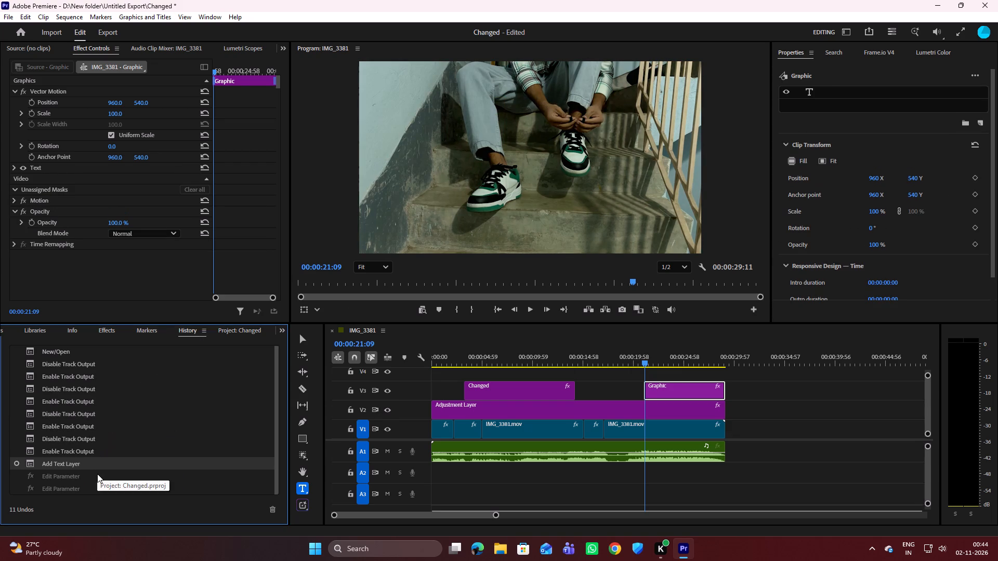
left_click(97, 474)
scroll(97, 474, "down", 1)
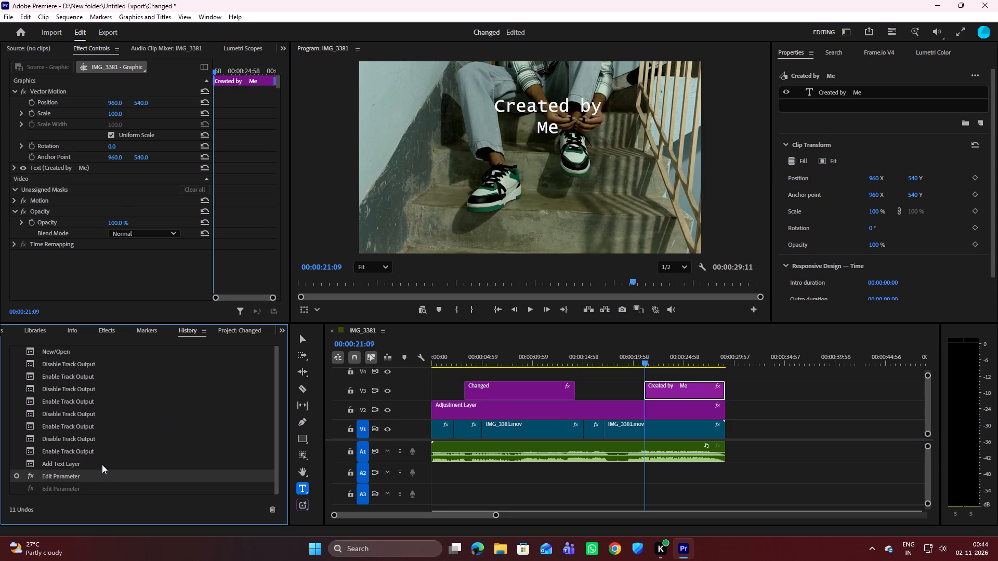
left_click(102, 464)
left_click(102, 471)
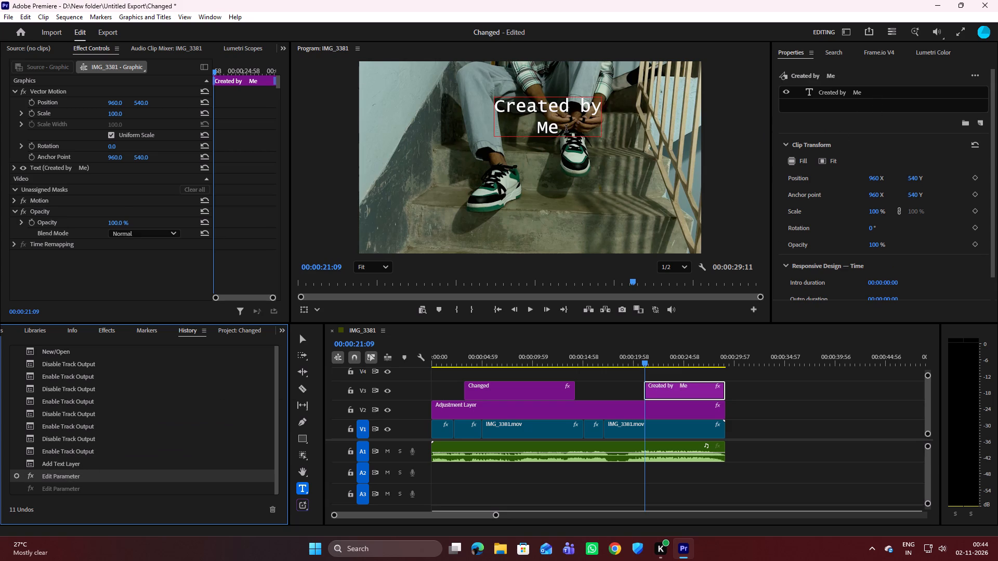
Add "Edited by" below the first credit, with "Me" on the following line after four leading spaces.
key("shift+Return")
key("shift+Return")
key("shift+Return")
key("shift+Return")
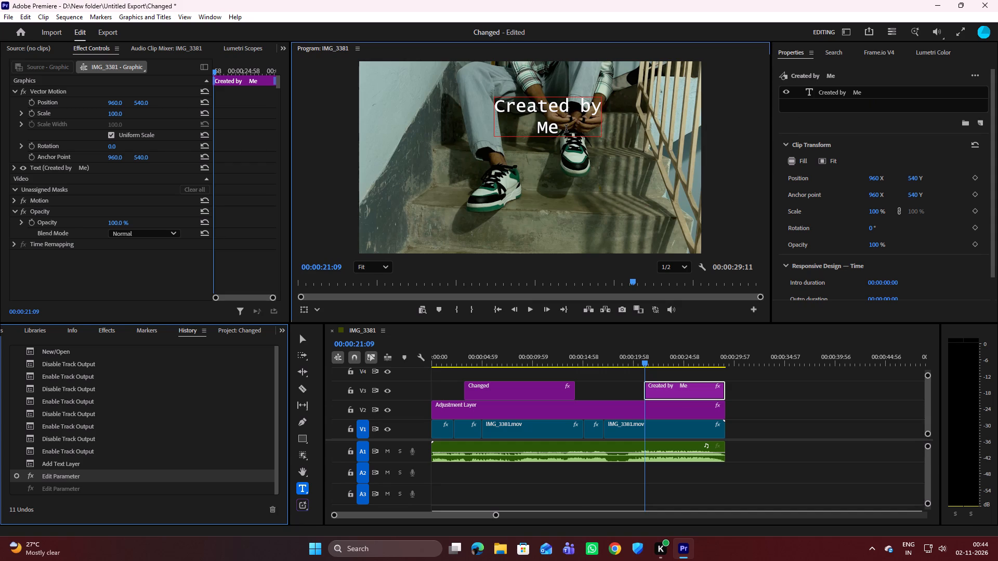
left_click(566, 129)
key("shift+Return")
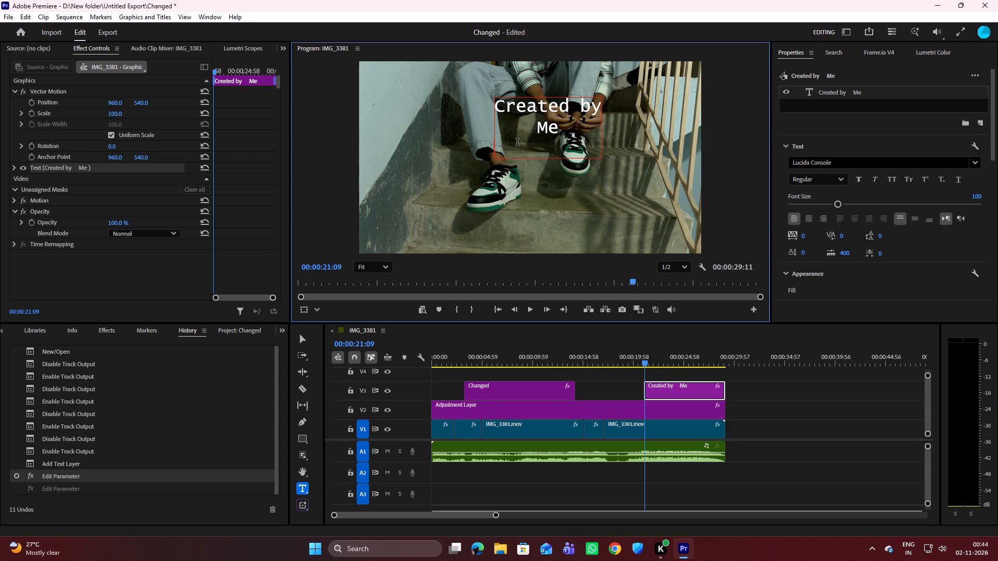
type("Edited")
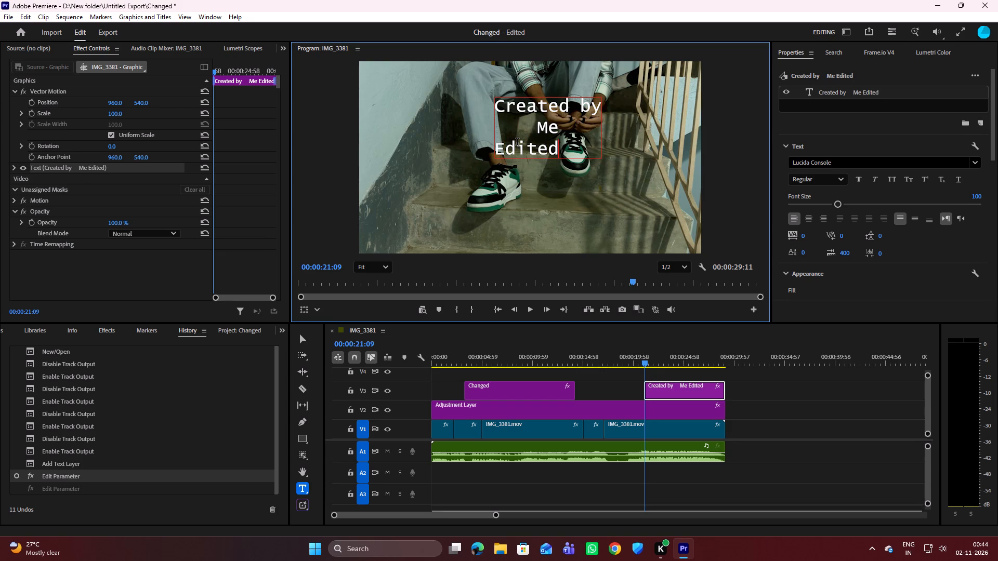
key("space")
type("by")
key("shift+Return")
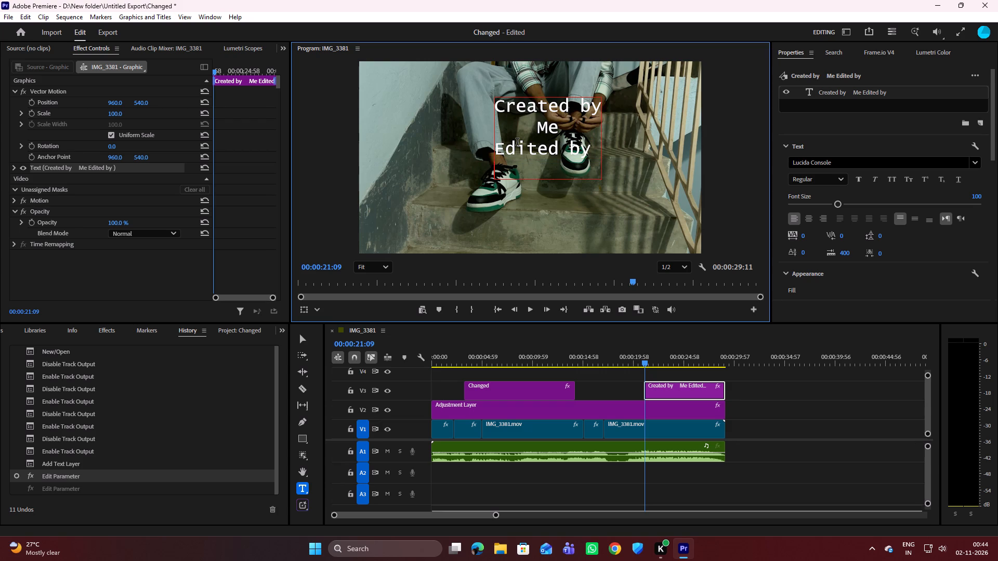
key("space")
key("space")
key("space")
key("space")
type("Me")
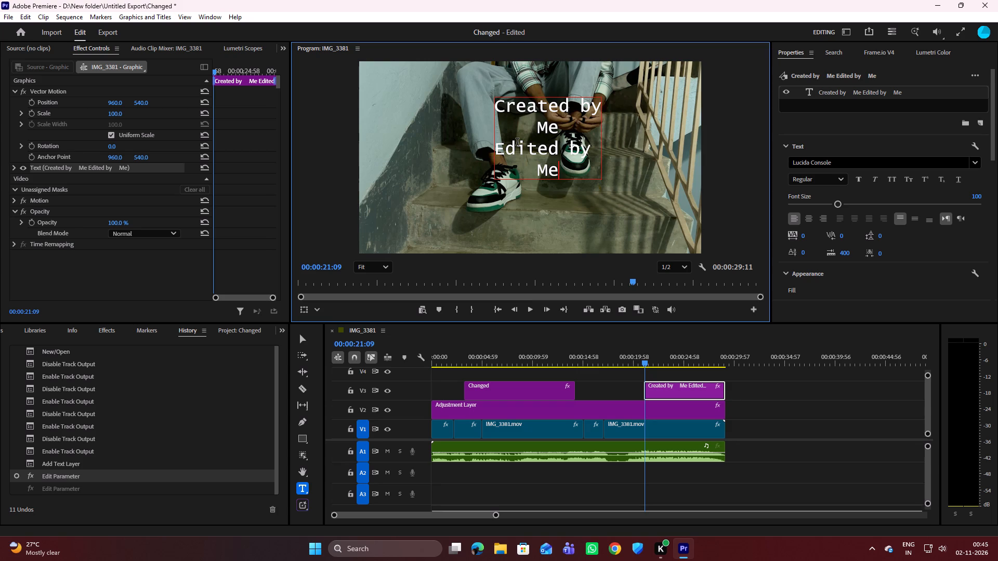
Add "Consept by" below the second credit, with "Me" on the following line after four leading spaces.
key("shift+Return")
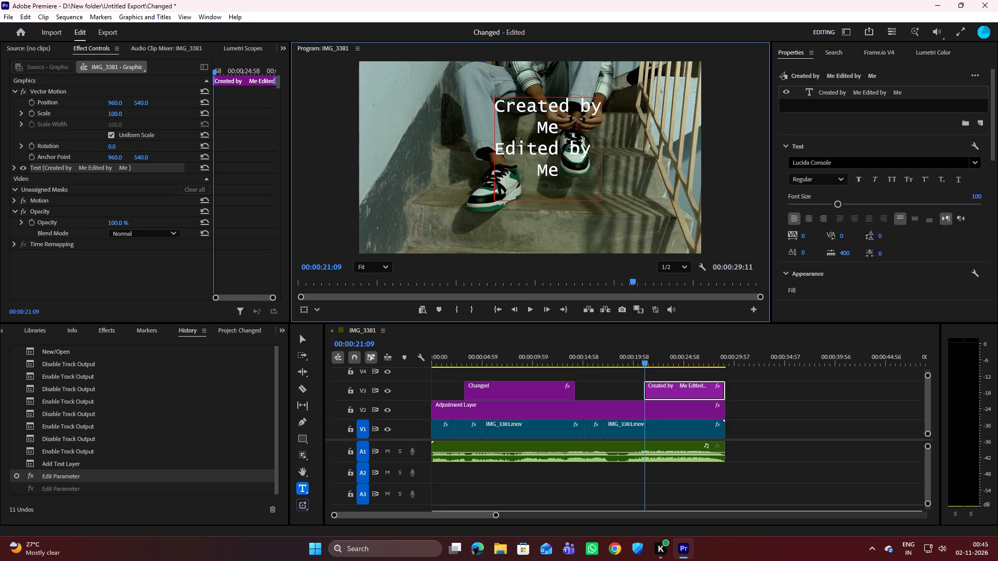
type("Consept by")
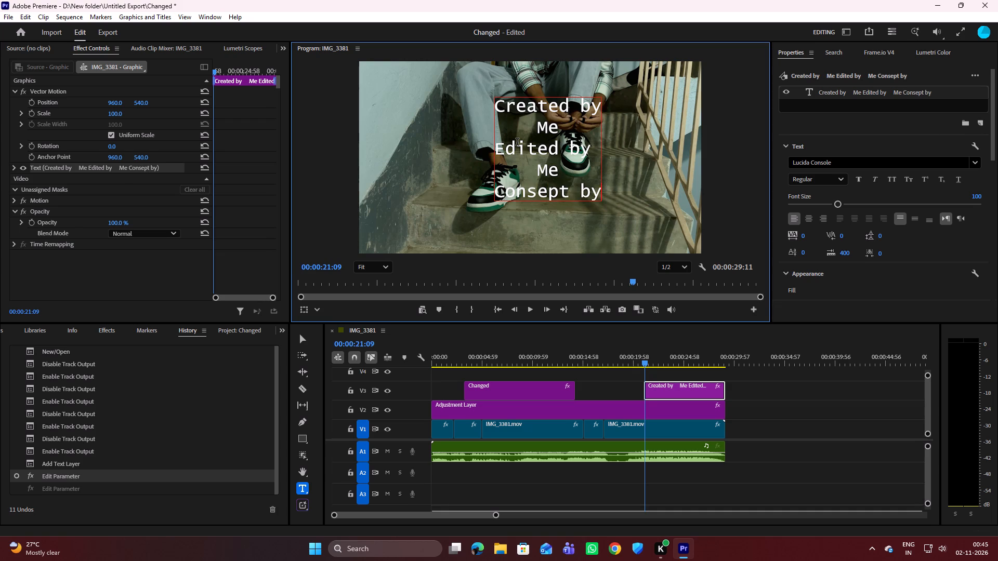
key("shift+Return")
key("space")
key("space")
key("space")
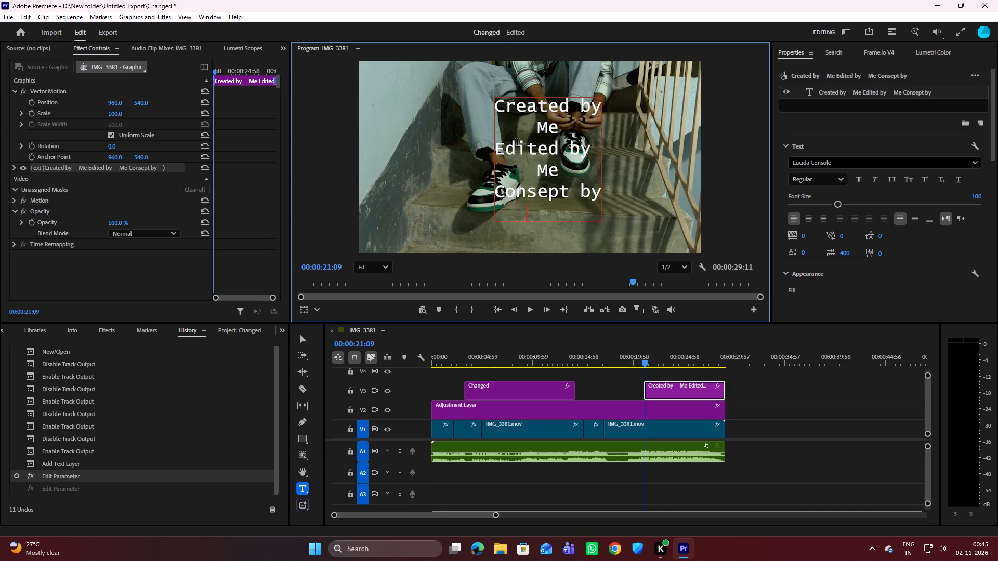
key("space")
type("Me")
Add "Written by" below the third credit in the title, followed by a new line.
key("shift+Return")
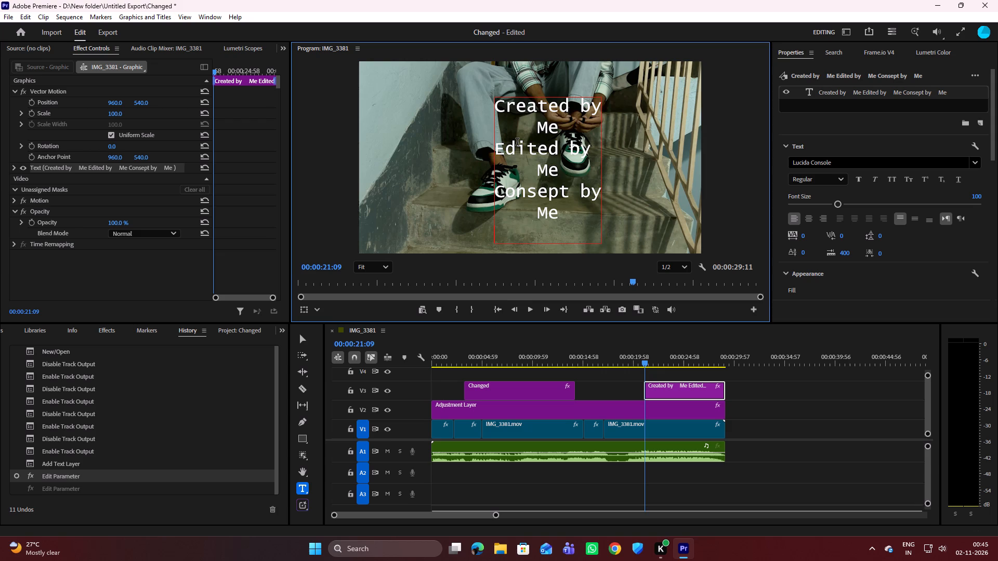
key("shift+w")
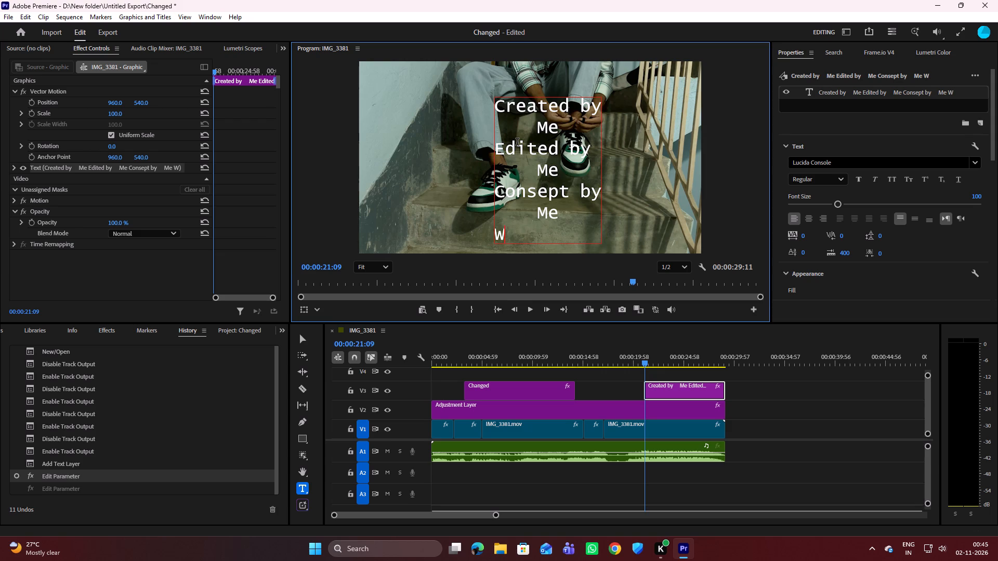
type("ritten")
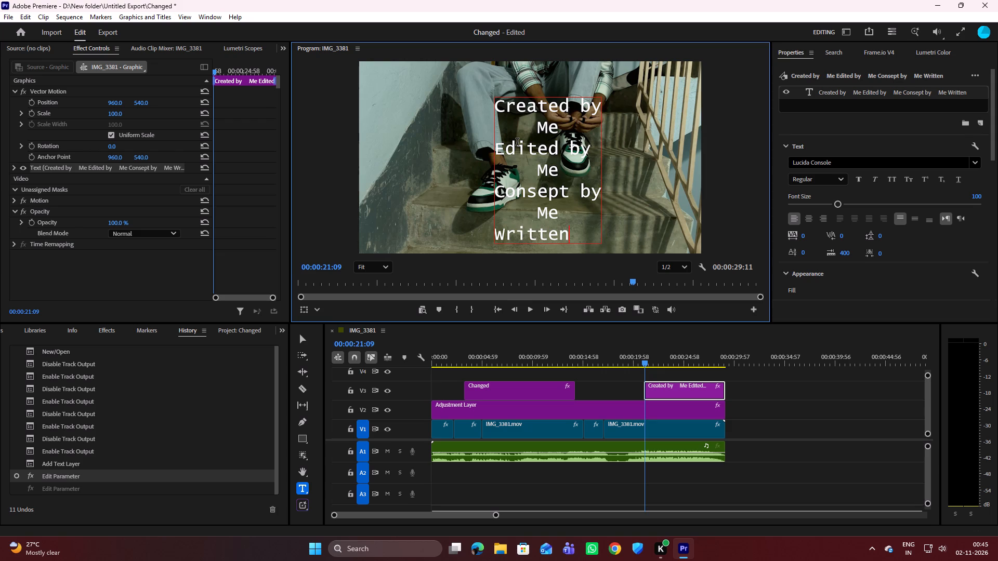
key("space")
type("by")
key("space")
key("BackSpace")
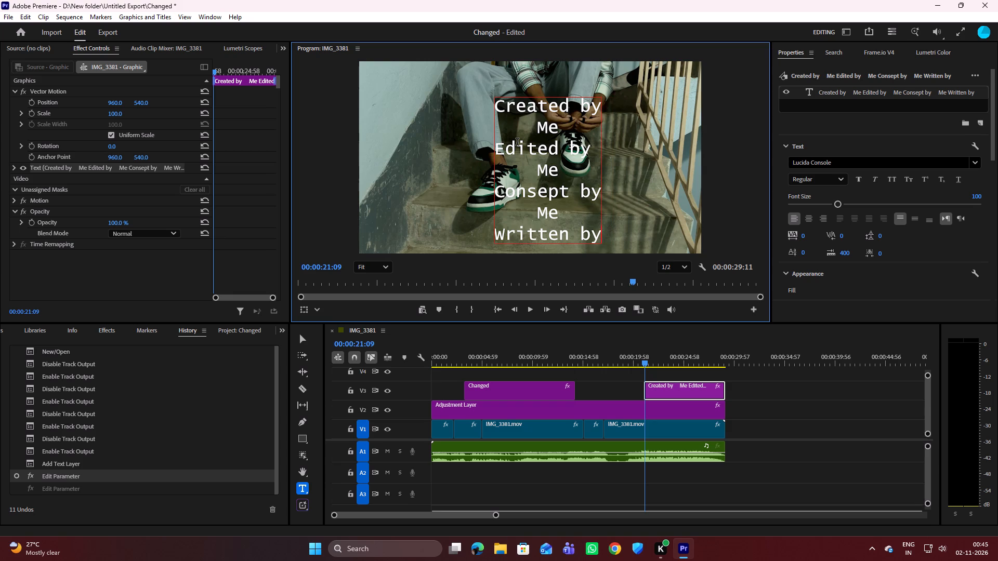
key("shift+Return")
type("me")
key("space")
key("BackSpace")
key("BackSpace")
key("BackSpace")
Enter "Me" with four leading spaces on the line beneath "Written by".
key("space")
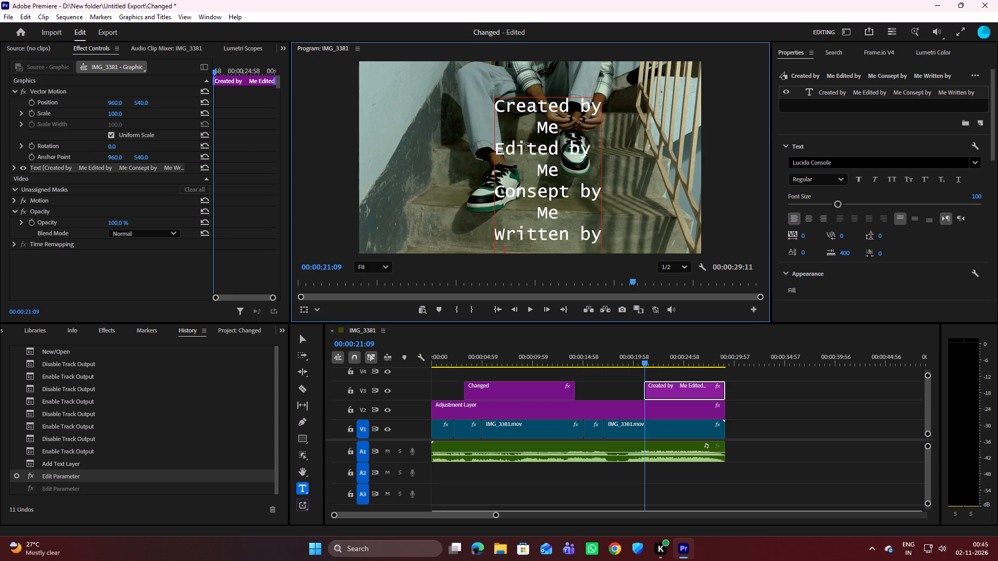
key("space")
key("space")
key("space")
key("shift+m")
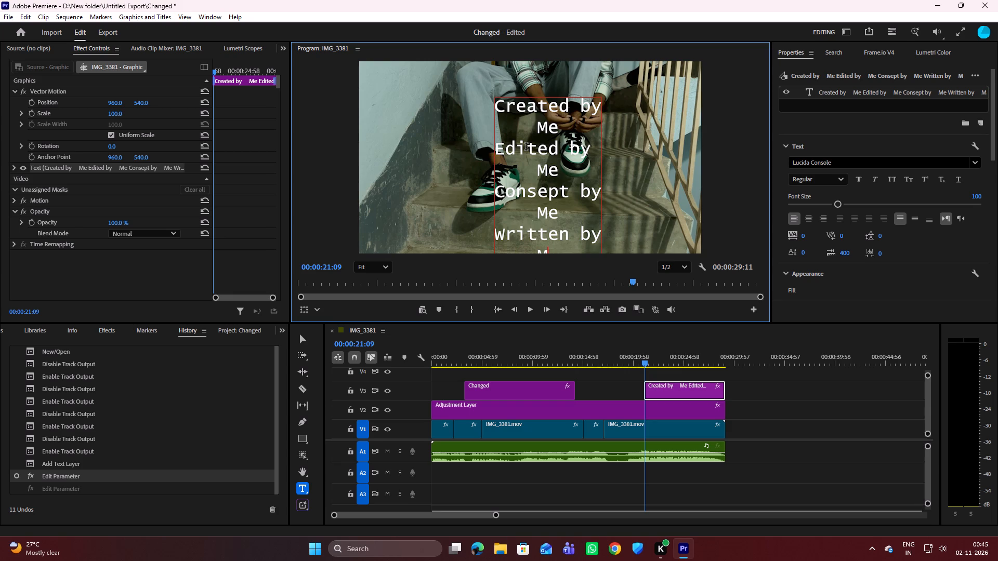
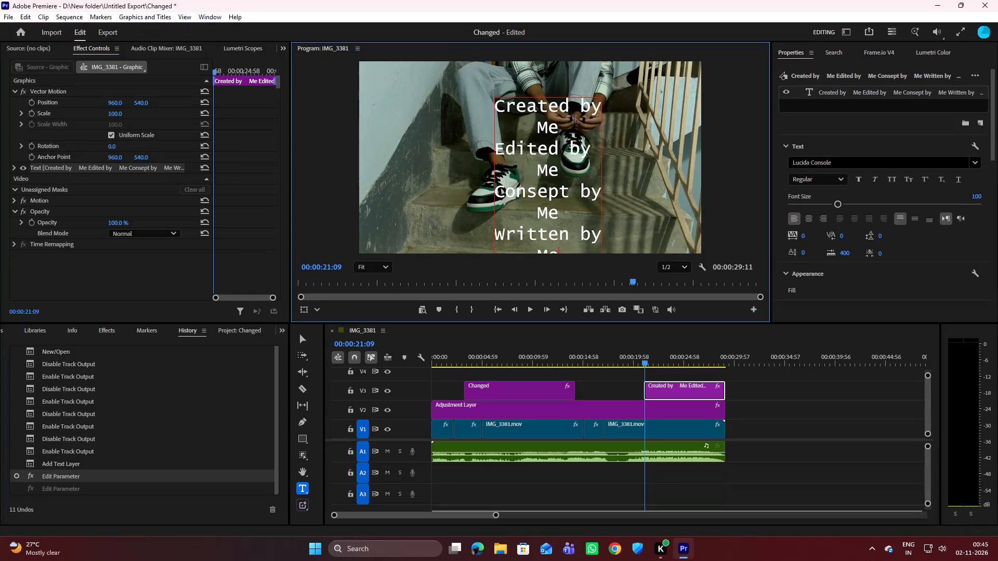
Move the credits title up in the frame until the final "Me" under "Written by" has free space below it.
left_click(301, 341)
left_click_drag(583, 129, 579, 66)
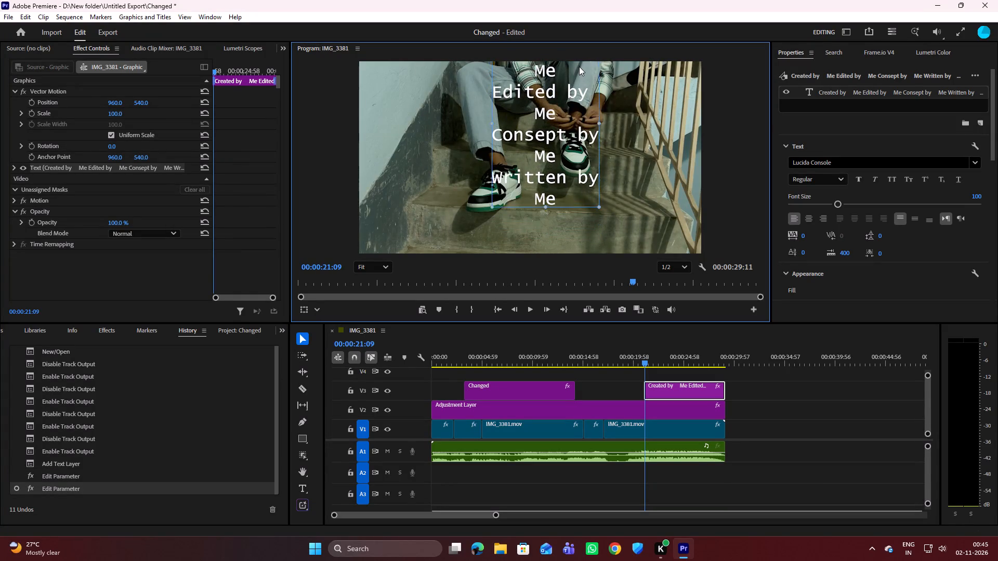
left_click_drag(579, 66, 579, 53)
left_click(559, 176)
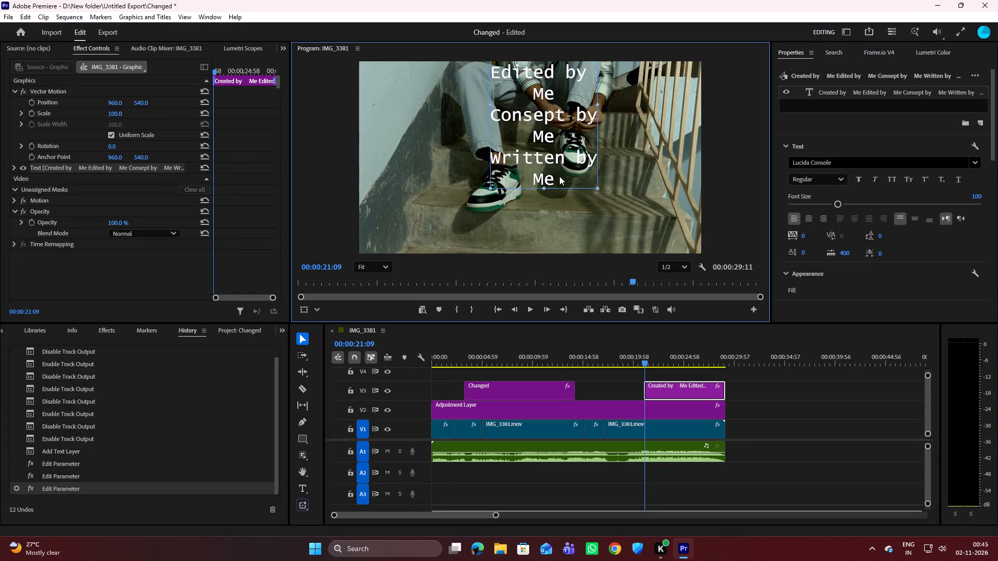
left_click(835, 89)
Add a new line after the last "Me" in the credits title, keeping the preview zoom at Fit.
left_click(304, 492)
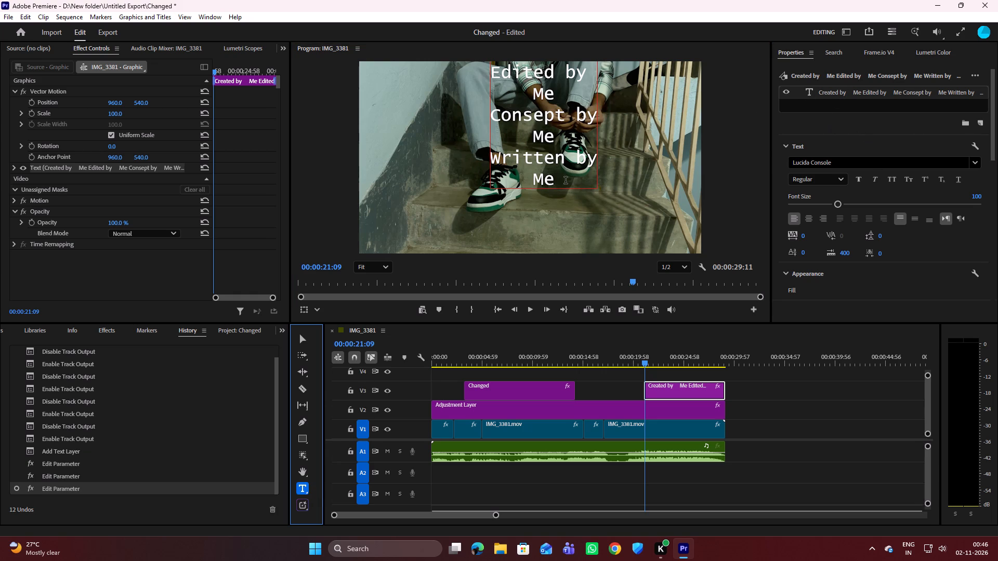
key("shift+Return")
scroll(566, 181, "up", 1)
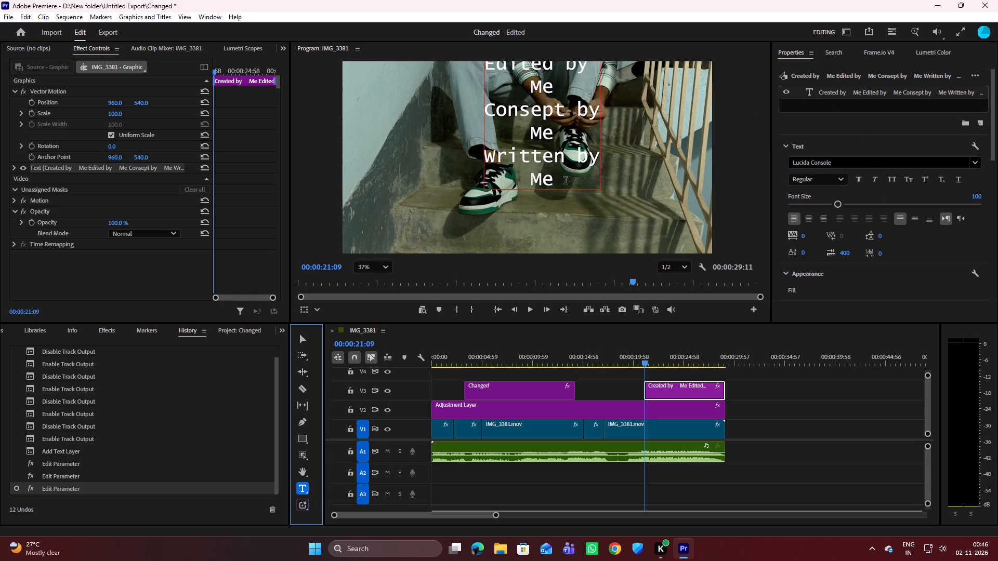
left_click(566, 181)
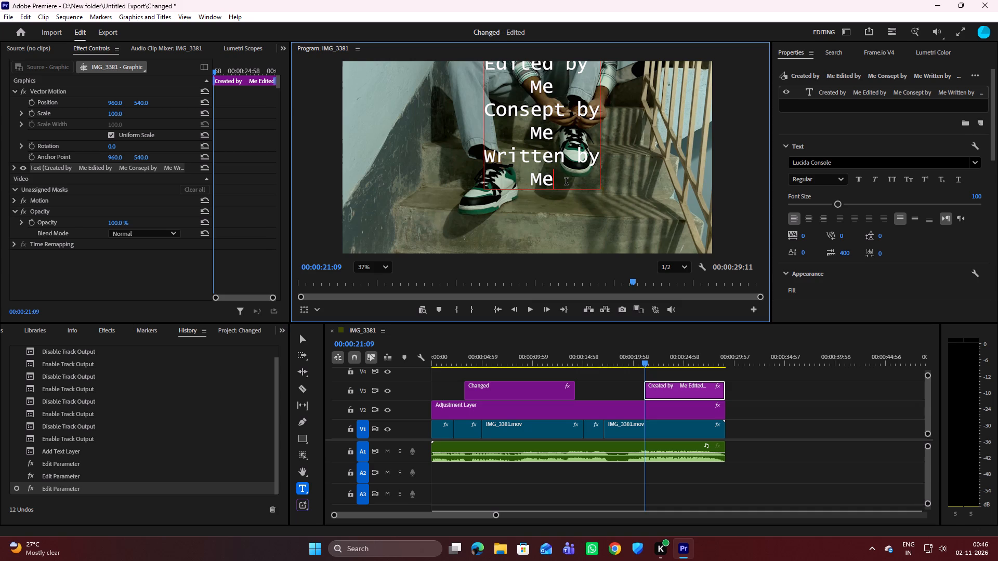
left_click(380, 265)
left_click(376, 284)
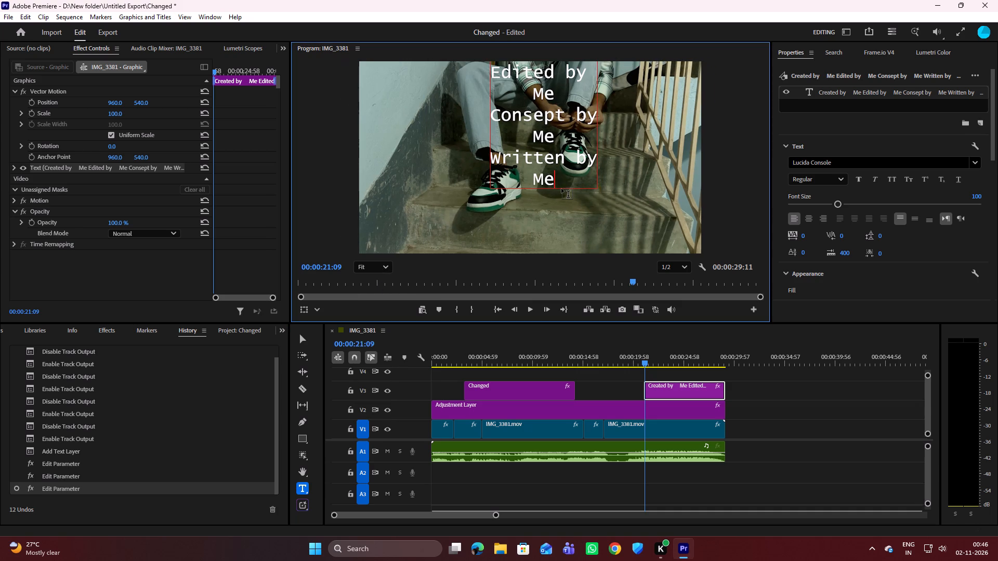
key("shift+Return")
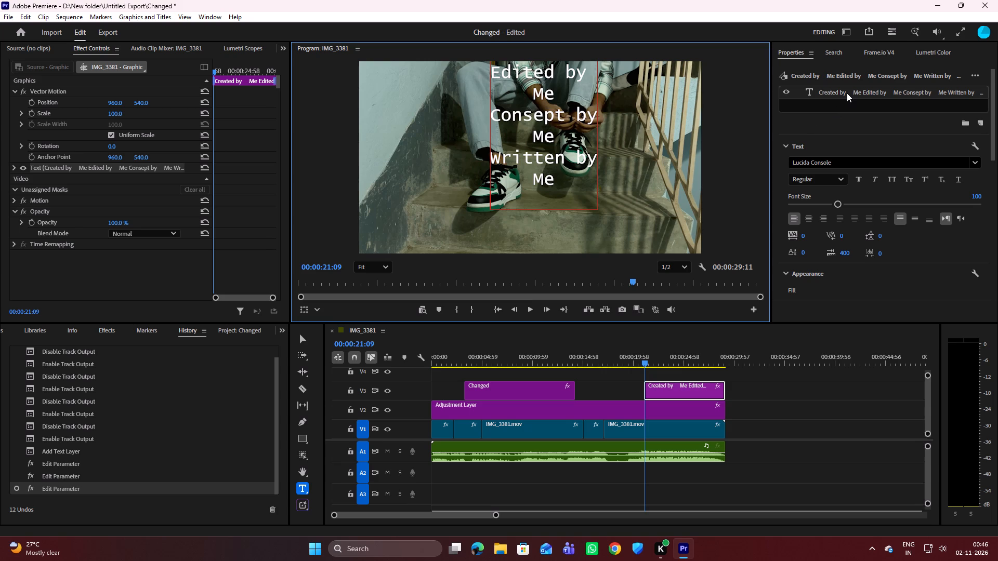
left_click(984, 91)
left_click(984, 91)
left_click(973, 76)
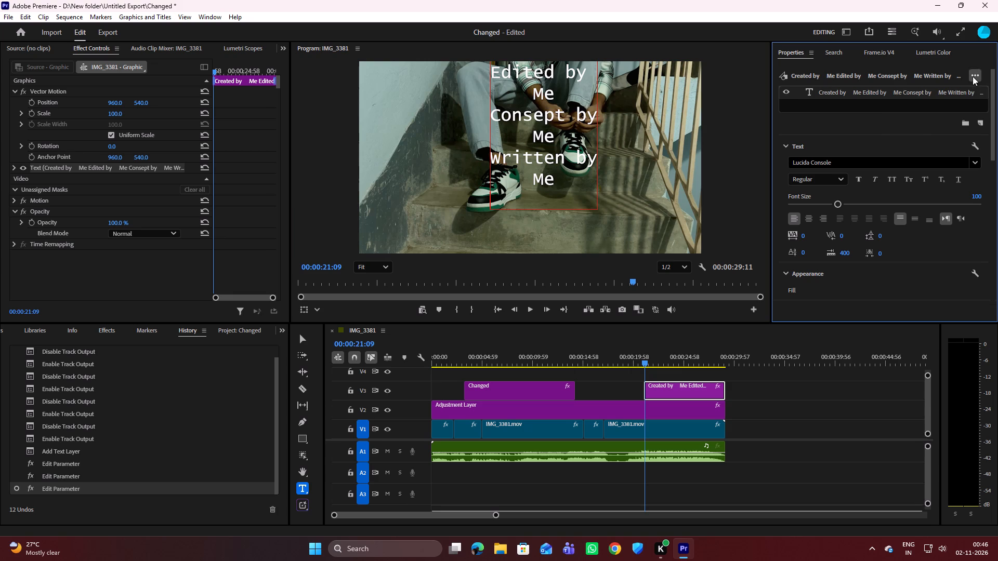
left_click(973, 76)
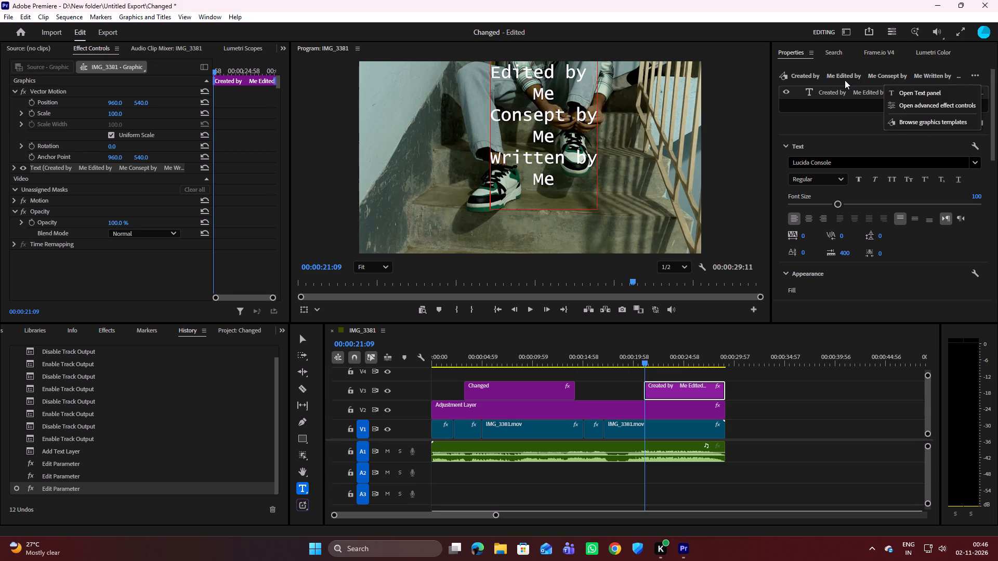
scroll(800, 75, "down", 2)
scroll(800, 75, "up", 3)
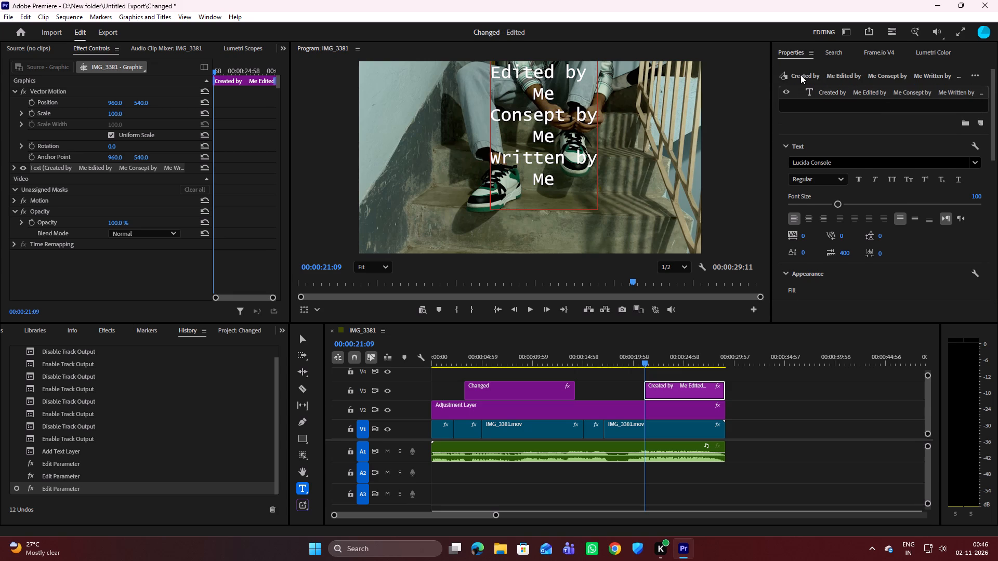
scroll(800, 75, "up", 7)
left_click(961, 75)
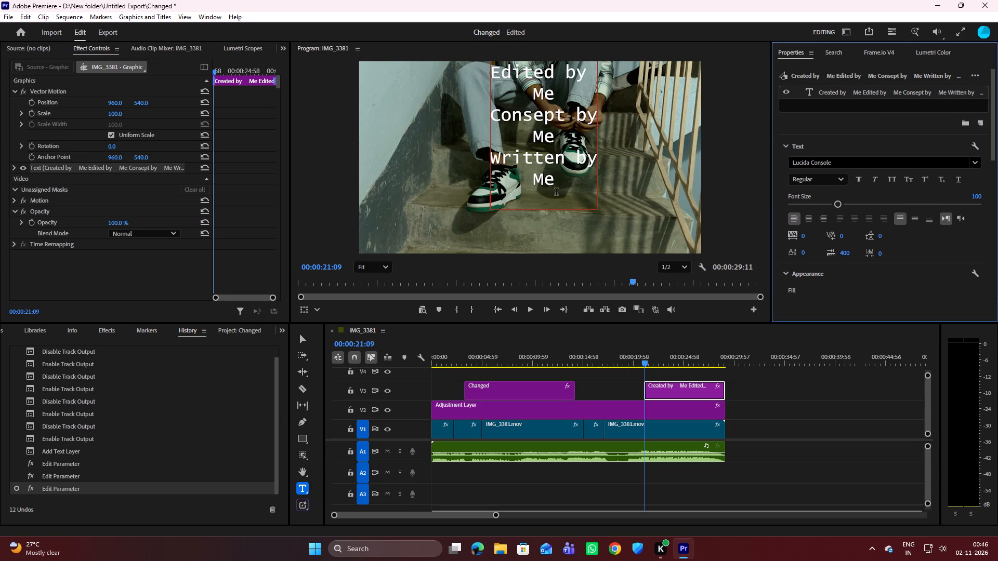
Add "Scripted by" below the fourth credit, with "Me" on the following line after four leading spaces, plus a new line.
left_click(506, 201)
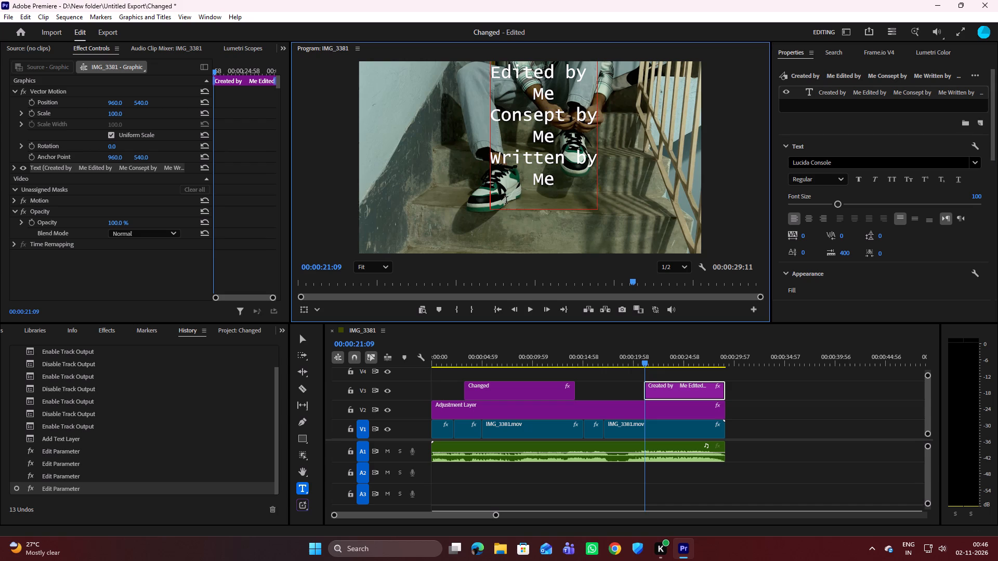
key("shift+s")
type("crip")
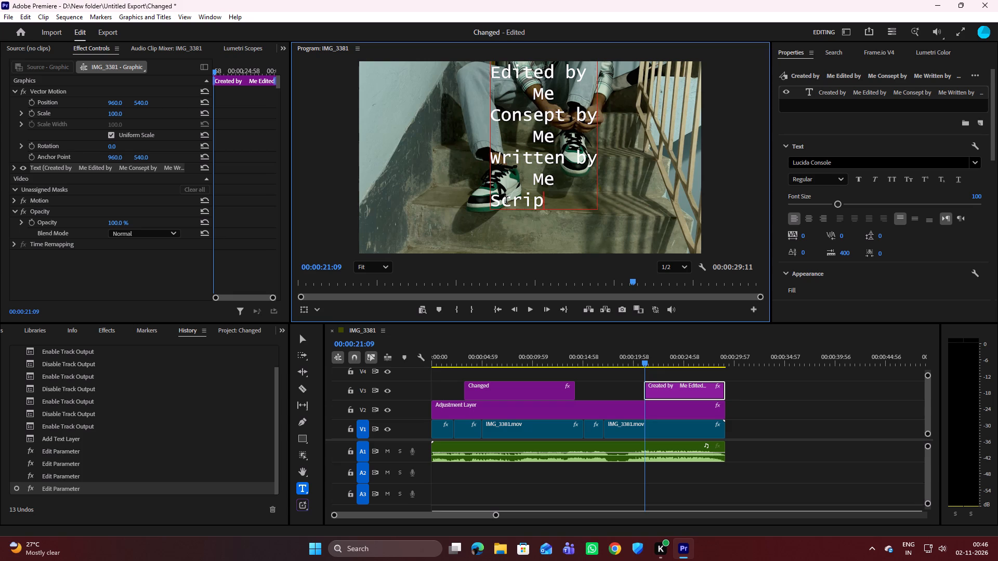
type("ted")
key("space")
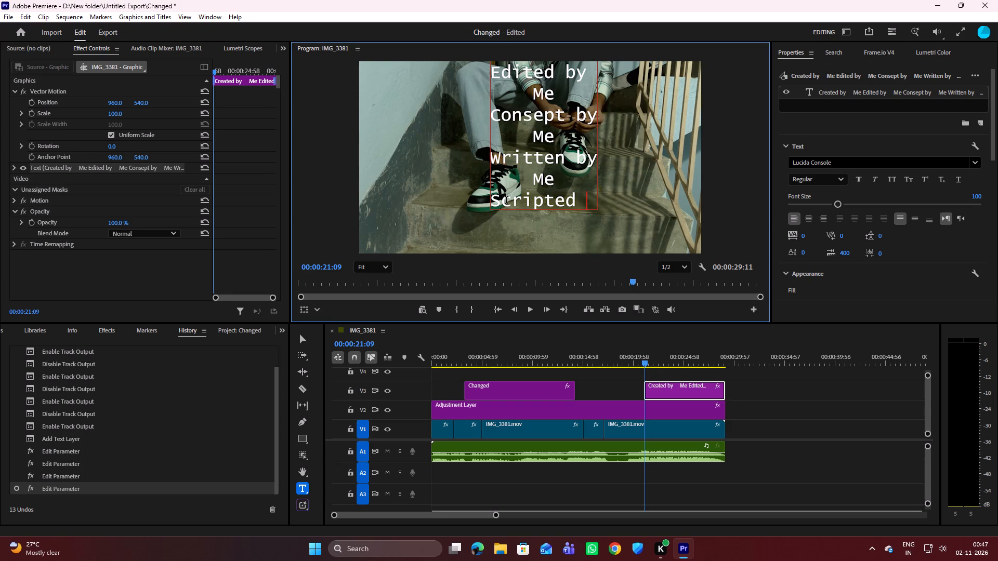
type("by")
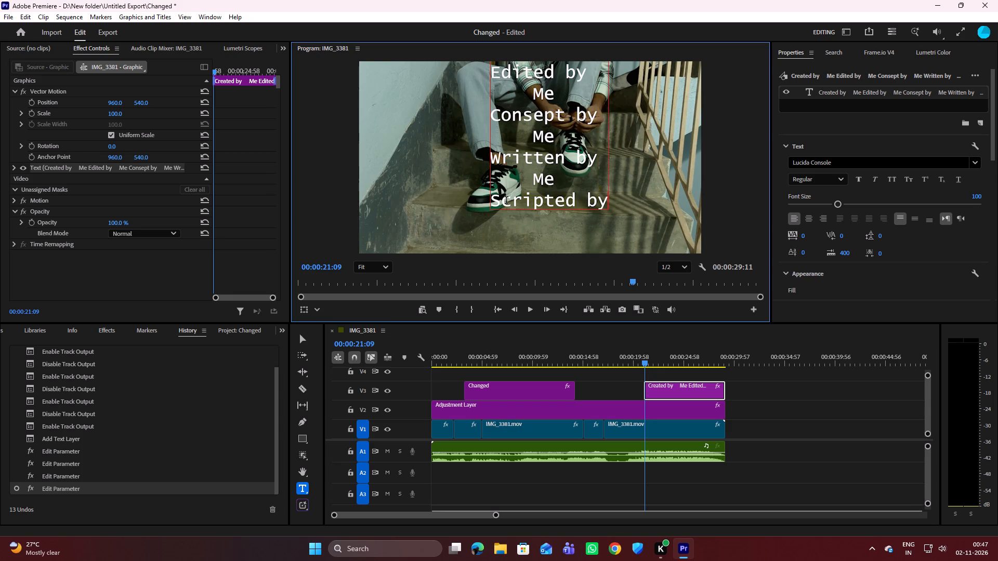
key("shift+Return")
key("space")
key("space")
key("space")
key("space")
type("Me")
key("shift+Return")
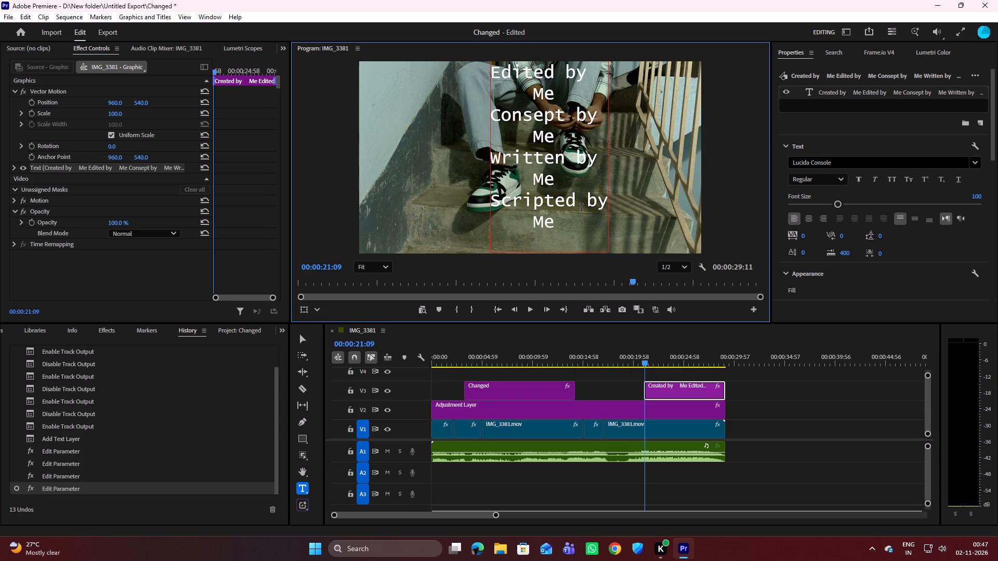
Add "Created by" below the "Scripted by" credit in the title, followed by a new line.
key("shift+c")
type("reated by")
key("shift+Return")
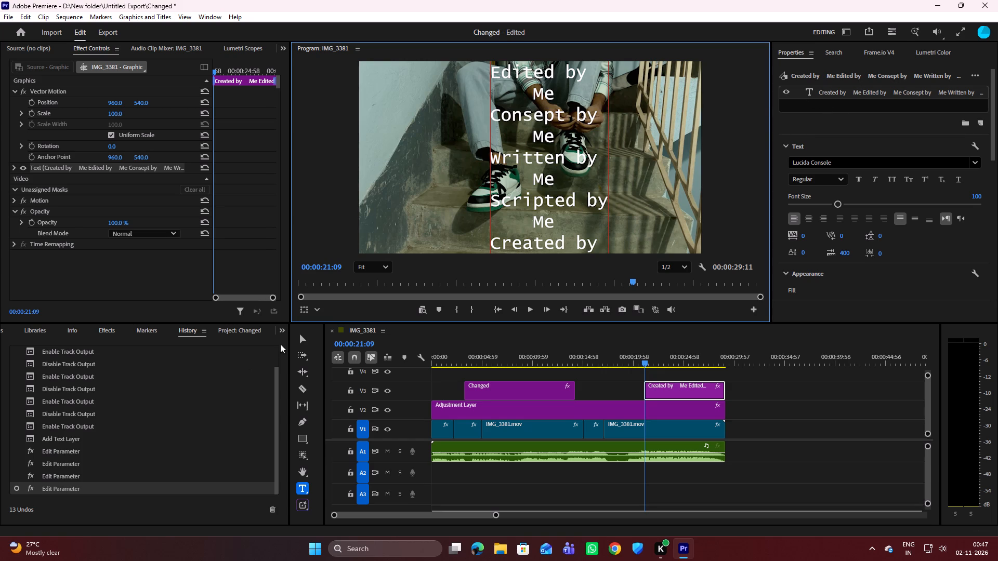
Move the credits title further up so the empty line below the last "Created by" fits inside the frame.
left_click(297, 339)
left_click_drag(588, 168, 588, 153)
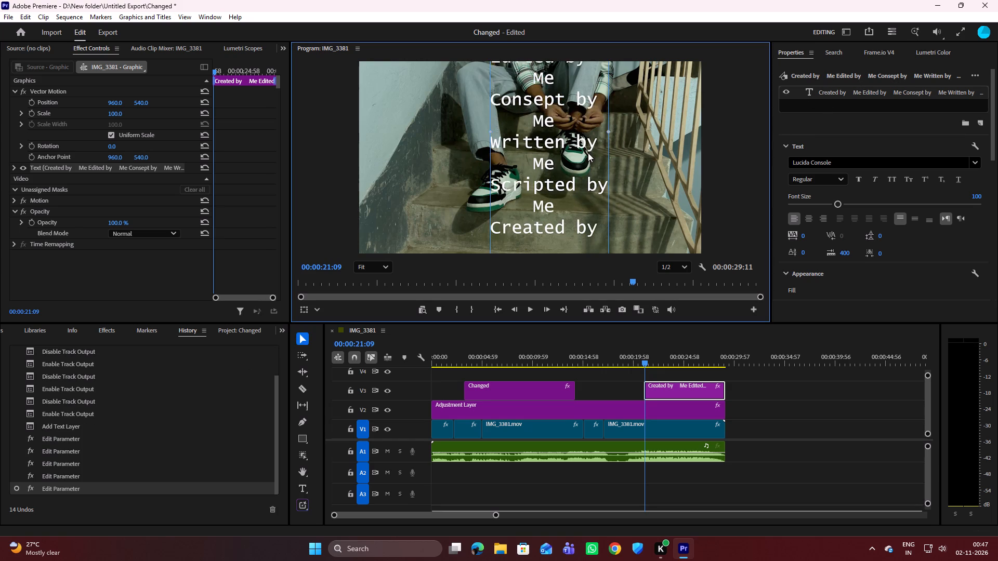
left_click_drag(588, 153, 589, 136)
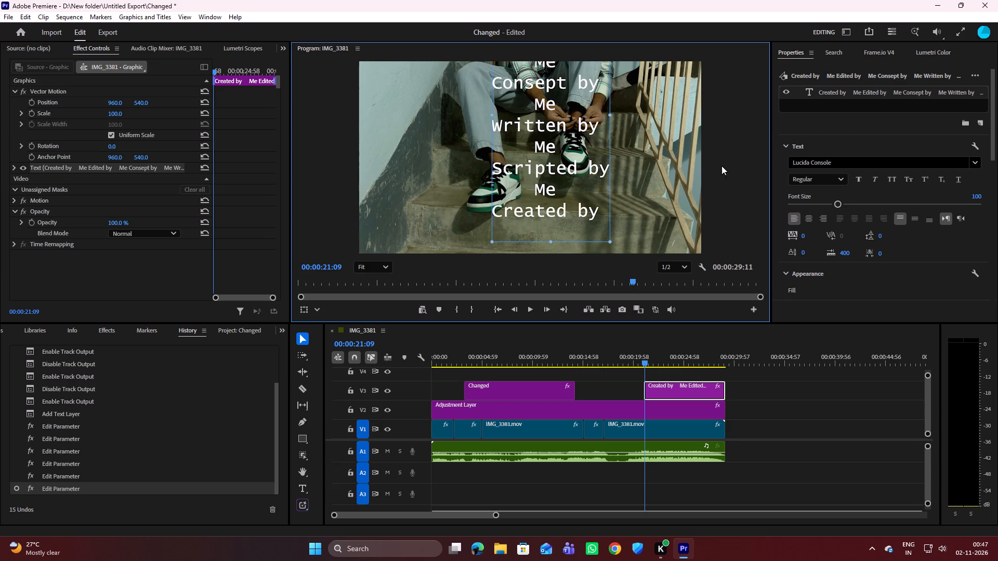
Enter "Me" with four leading spaces on the line beneath the last "Created by".
left_click(306, 485)
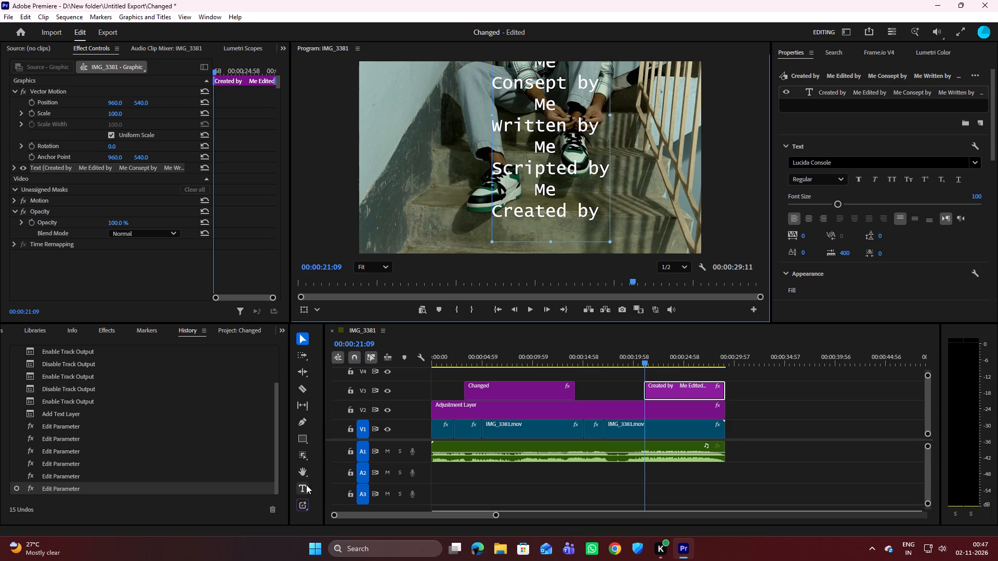
left_click(553, 229)
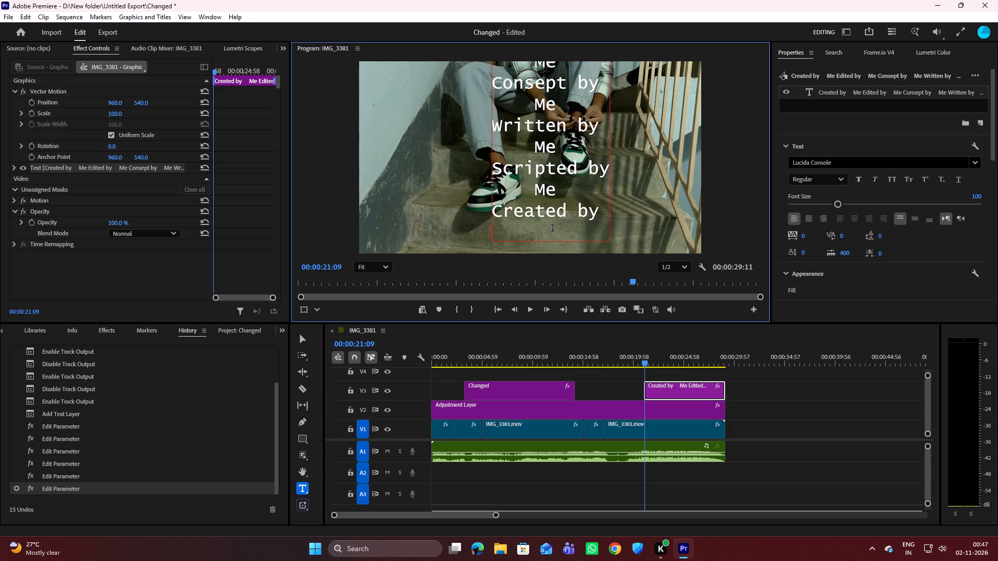
key("space")
key("space")
key("space")
key("space")
key("space")
key("BackSpace")
key("shift+m")
key("e")
Move the credits title back down until its first "Created by" line sits just inside the top of the frame.
left_click(298, 342)
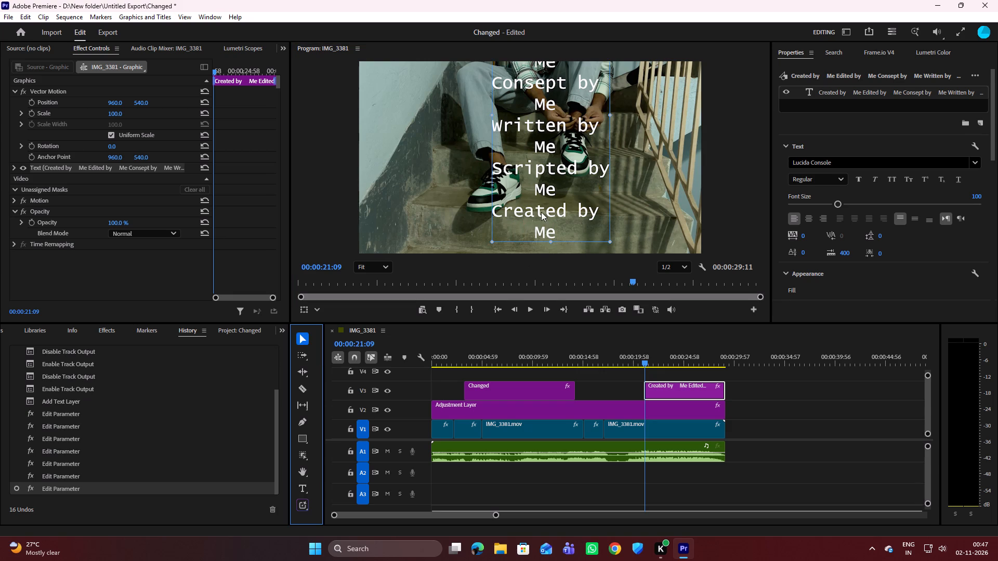
left_click(539, 130)
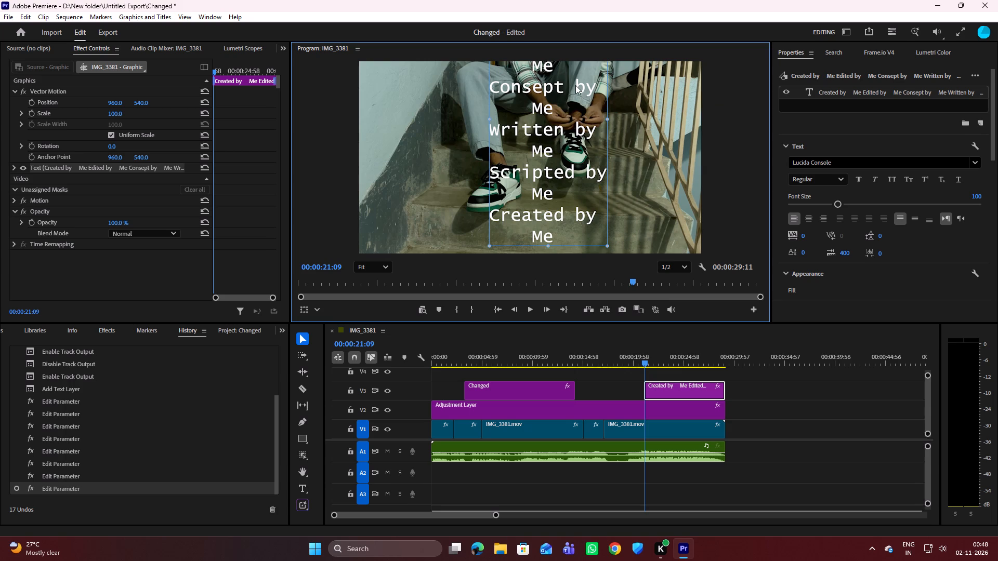
left_click_drag(575, 85, 581, 168)
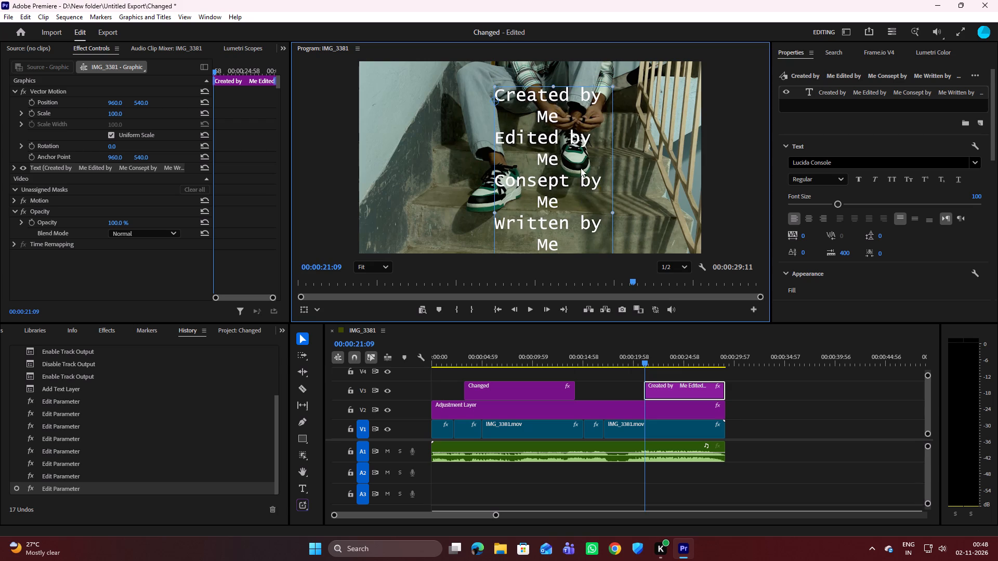
left_click_drag(581, 168, 581, 166)
left_click(564, 101)
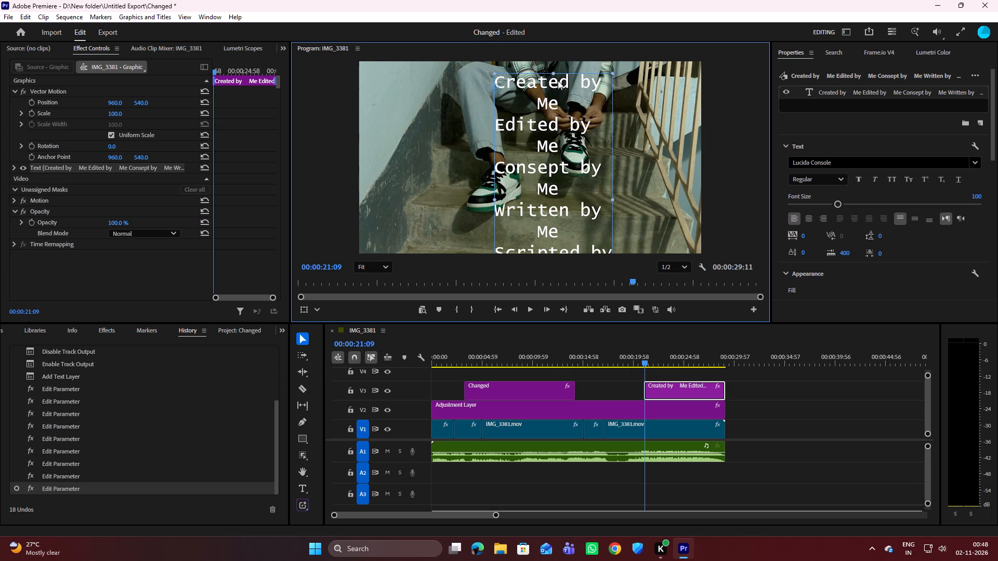
Scale the credits title up slightly, keeping its first "Created by" line near the top of the frame.
left_click_drag(556, 73, 553, 95)
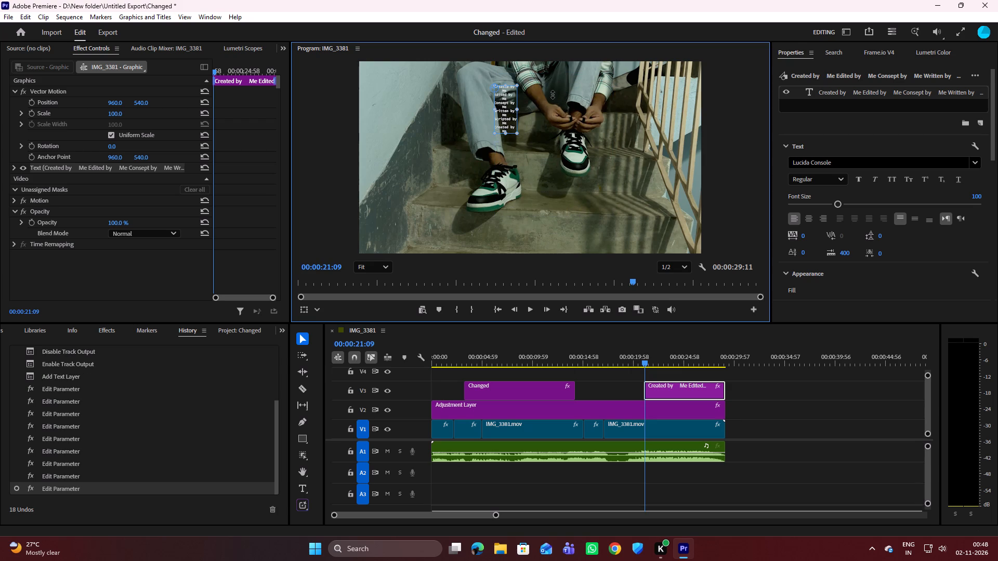
left_click_drag(553, 95, 546, 71)
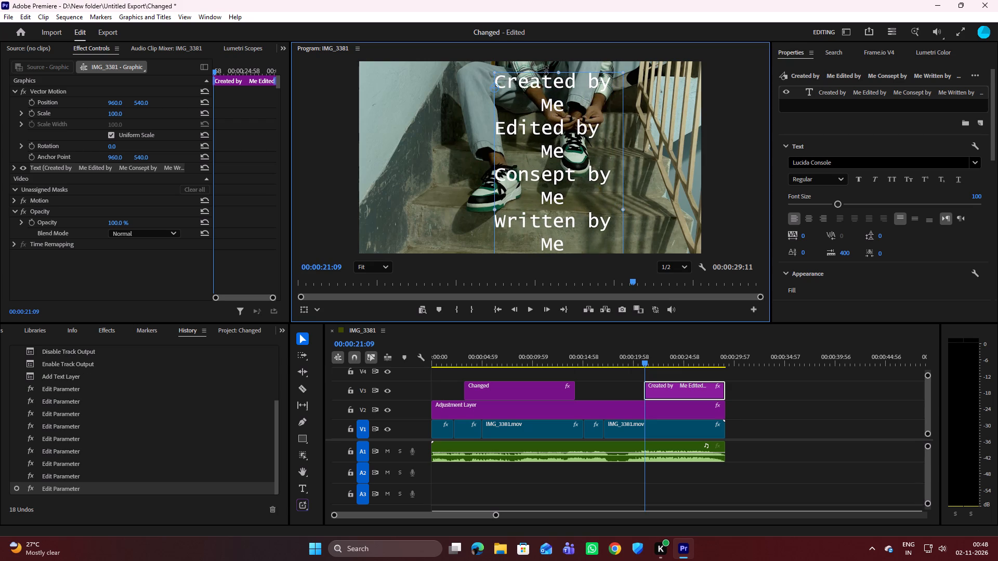
left_click_drag(546, 71, 539, 72)
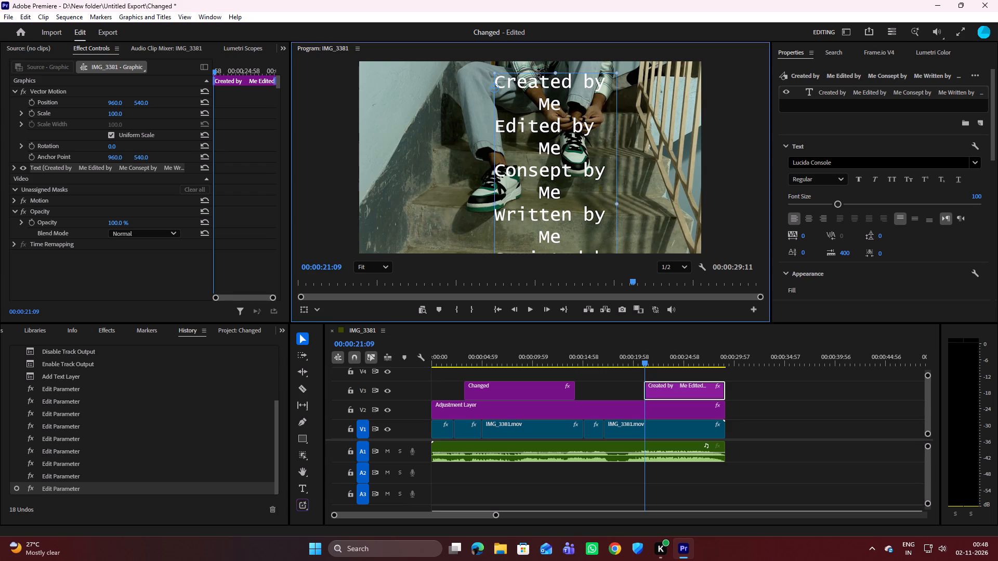
left_click_drag(539, 72, 539, 70)
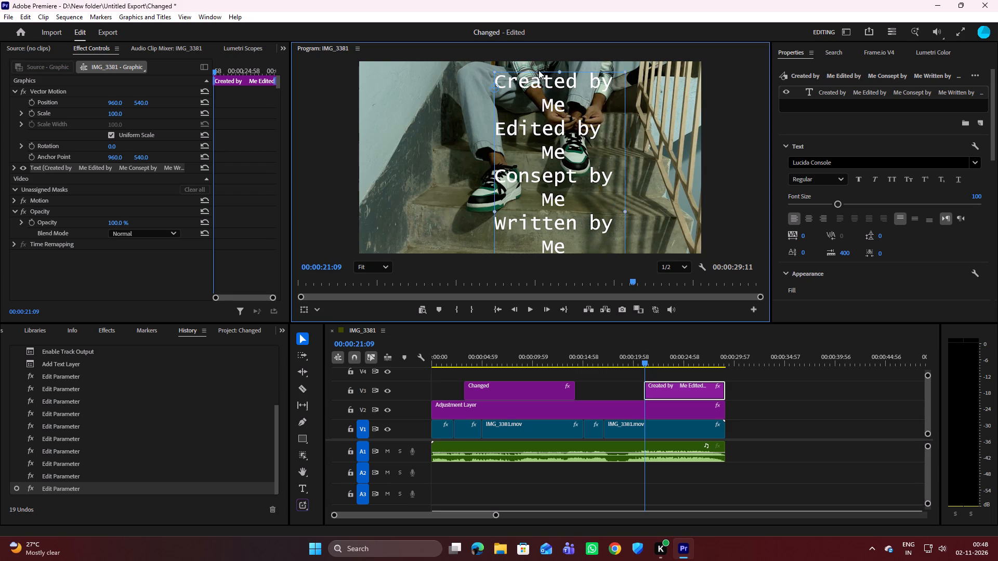
Delete the first "Created by" line and the "Me" below it from the credits title, keeping the "Edited by" line onward.
left_click(575, 100)
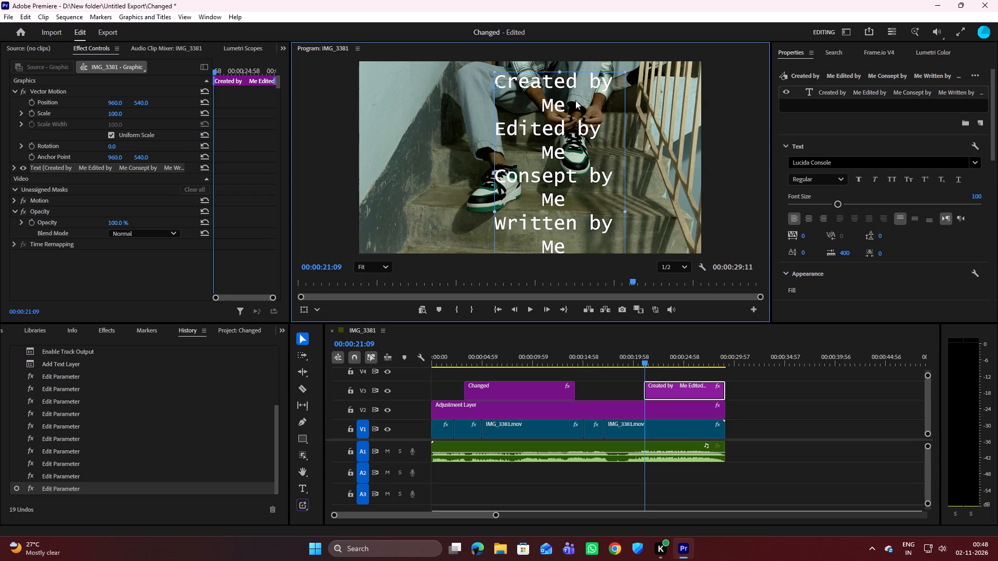
left_click(572, 101)
left_click(566, 103)
left_click(300, 484)
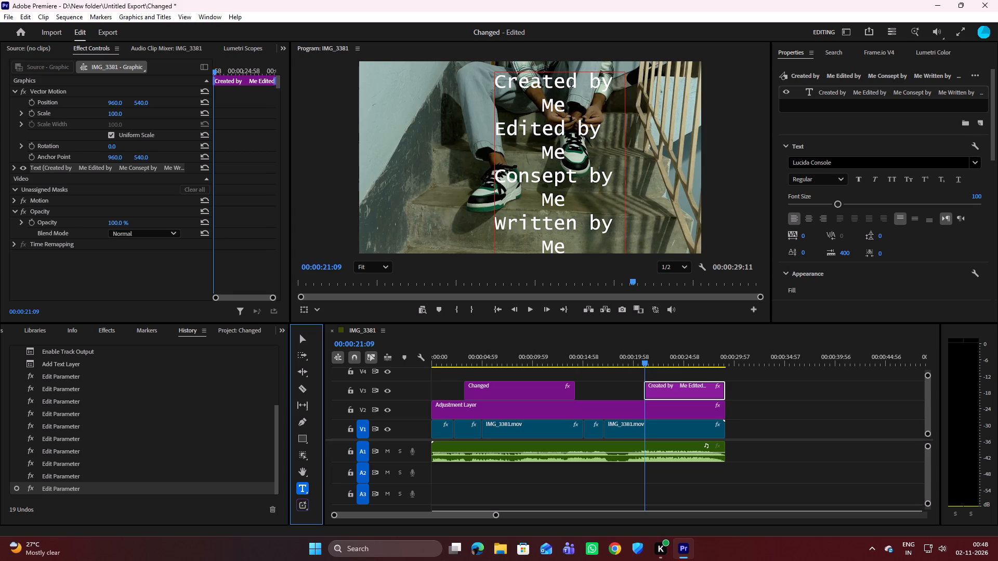
left_click(573, 107)
key("BackSpace")
key("BackSpace")
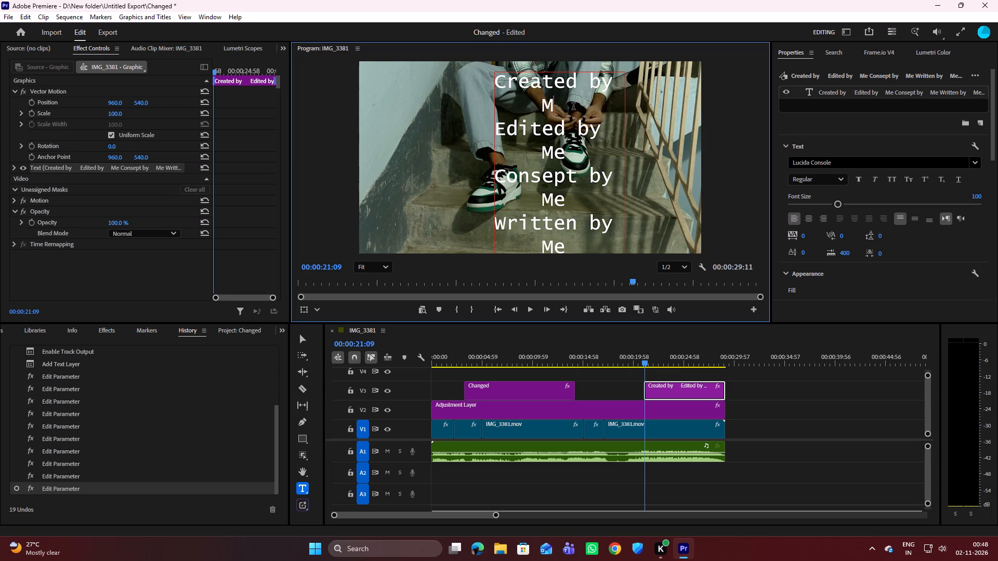
key("BackSpace")
key("BackSpace")
key("BackSpace")
key("BackSpace")
key("BackSpace")
key("BackSpace")
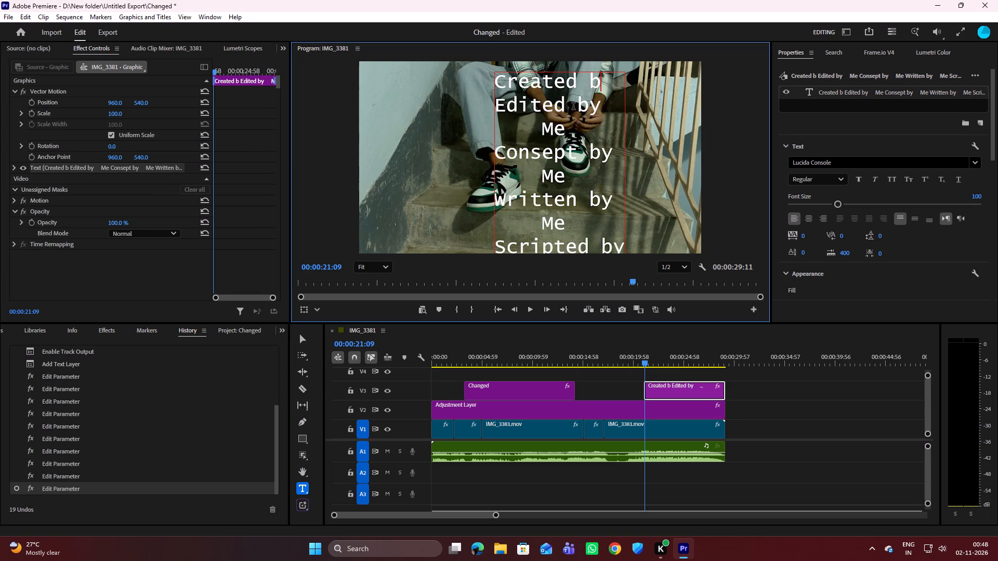
key("BackSpace")
key("BackSpace")
key("BackSpace")
key("BackSpace")
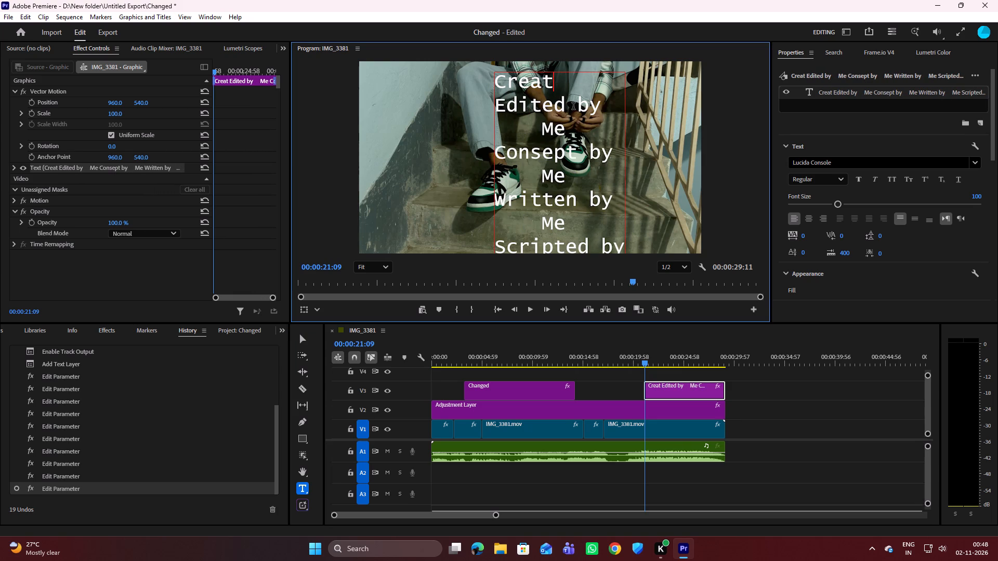
key("BackSpace")
key("BackSpace")
key("BackSpace")
key("BackSpace")
key("BackSpace")
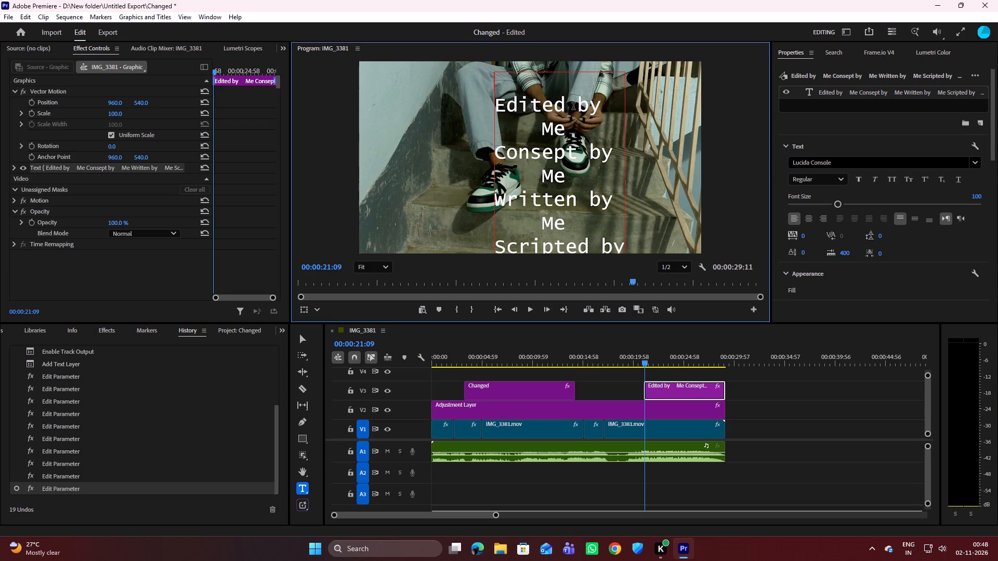
Enter "Directed by" as the credits title's first line, with "Me" beneath it indented by four spaces.
key("shift+d")
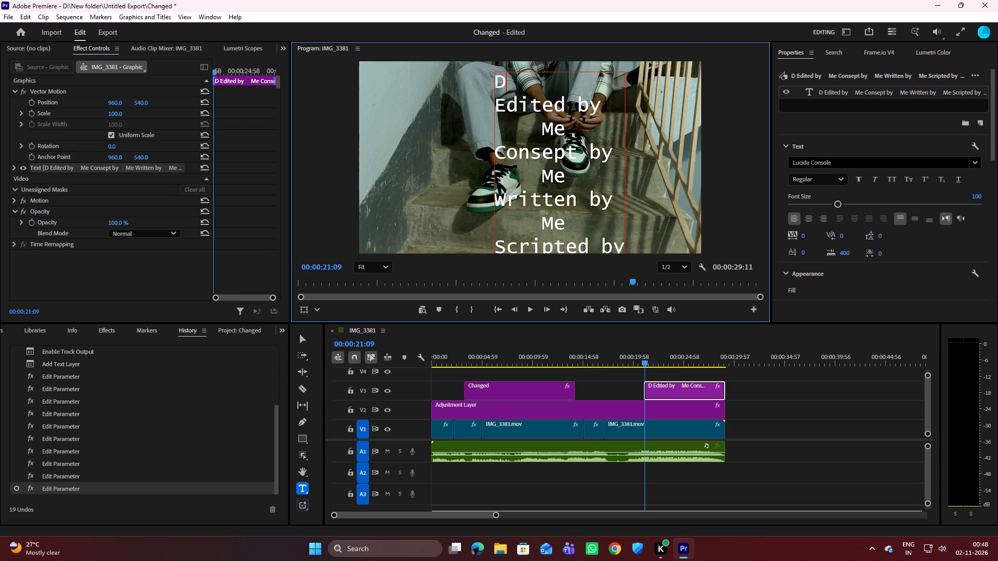
key("i")
type("re")
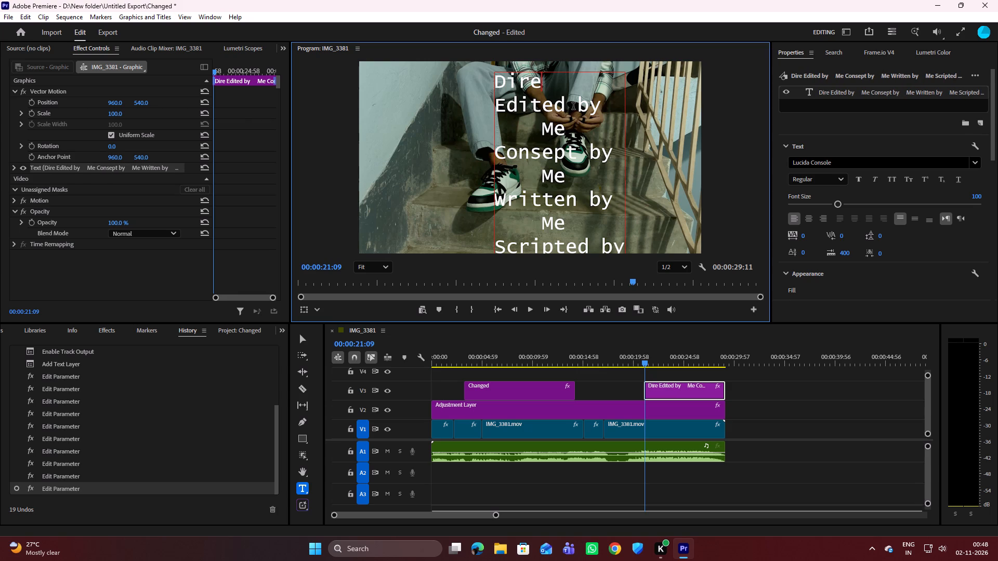
type("cted")
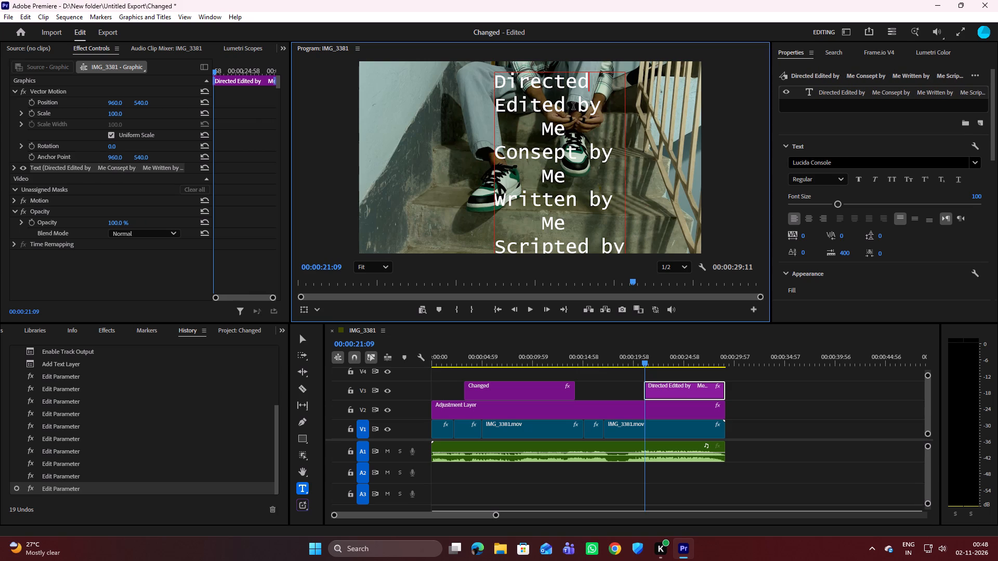
key("space")
type("by")
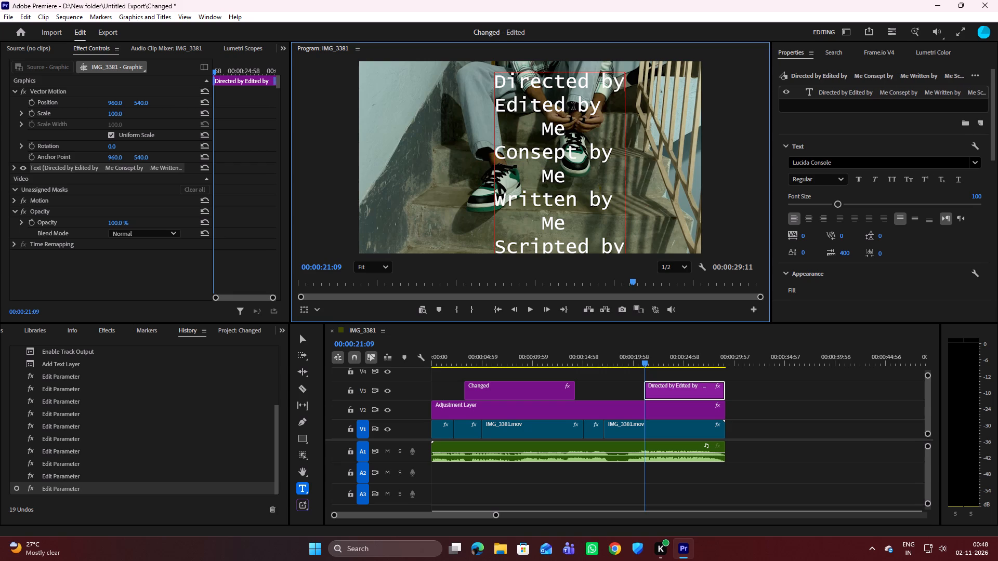
key("shift+Return")
key("space")
key("space")
key("space")
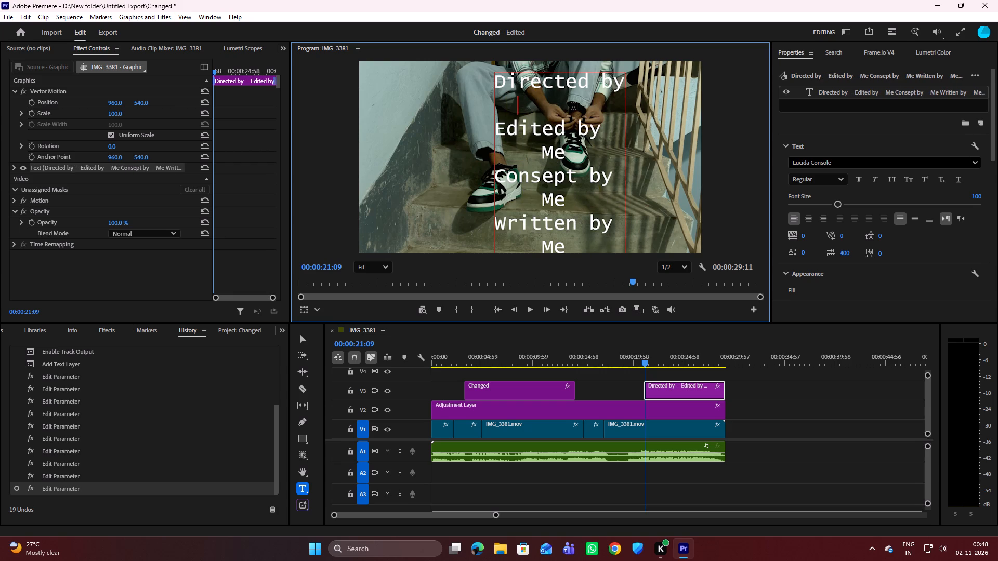
key("space")
type("Me")
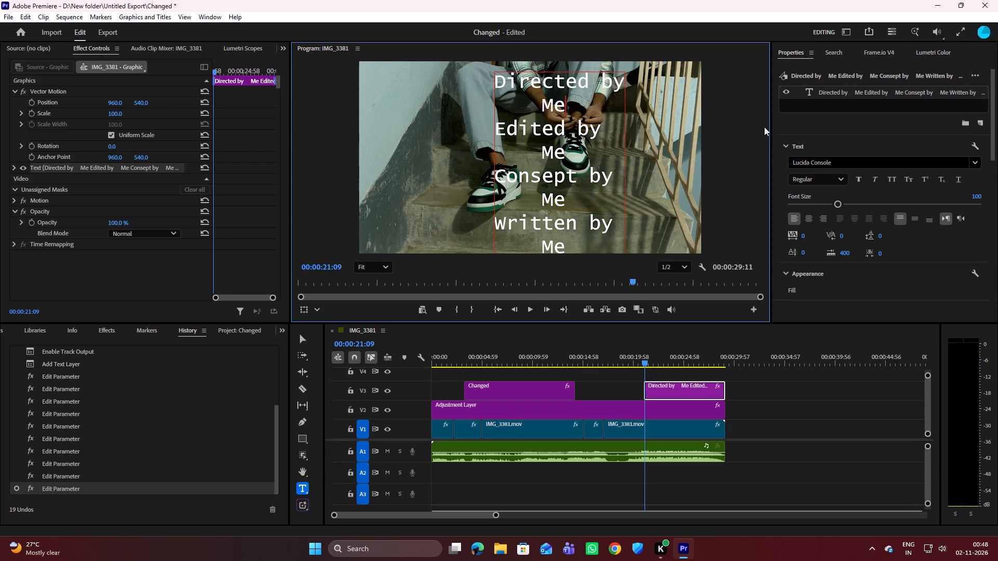
left_click(299, 337)
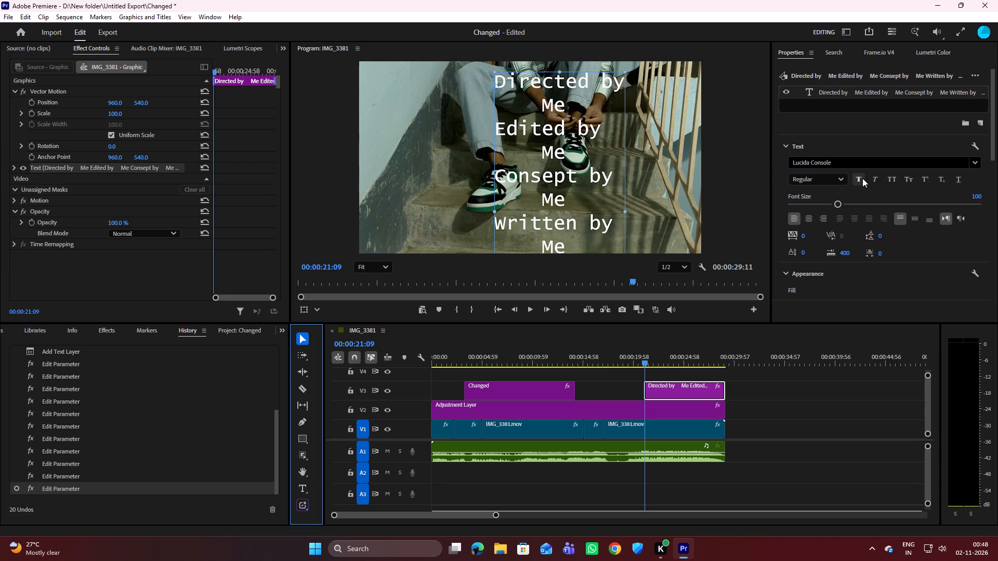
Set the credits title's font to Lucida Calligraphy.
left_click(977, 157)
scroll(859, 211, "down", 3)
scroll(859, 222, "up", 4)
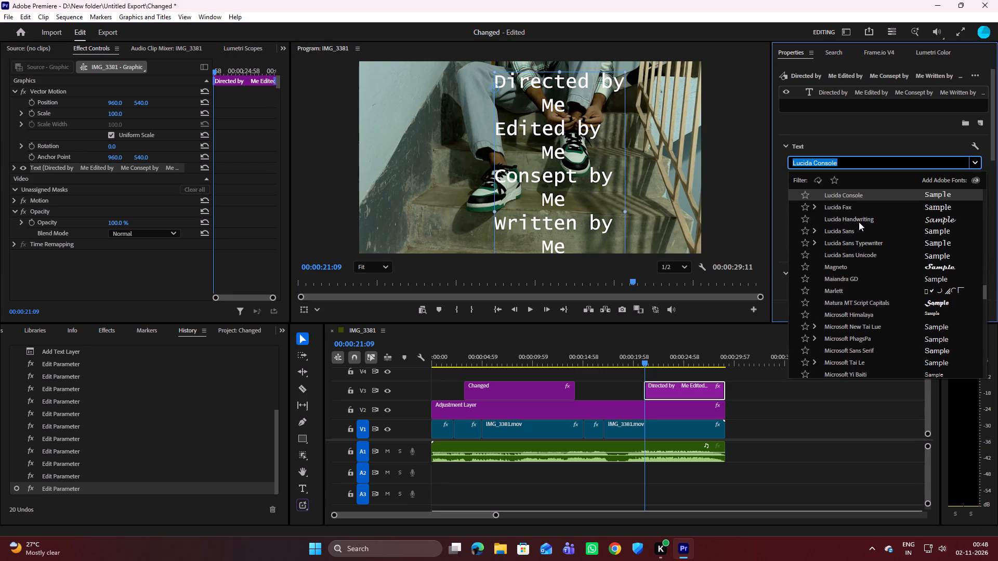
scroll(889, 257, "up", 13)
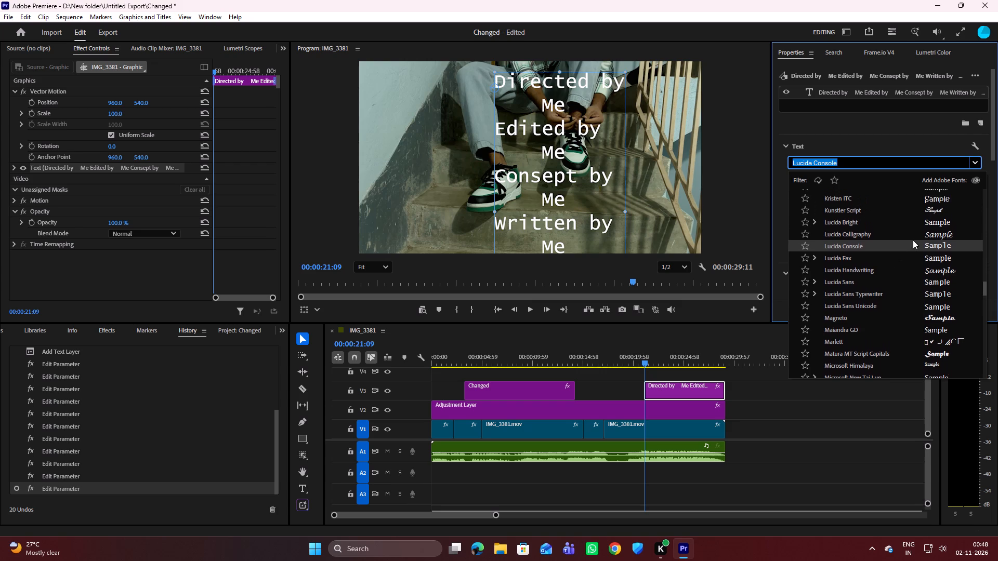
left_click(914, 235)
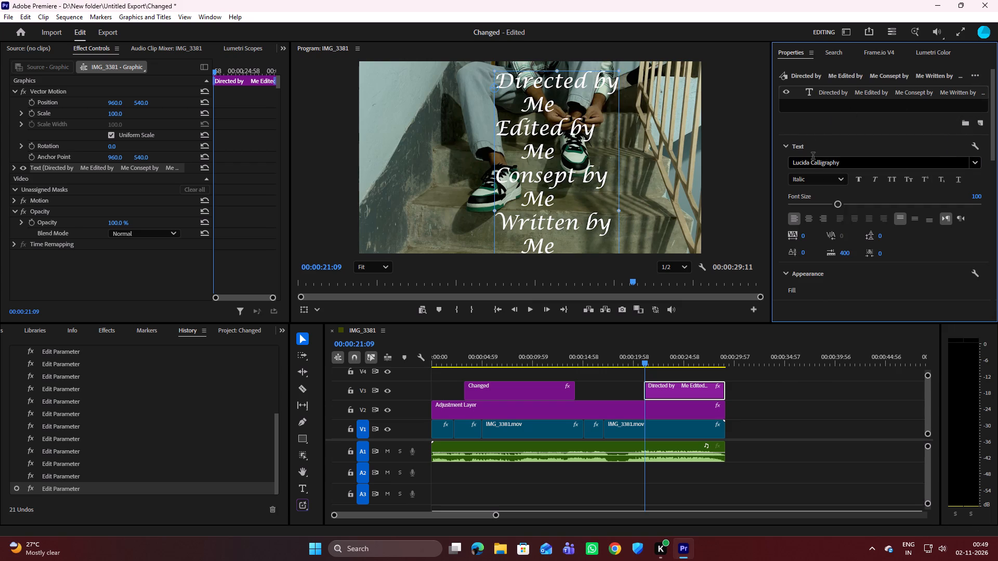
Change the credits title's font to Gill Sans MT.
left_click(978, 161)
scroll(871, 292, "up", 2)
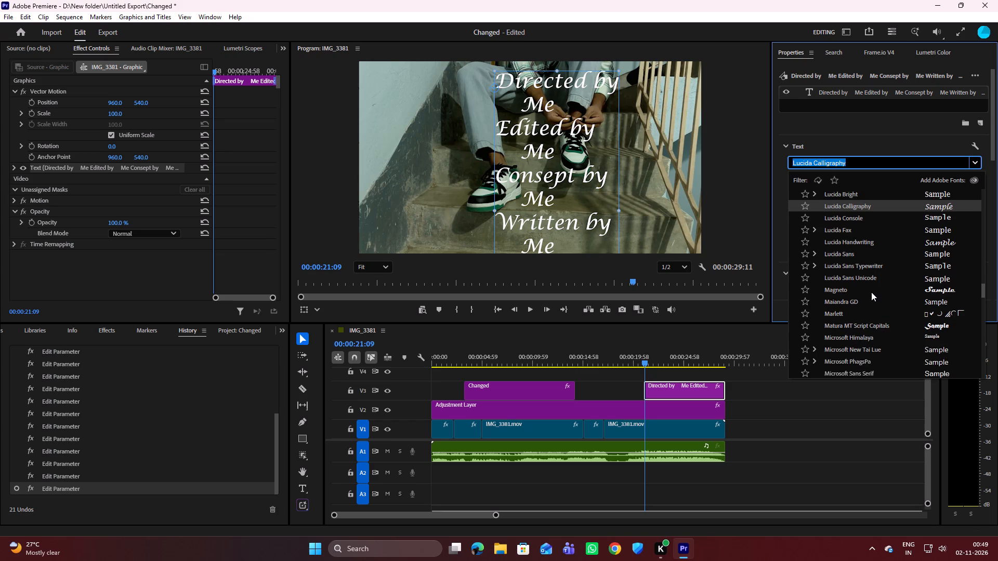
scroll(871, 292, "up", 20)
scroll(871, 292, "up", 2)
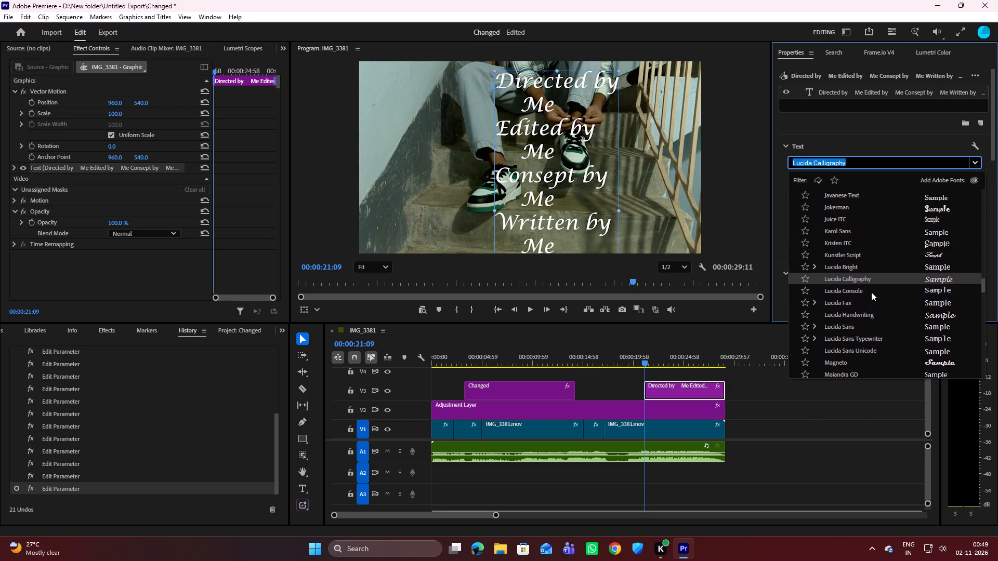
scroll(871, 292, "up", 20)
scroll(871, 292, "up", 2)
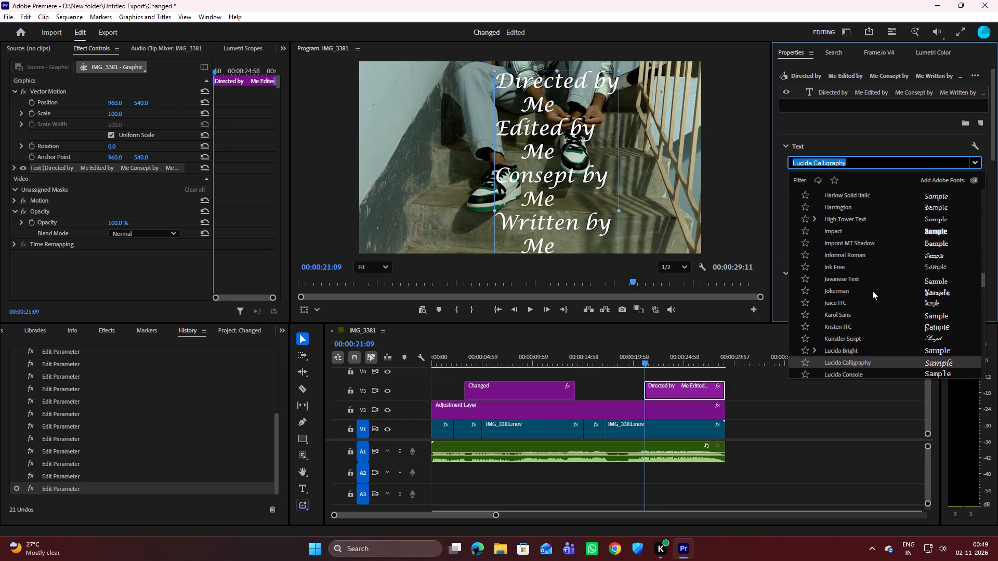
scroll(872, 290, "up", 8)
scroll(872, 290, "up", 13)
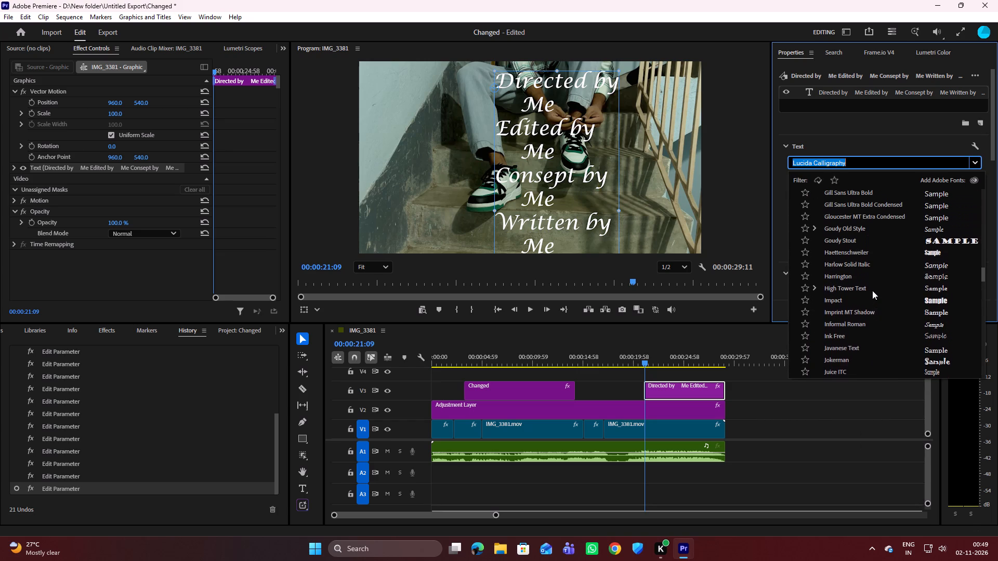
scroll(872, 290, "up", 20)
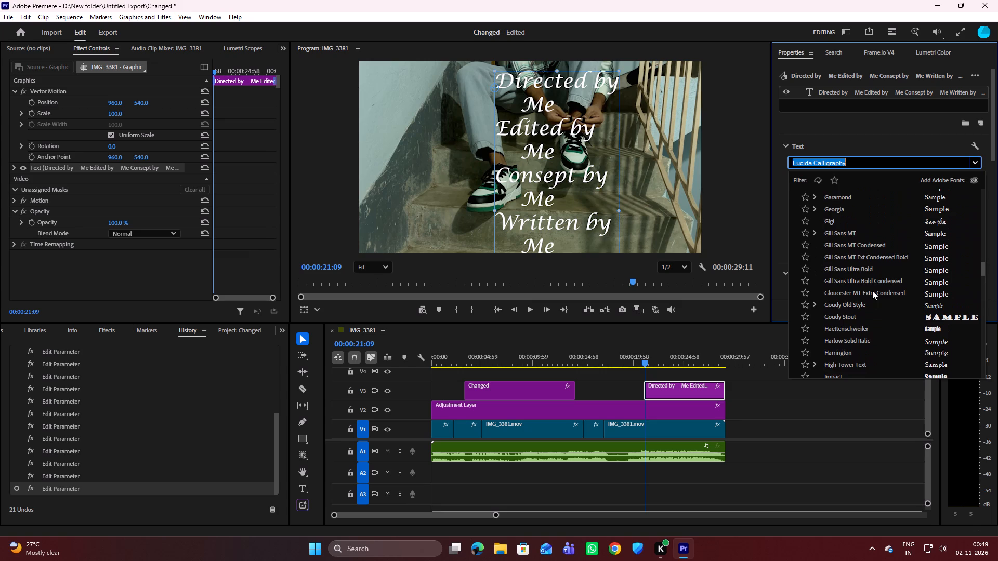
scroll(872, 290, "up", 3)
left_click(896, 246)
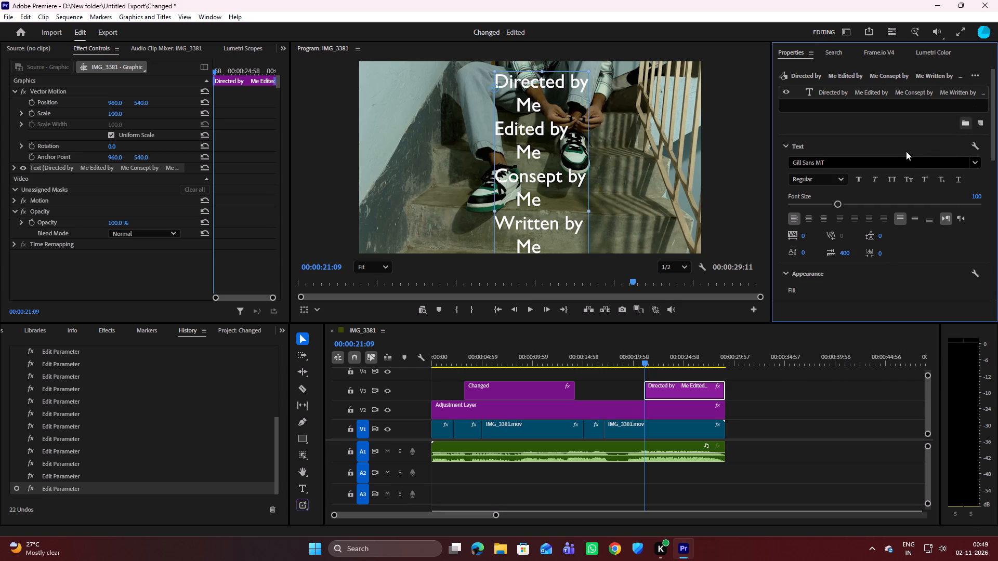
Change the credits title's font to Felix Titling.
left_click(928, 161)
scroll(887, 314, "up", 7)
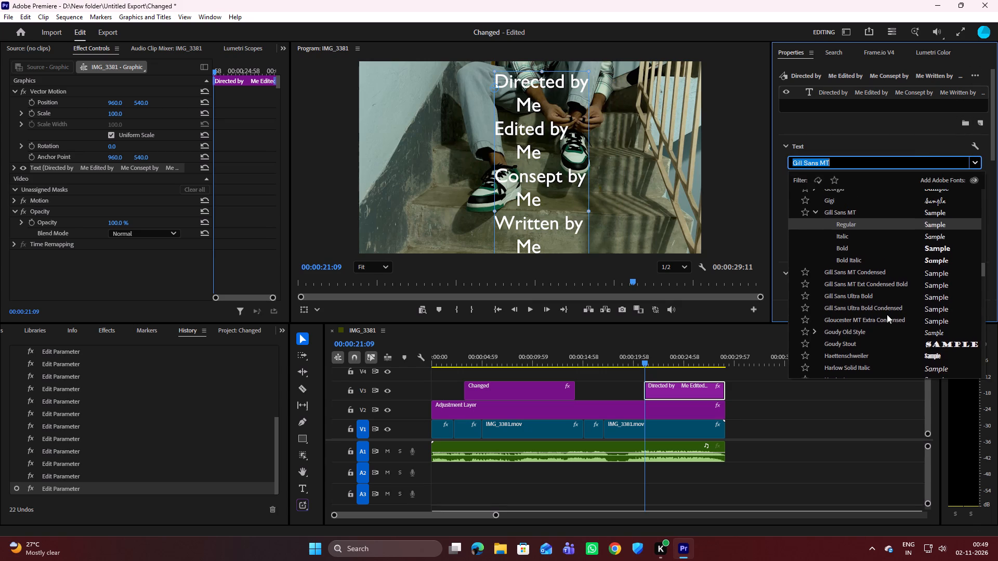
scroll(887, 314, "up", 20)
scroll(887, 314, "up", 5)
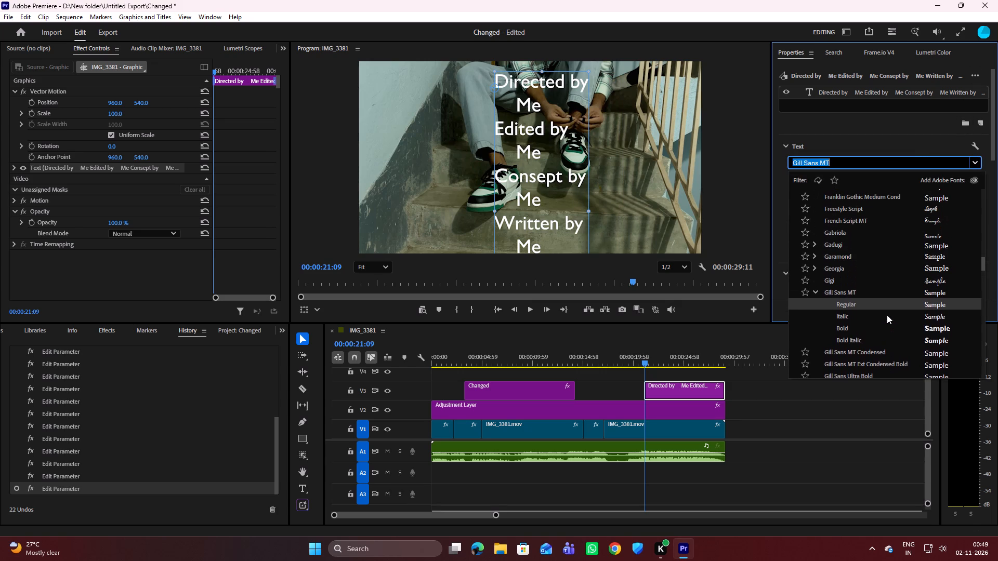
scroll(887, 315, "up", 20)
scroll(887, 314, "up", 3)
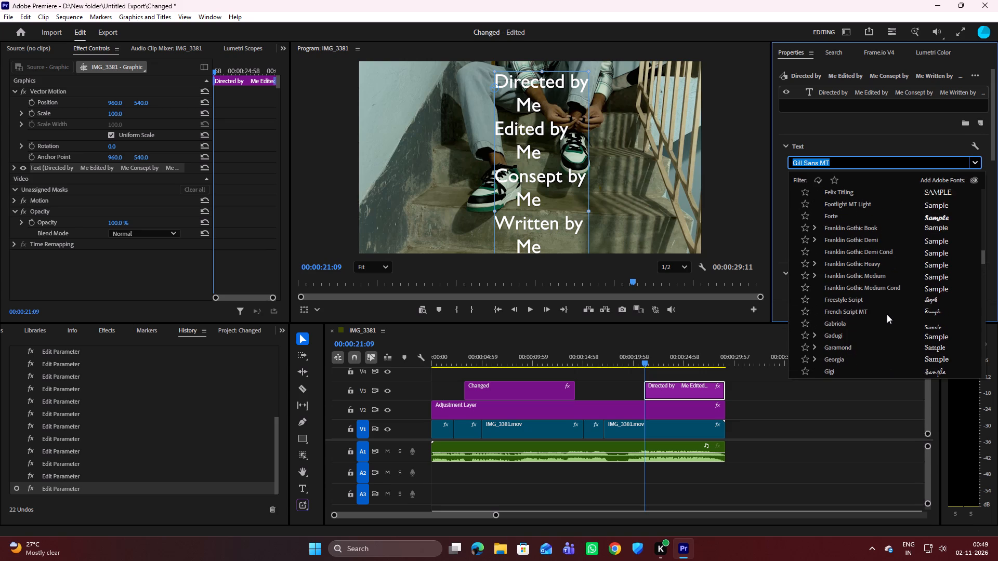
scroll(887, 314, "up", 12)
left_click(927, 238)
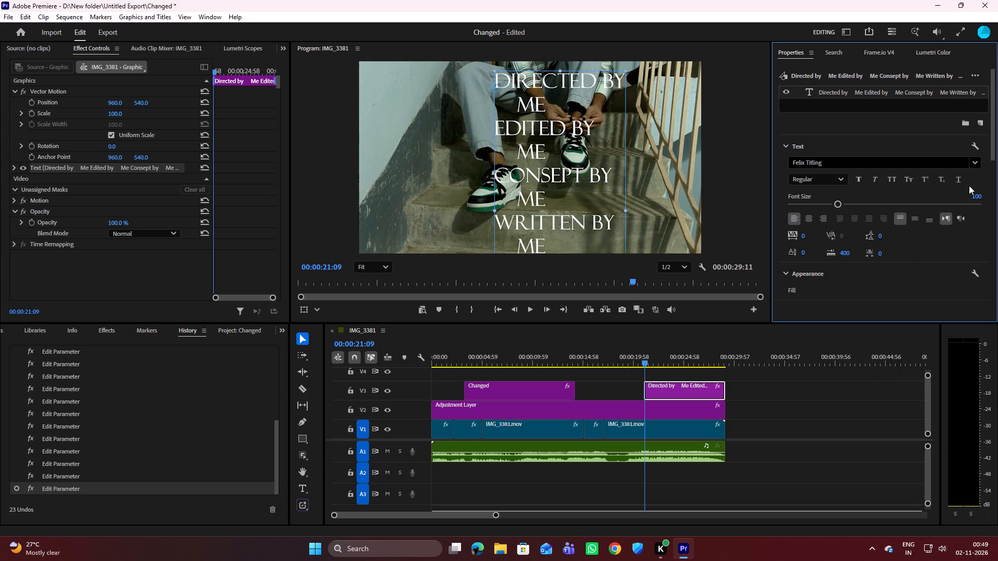
Change the credits title's font to Elephant.
left_click(978, 161)
scroll(878, 286, "up", 16)
scroll(879, 286, "up", 20)
scroll(879, 286, "up", 4)
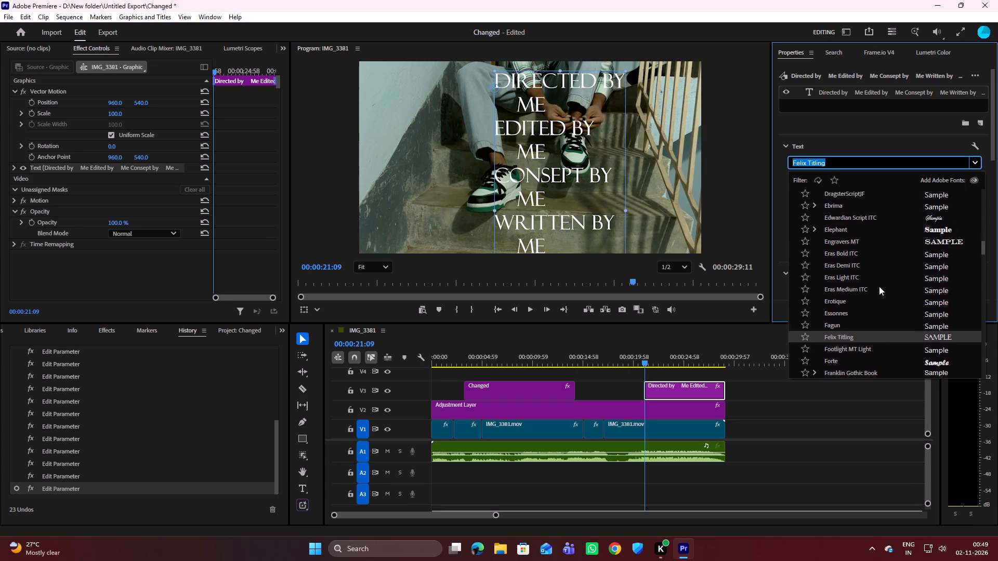
scroll(879, 286, "up", 2)
left_click(931, 237)
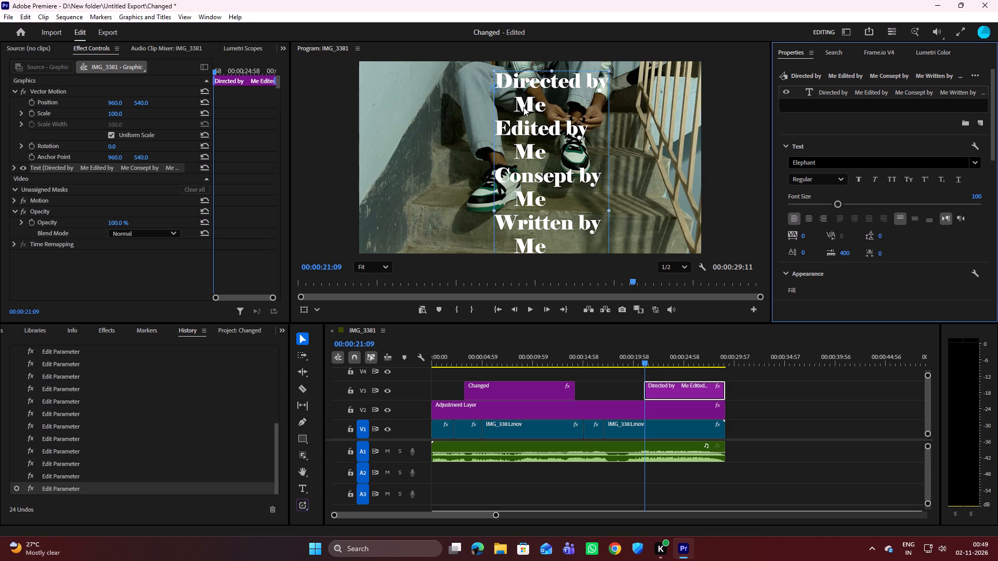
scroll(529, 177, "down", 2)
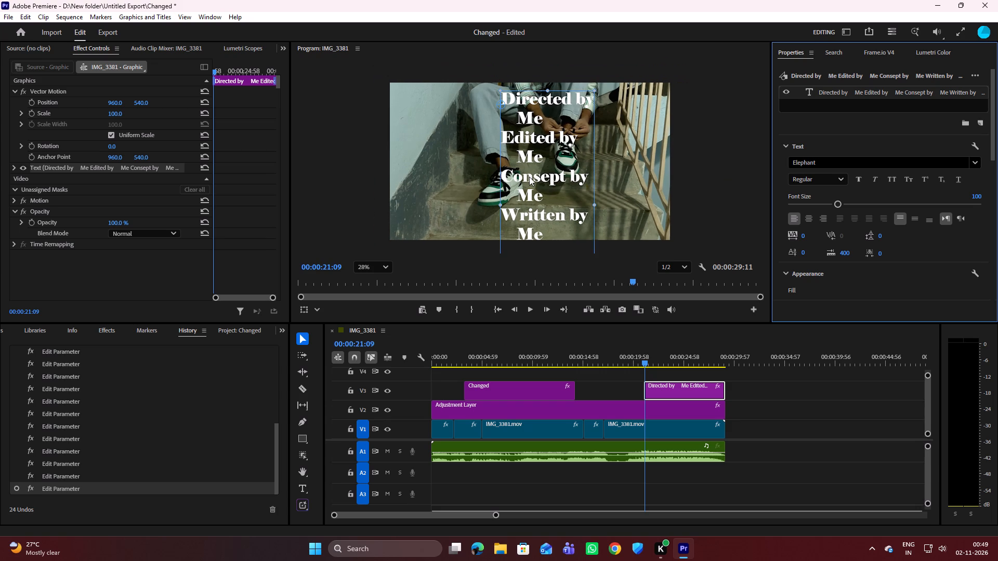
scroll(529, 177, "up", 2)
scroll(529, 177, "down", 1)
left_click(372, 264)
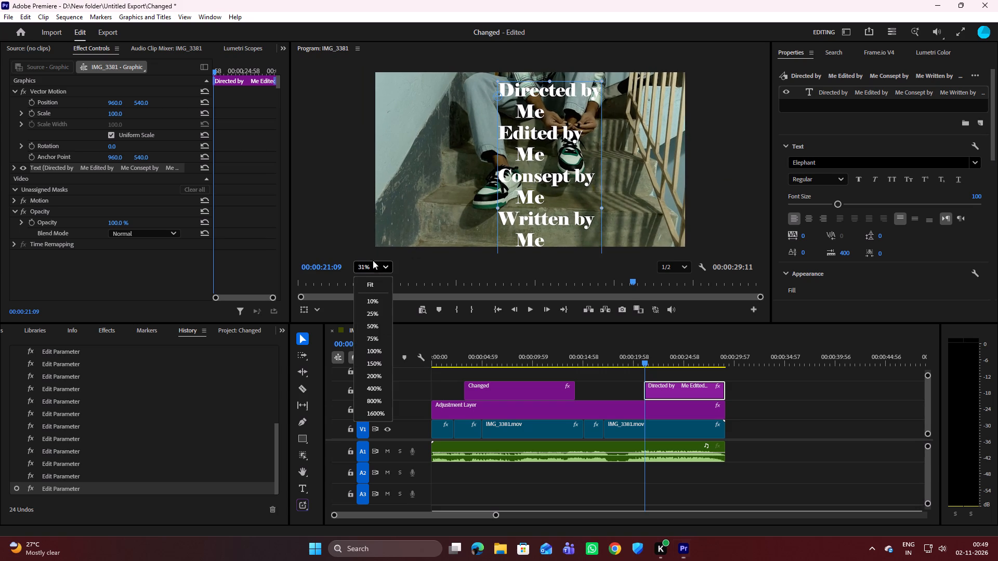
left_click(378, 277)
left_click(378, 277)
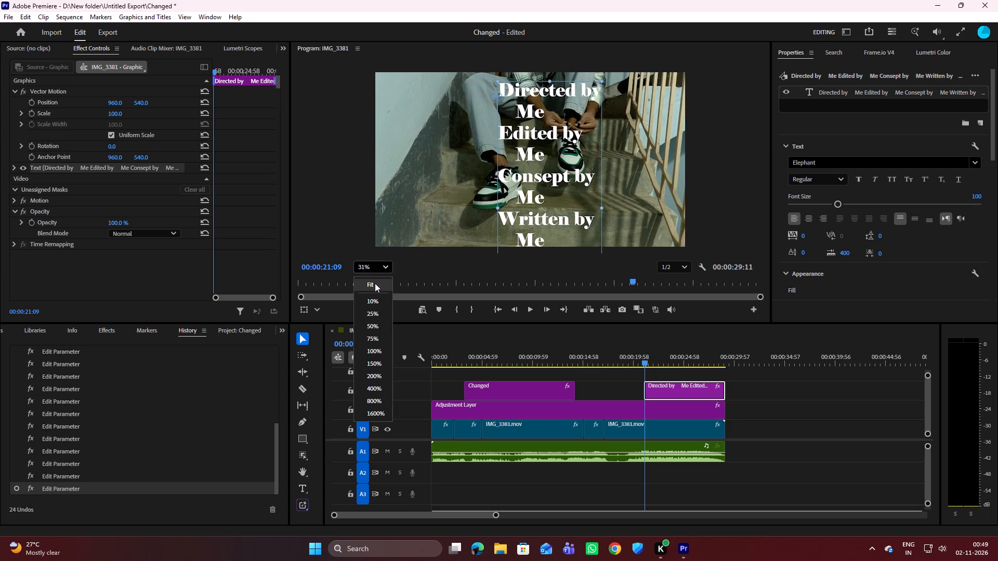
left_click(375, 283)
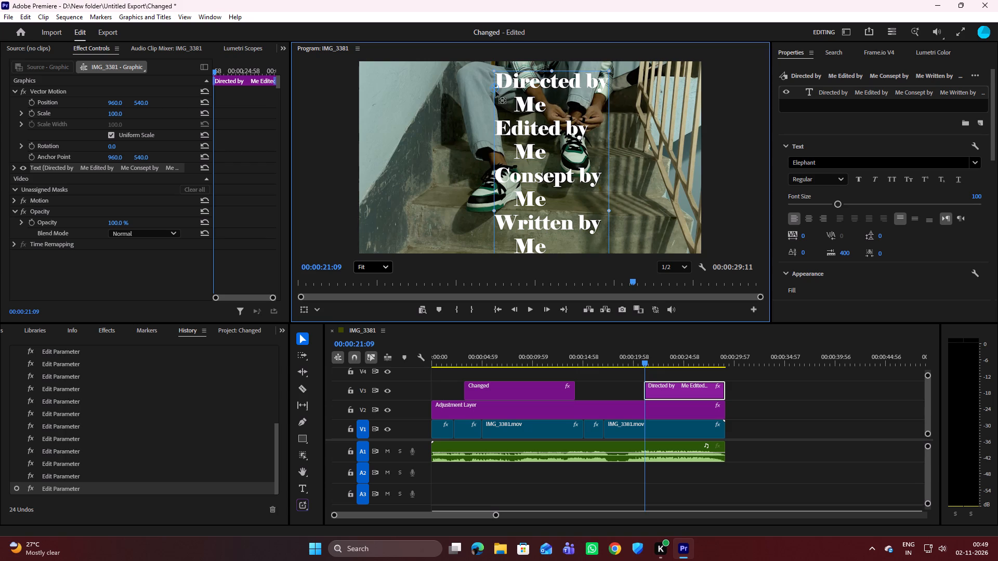
Nudge the credits title's anchor point slightly near the start of its "Directed by" line.
left_click_drag(495, 88, 491, 91)
left_click_drag(491, 91, 501, 96)
Scale down and reposition the credits title so every line from "Directed by" to the last "Me" fits within the frame's height.
left_click_drag(494, 210, 489, 209)
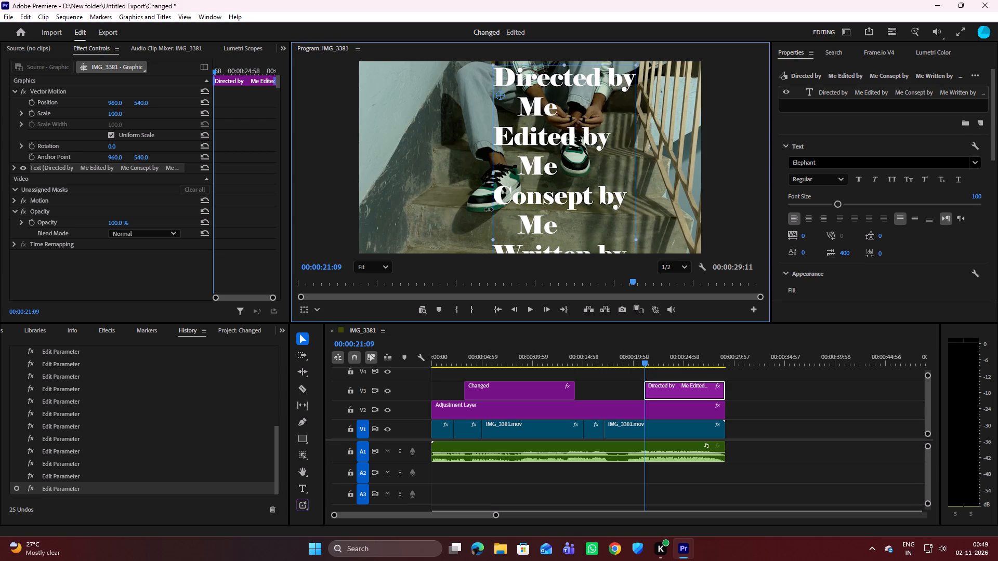
left_click_drag(489, 209, 488, 205)
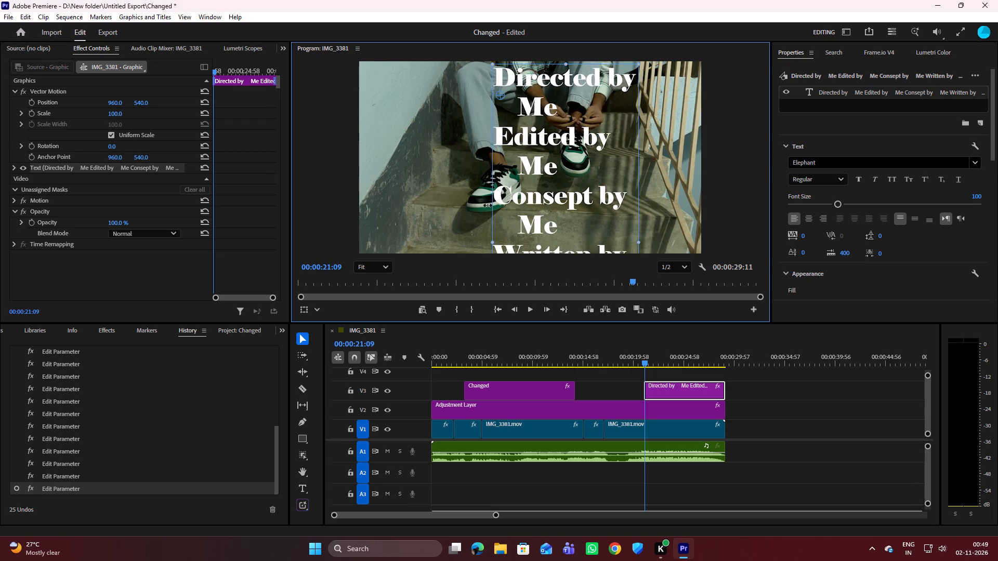
left_click_drag(488, 205, 497, 203)
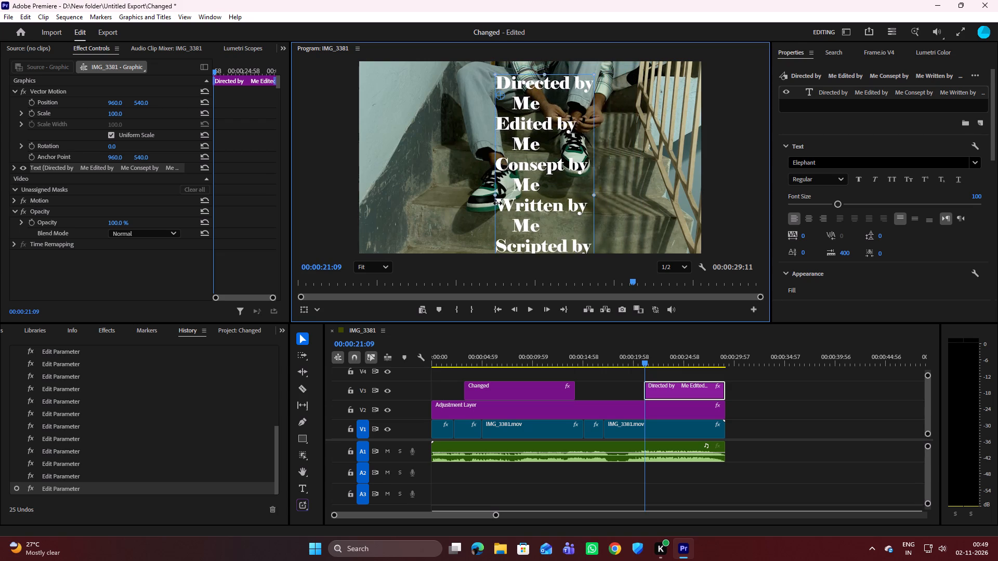
left_click_drag(497, 203, 503, 199)
left_click_drag(553, 144, 551, 136)
left_click(495, 155)
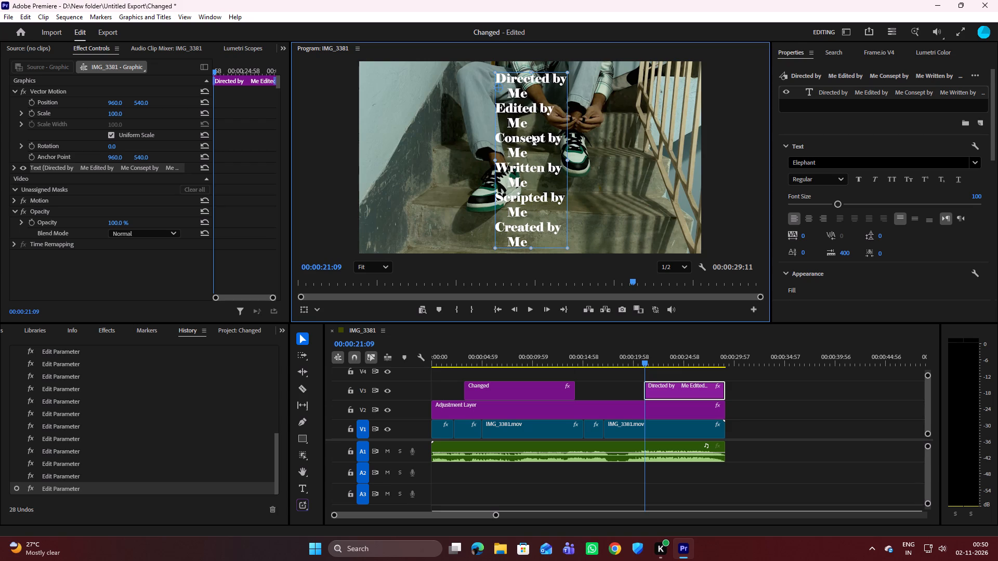
left_click_drag(532, 134, 531, 128)
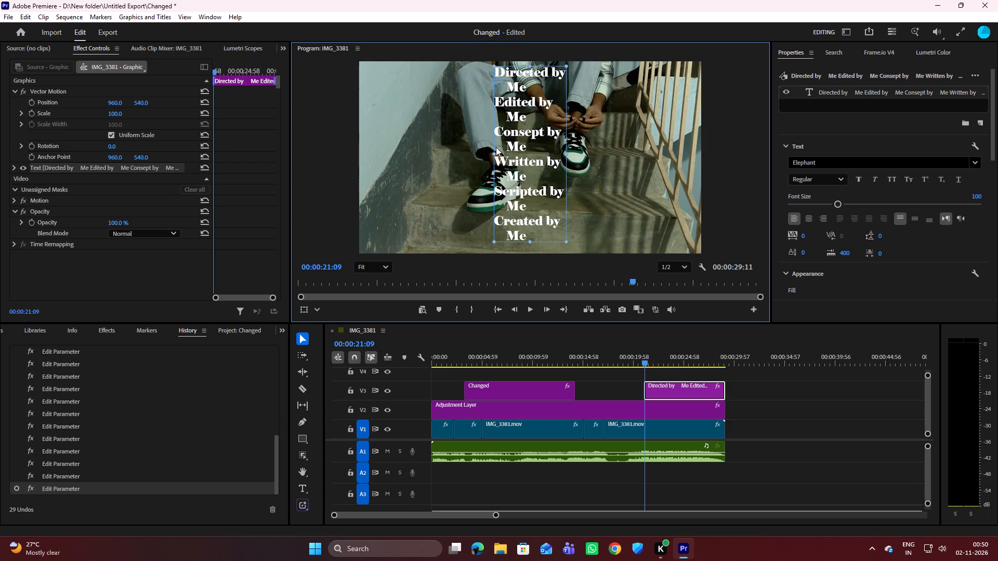
left_click(493, 153)
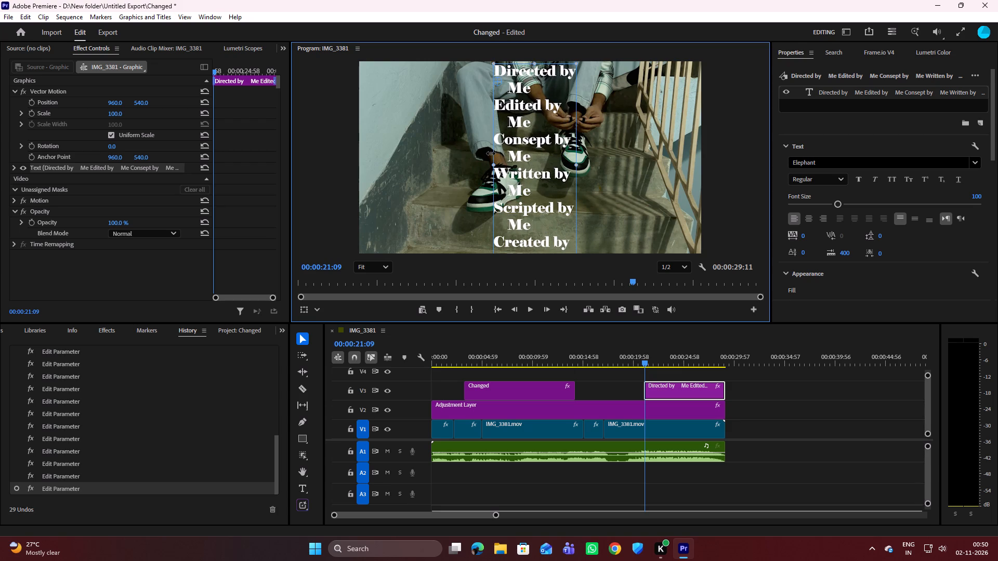
left_click_drag(578, 162, 576, 161)
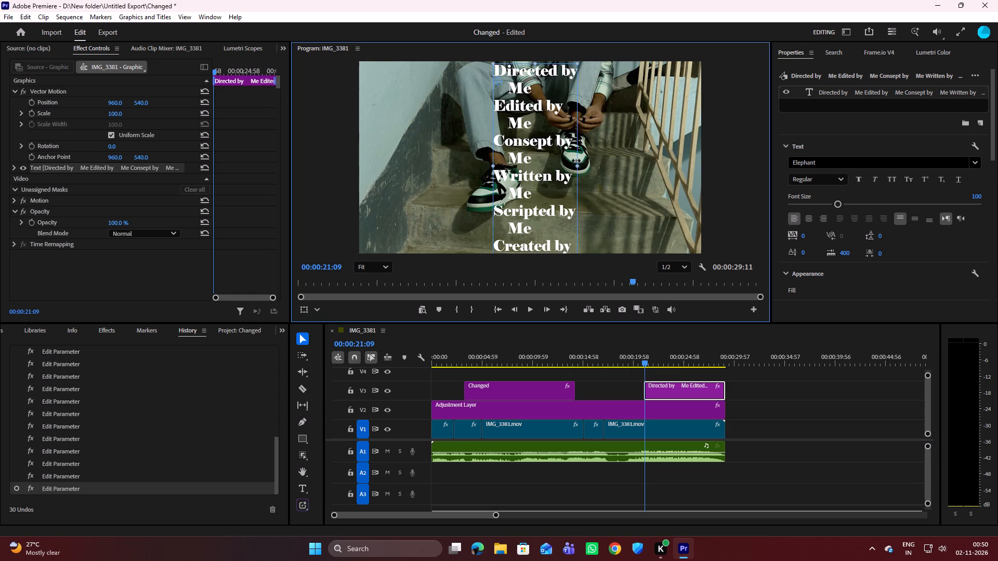
left_click_drag(576, 161, 570, 158)
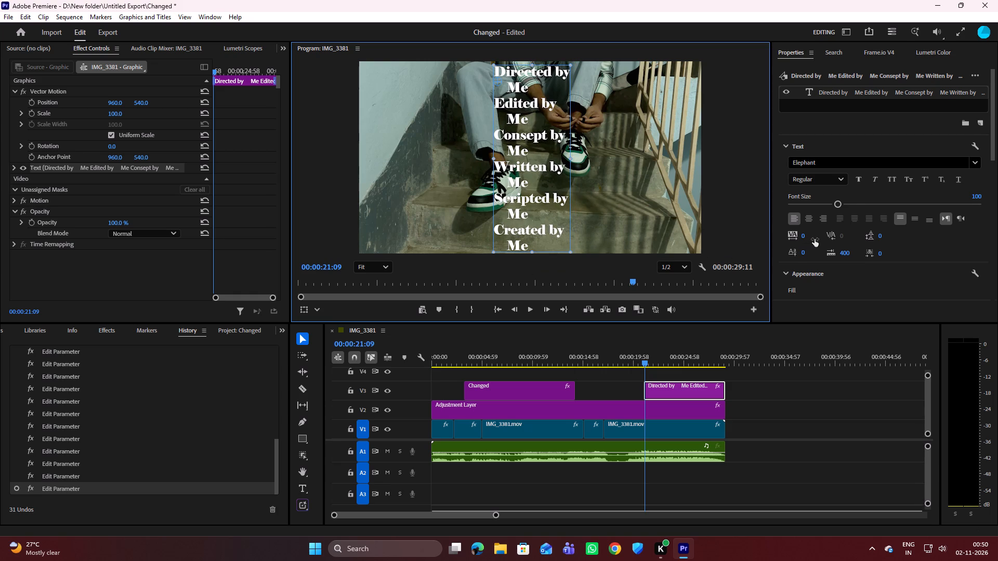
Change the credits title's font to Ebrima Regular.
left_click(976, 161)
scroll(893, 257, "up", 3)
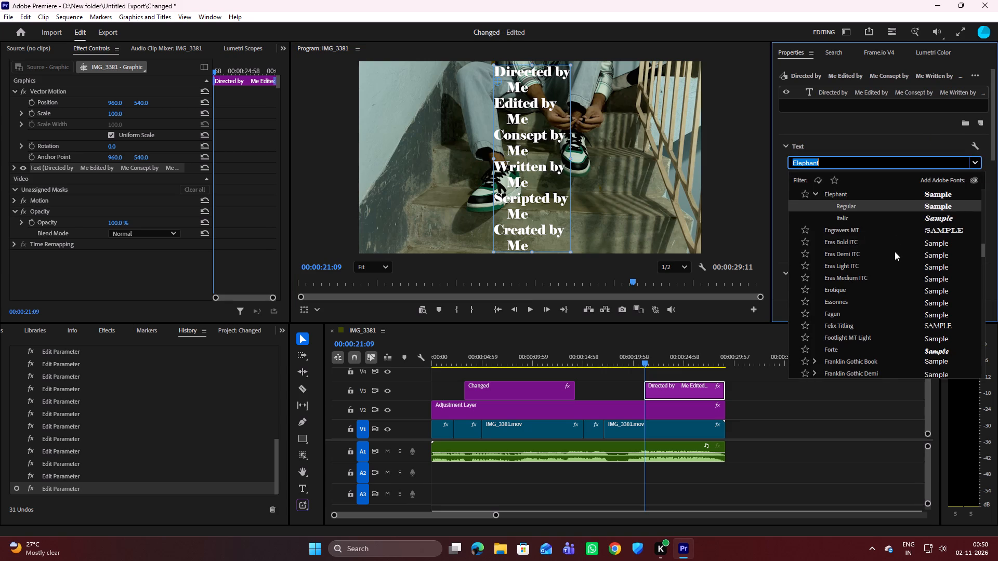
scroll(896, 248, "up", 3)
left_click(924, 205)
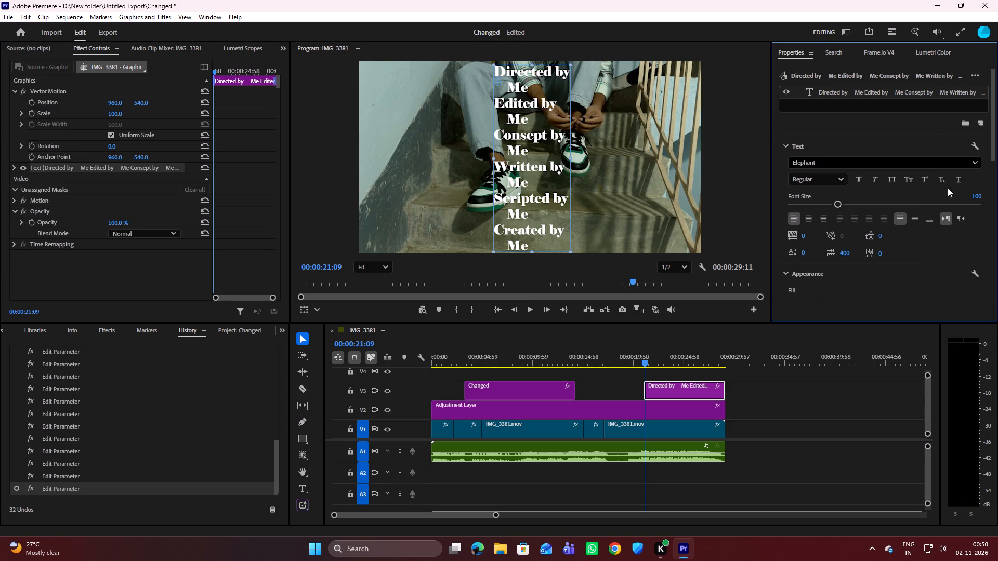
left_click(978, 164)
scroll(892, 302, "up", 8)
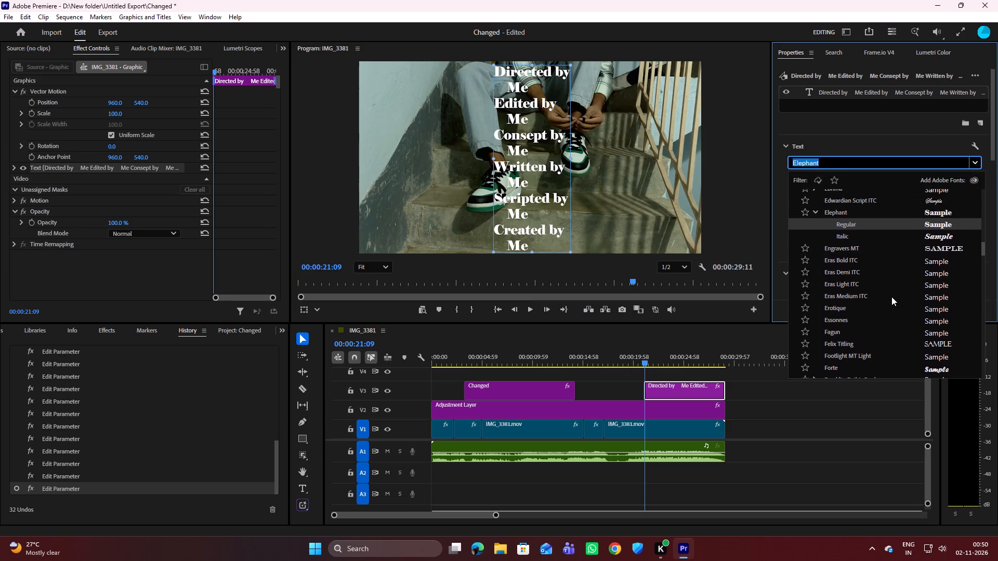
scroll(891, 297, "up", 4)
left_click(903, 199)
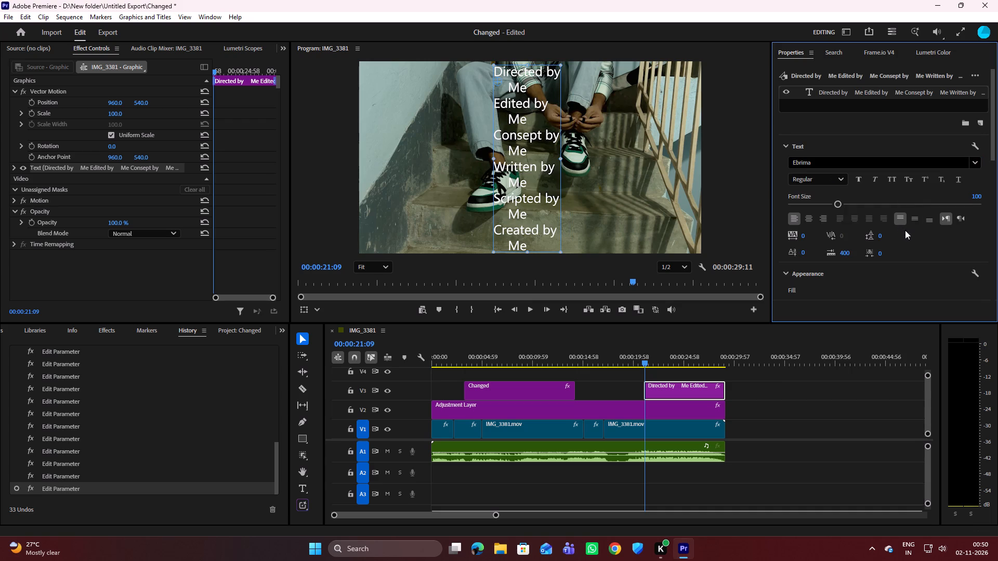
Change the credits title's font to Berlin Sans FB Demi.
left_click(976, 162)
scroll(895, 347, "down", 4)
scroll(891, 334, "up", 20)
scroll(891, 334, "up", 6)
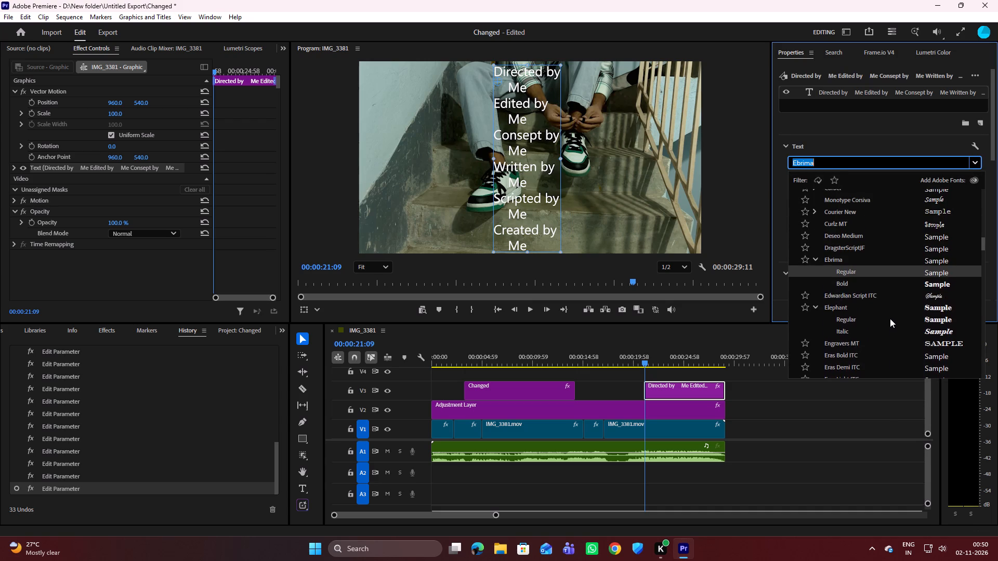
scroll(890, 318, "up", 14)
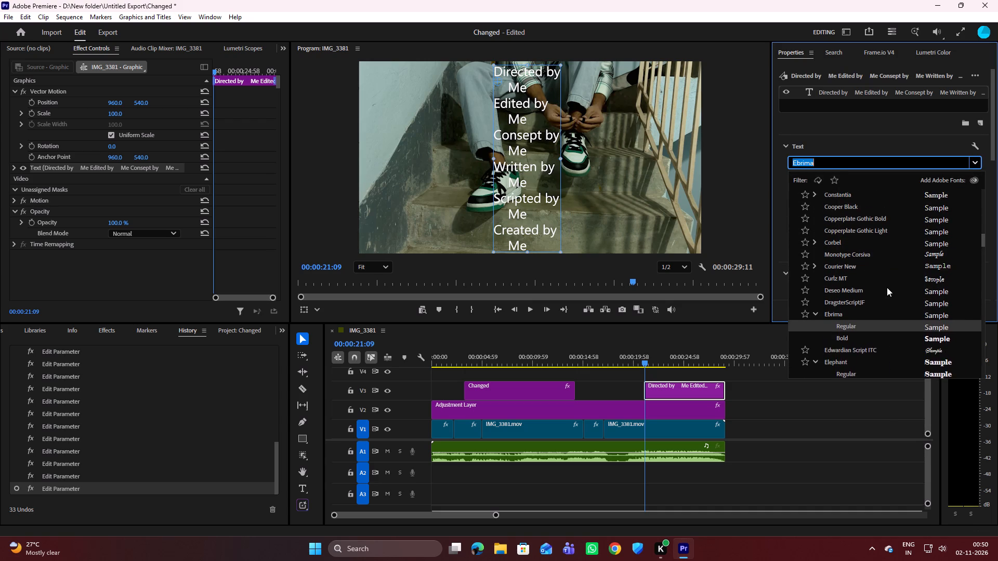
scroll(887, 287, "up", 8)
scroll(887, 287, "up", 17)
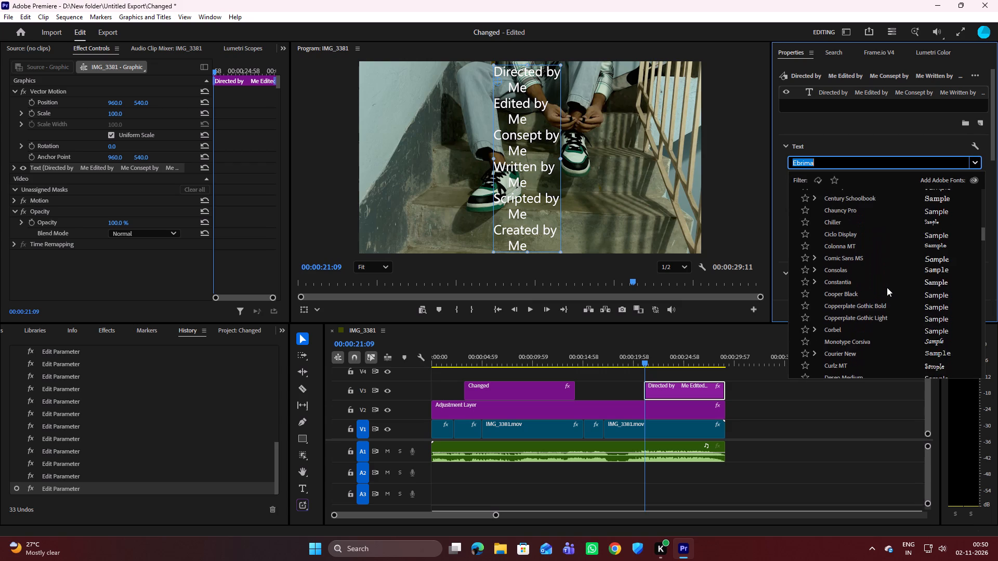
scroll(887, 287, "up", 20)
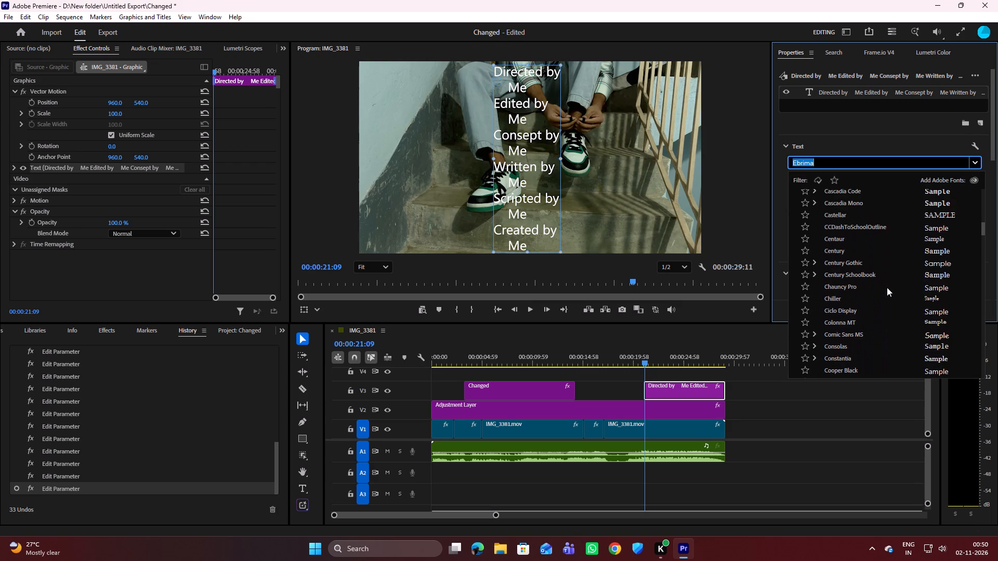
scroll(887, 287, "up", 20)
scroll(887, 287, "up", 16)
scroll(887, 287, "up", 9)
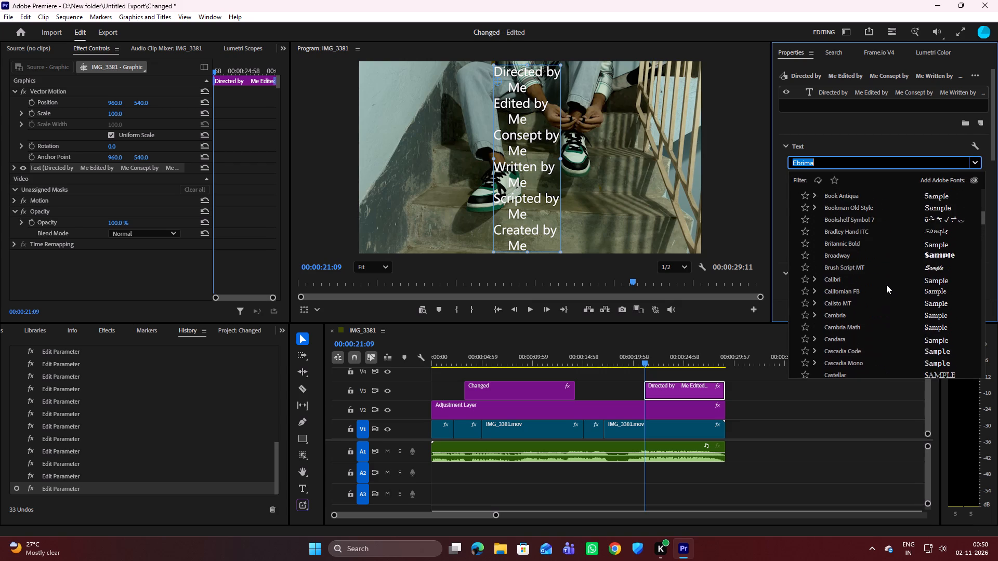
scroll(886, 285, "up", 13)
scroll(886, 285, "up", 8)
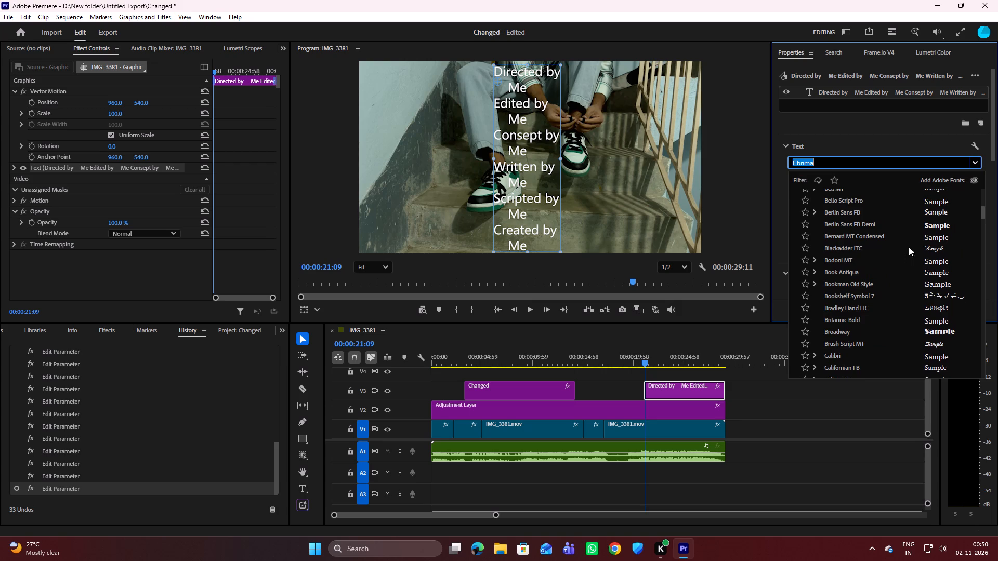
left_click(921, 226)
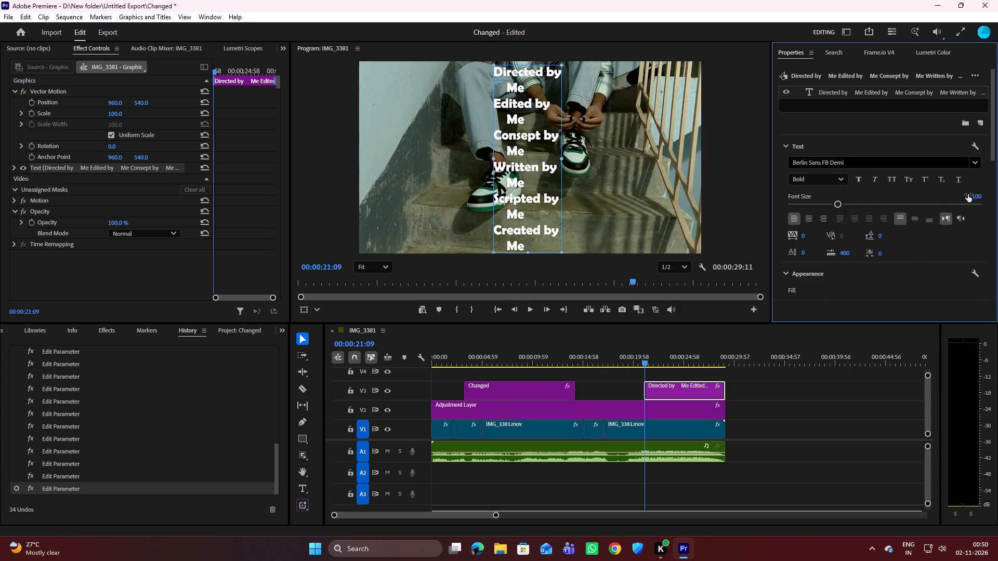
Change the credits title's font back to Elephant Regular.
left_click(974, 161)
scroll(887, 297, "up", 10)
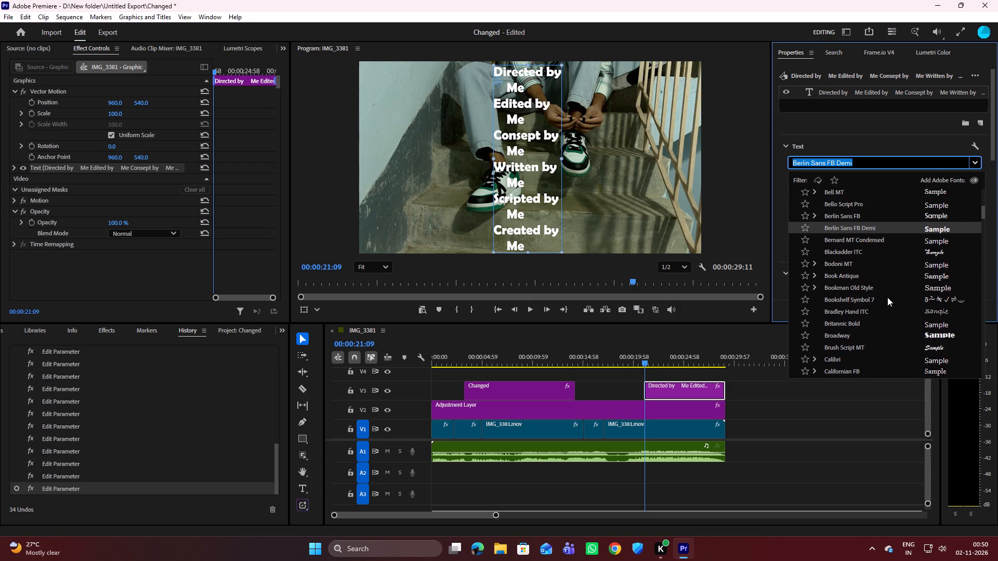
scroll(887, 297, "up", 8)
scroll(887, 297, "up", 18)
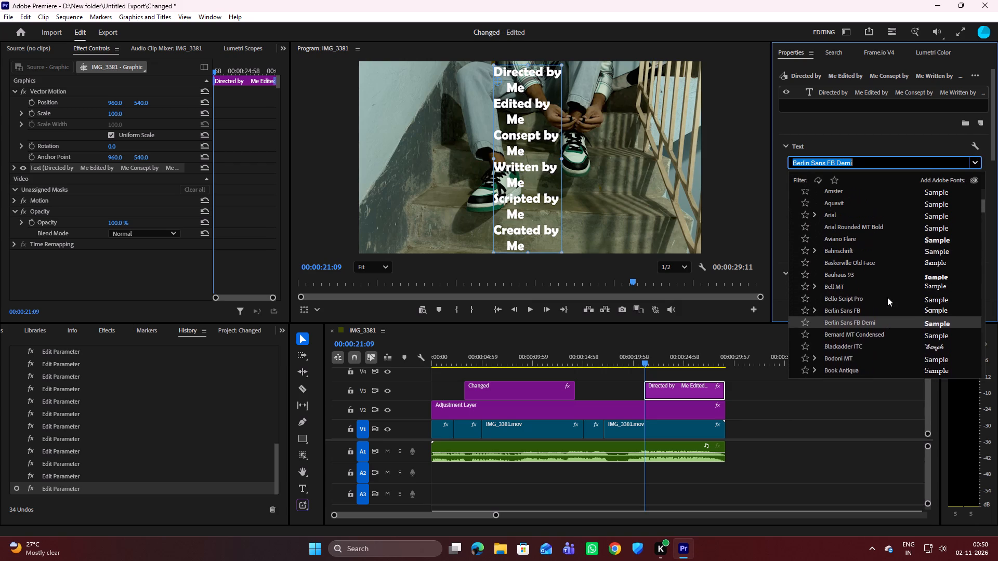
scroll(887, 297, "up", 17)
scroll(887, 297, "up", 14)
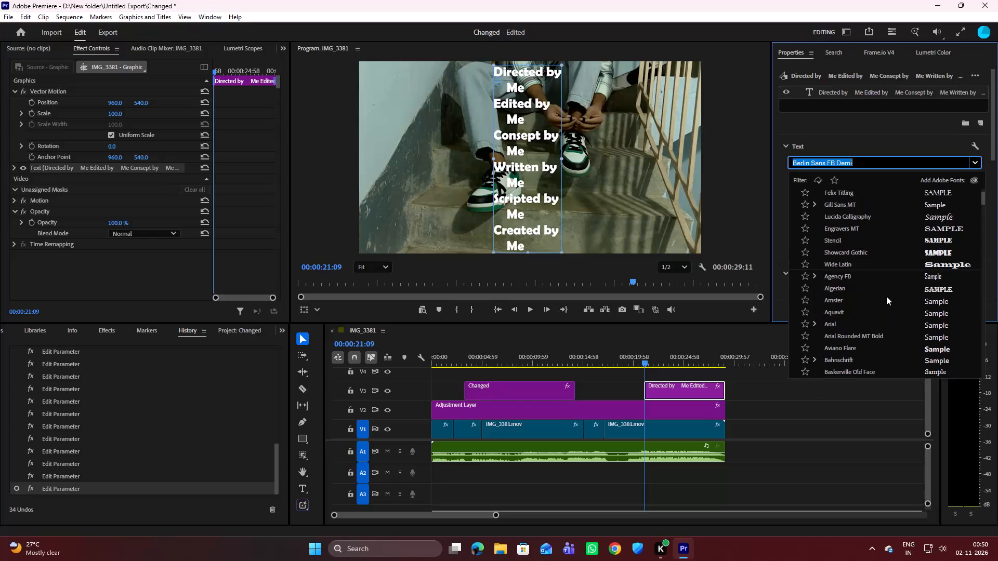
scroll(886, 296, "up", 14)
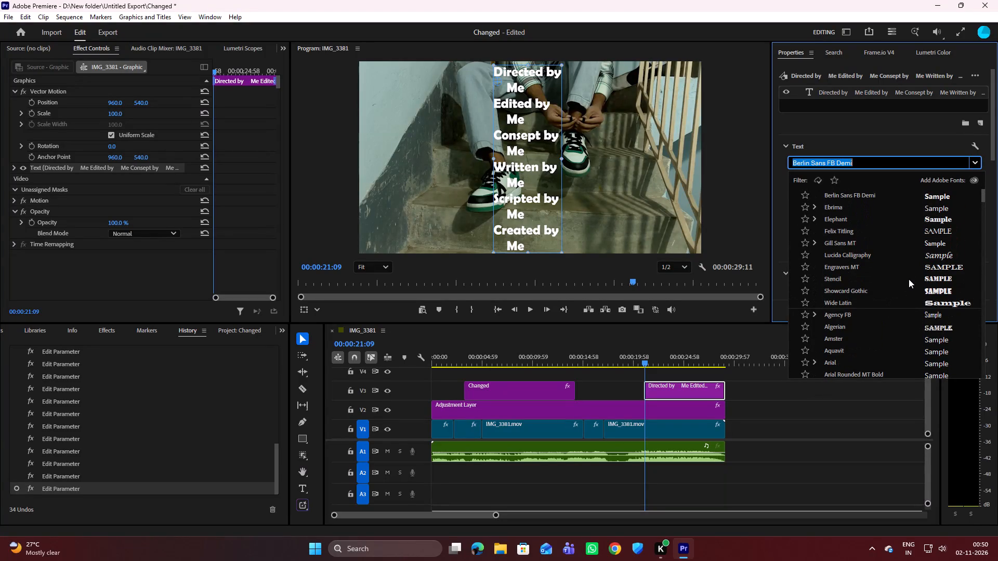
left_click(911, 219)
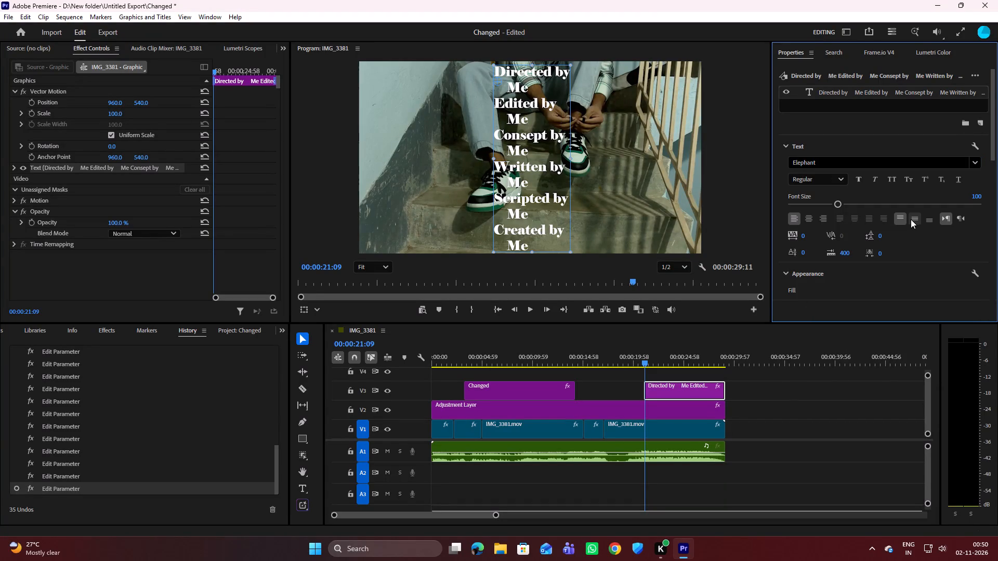
Change the credits title's font to Ebrima Bold.
left_click(973, 162)
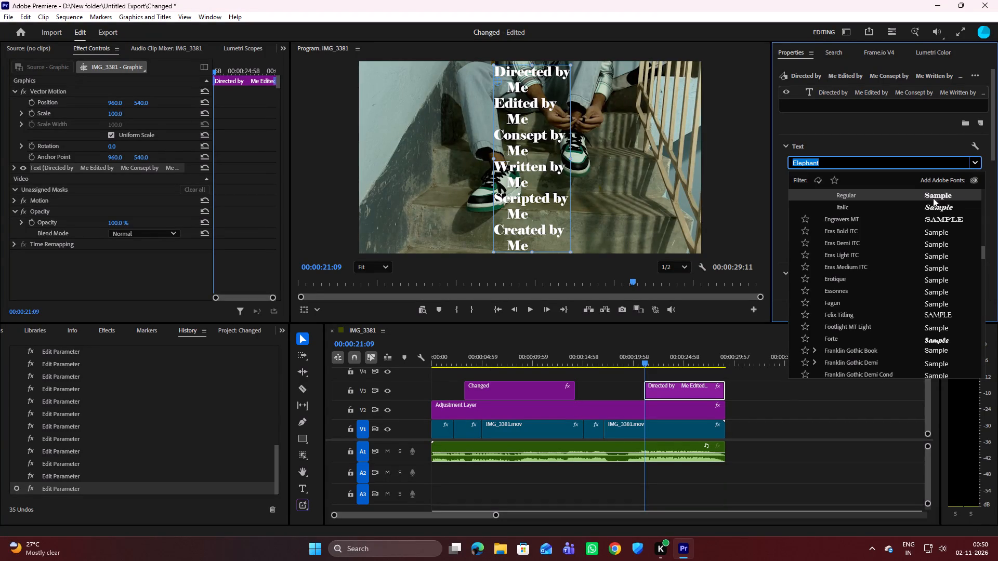
scroll(917, 221, "up", 15)
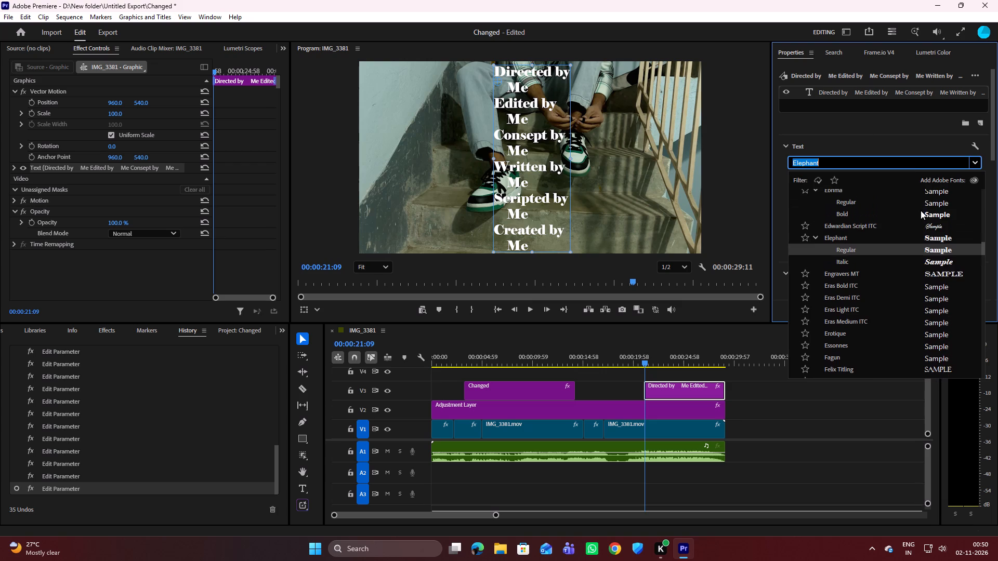
left_click(924, 216)
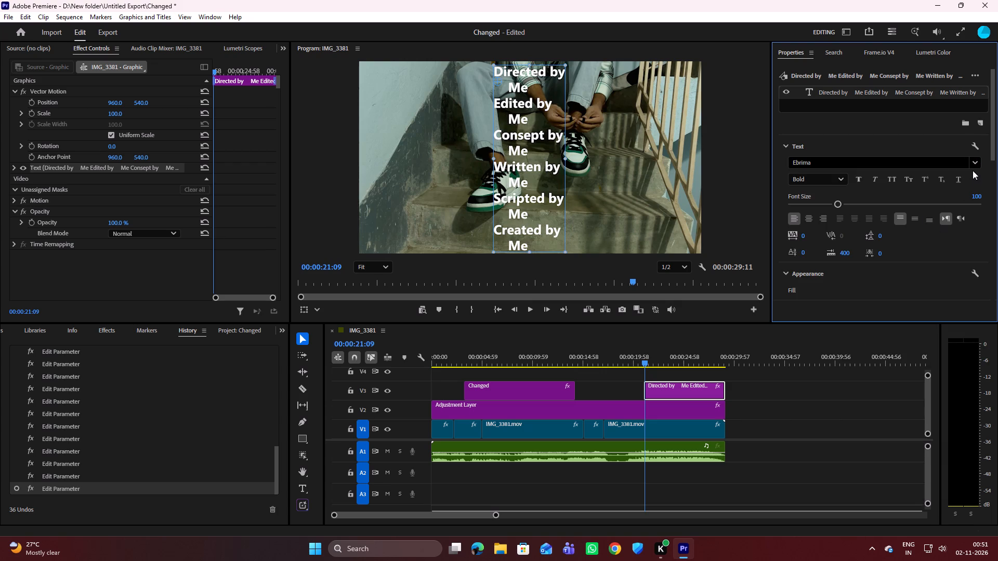
Change the credits title's font to Felix Titling.
left_click(973, 163)
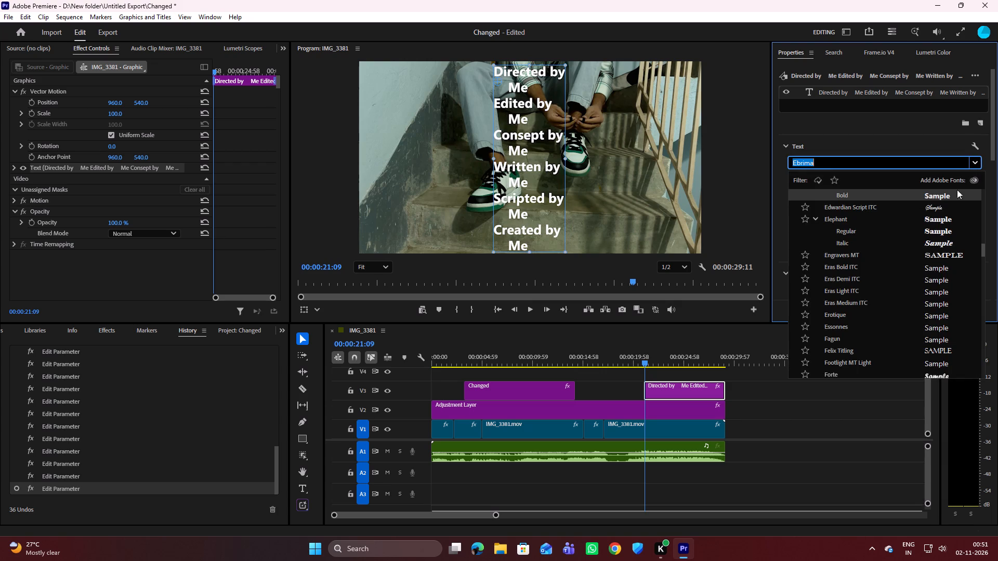
scroll(886, 279, "up", 20)
scroll(886, 279, "up", 3)
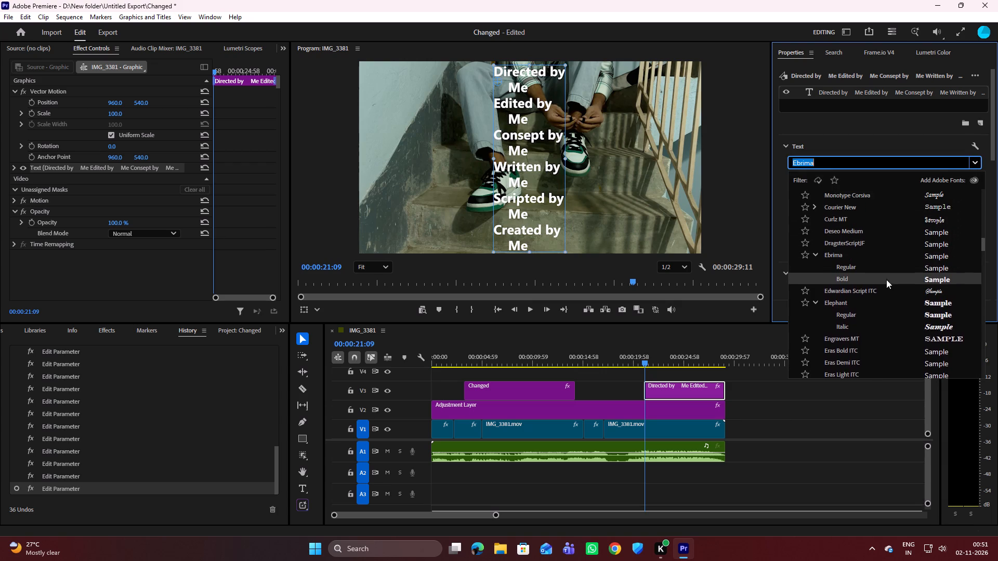
scroll(886, 279, "up", 13)
scroll(886, 279, "up", 12)
scroll(886, 279, "up", 18)
scroll(886, 279, "up", 18)
scroll(886, 279, "up", 17)
scroll(886, 279, "up", 6)
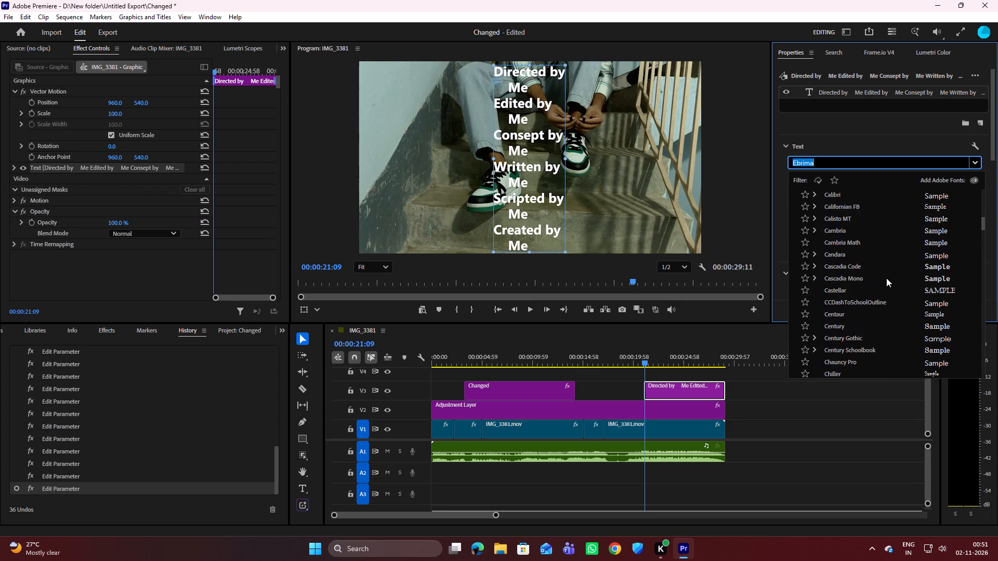
scroll(886, 278, "up", 16)
scroll(886, 277, "up", 11)
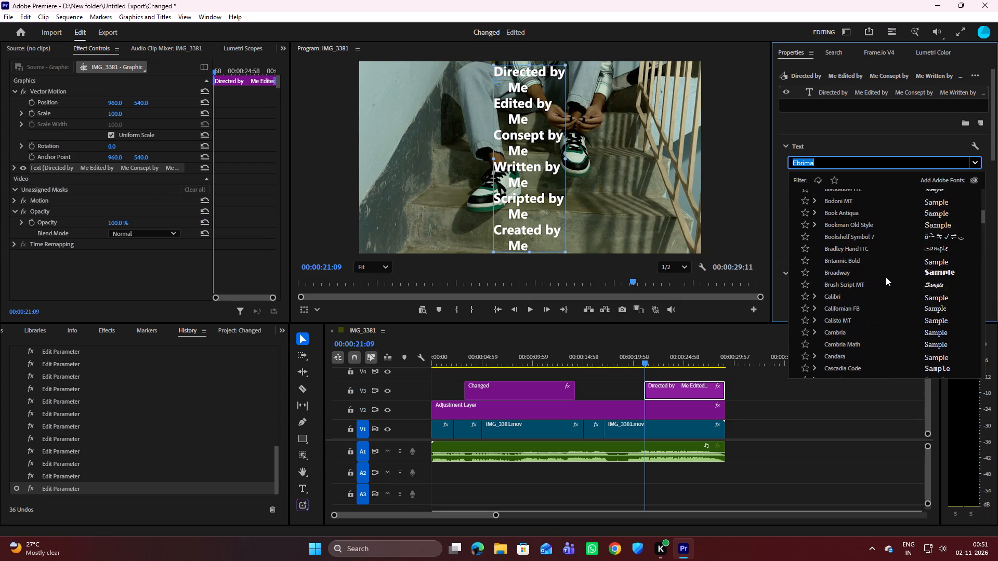
scroll(886, 277, "up", 19)
scroll(886, 277, "up", 3)
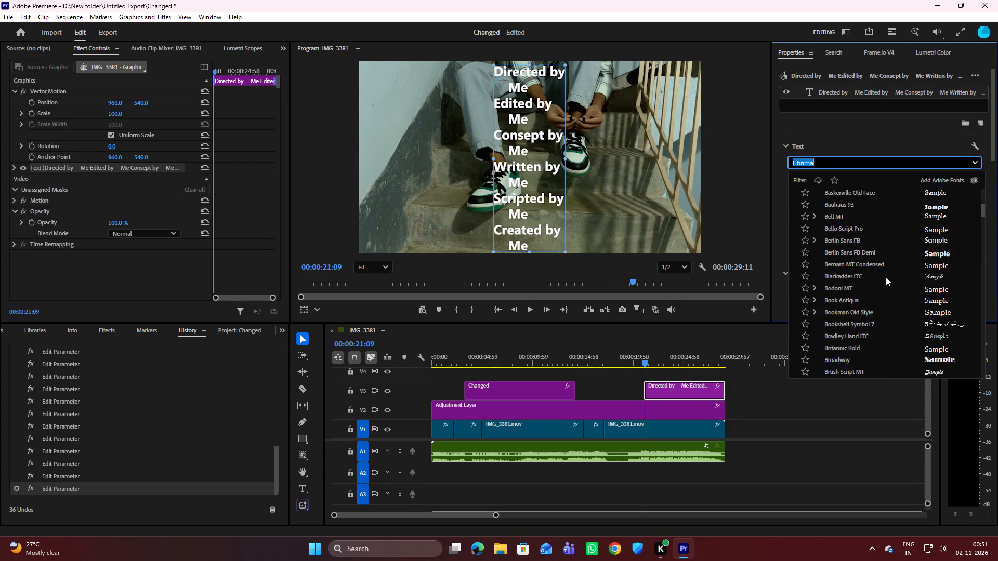
scroll(886, 277, "up", 20)
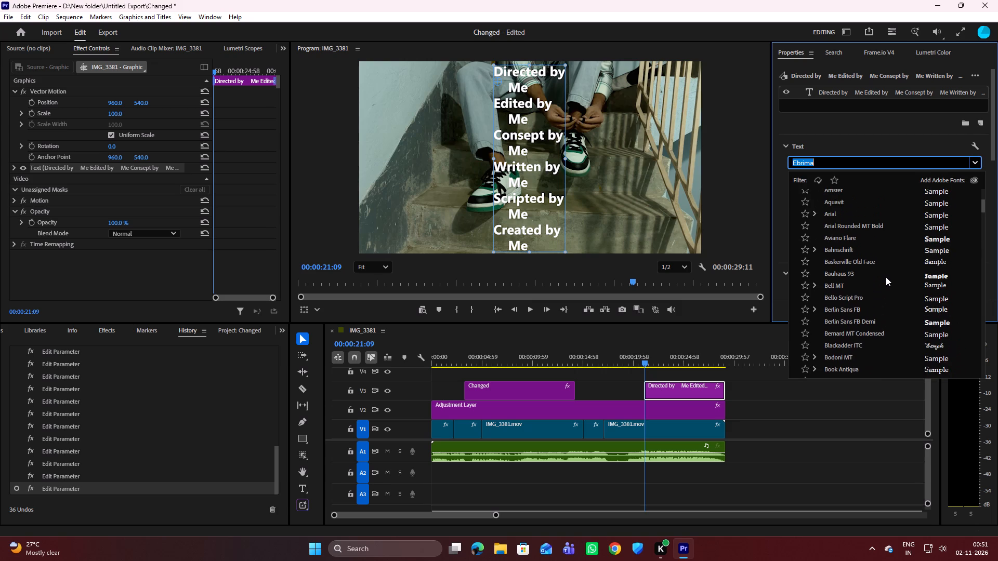
scroll(886, 277, "up", 15)
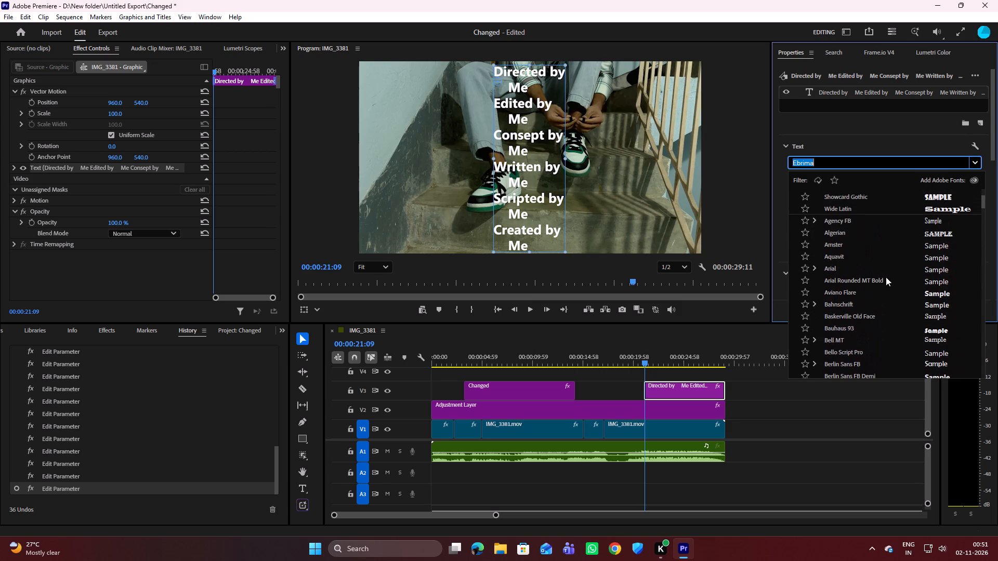
scroll(886, 277, "up", 7)
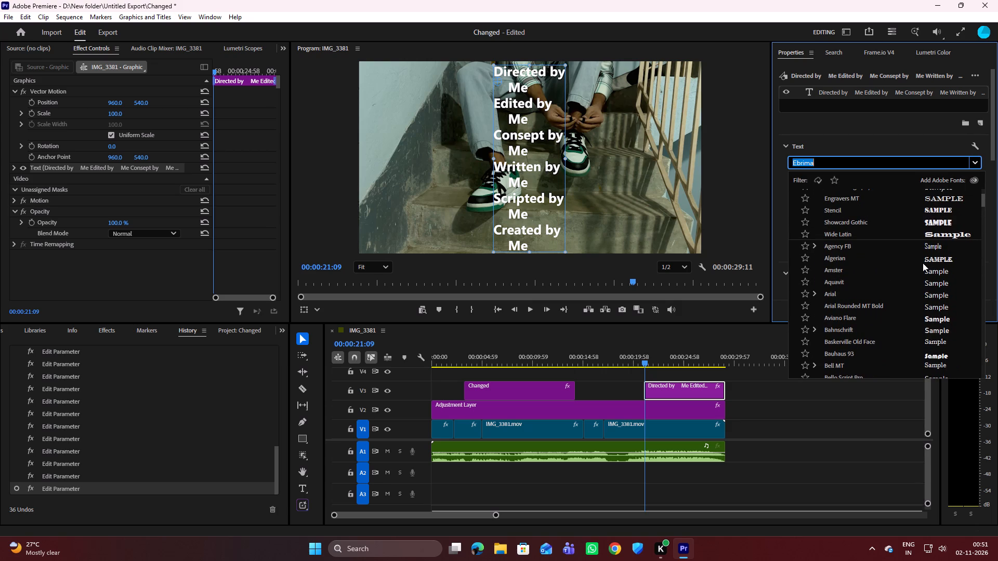
scroll(923, 263, "up", 8)
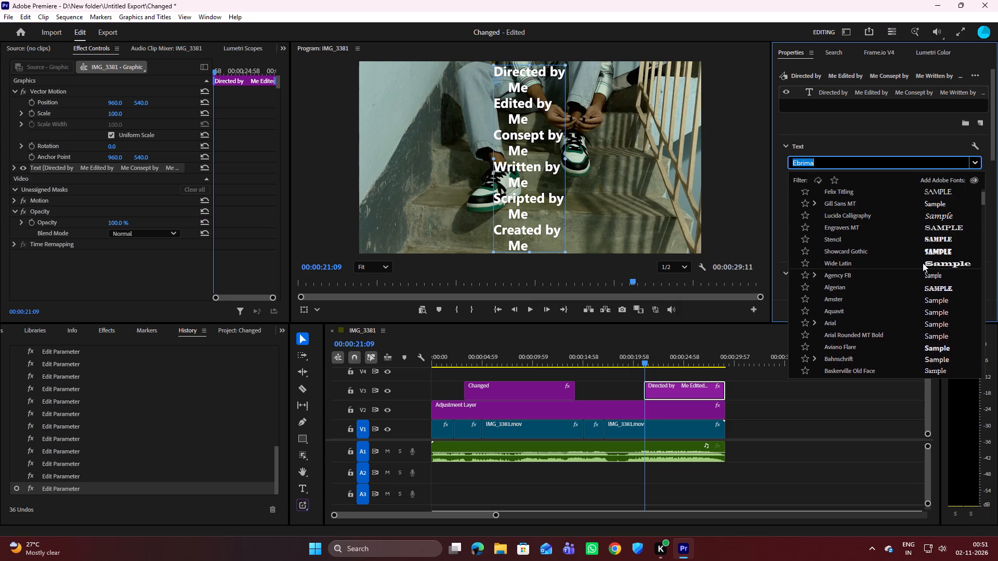
scroll(923, 263, "up", 10)
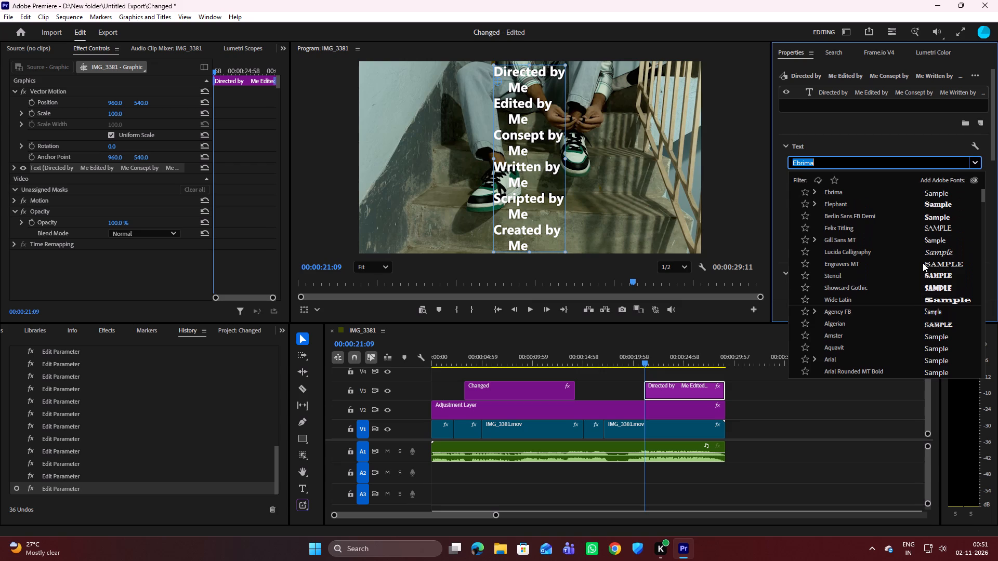
scroll(923, 263, "up", 6)
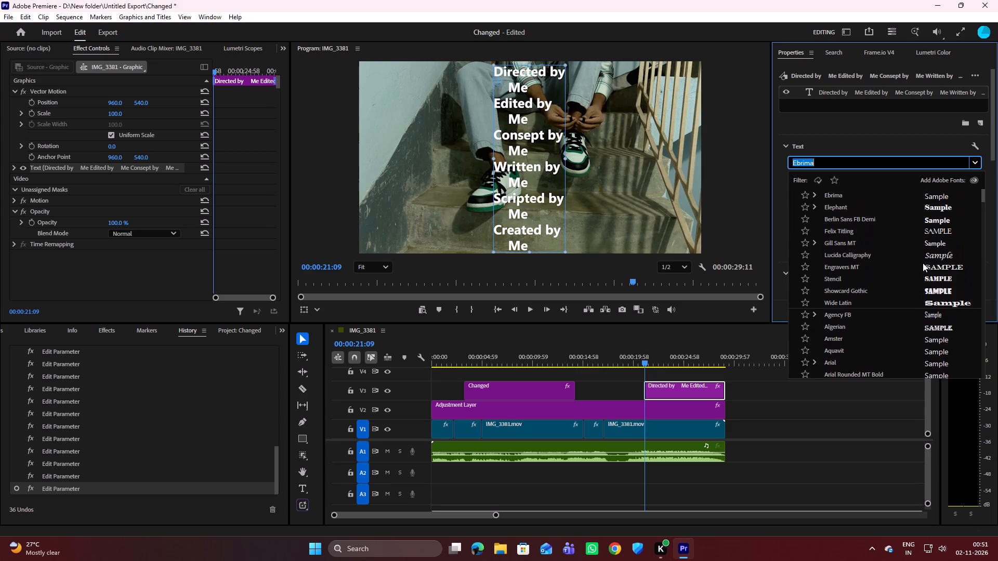
scroll(923, 263, "up", 4)
scroll(873, 241, "down", 3)
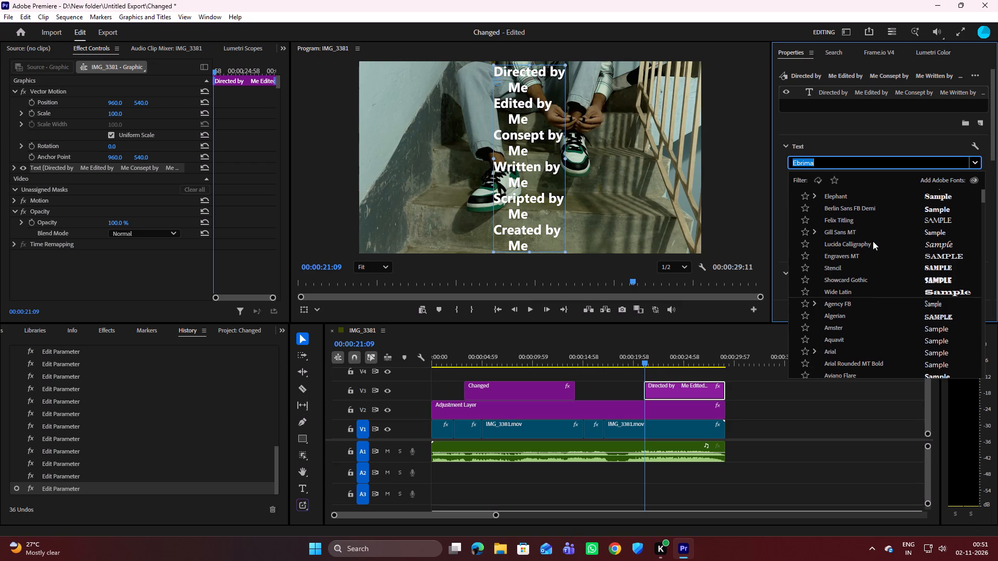
scroll(873, 241, "down", 2)
left_click(933, 210)
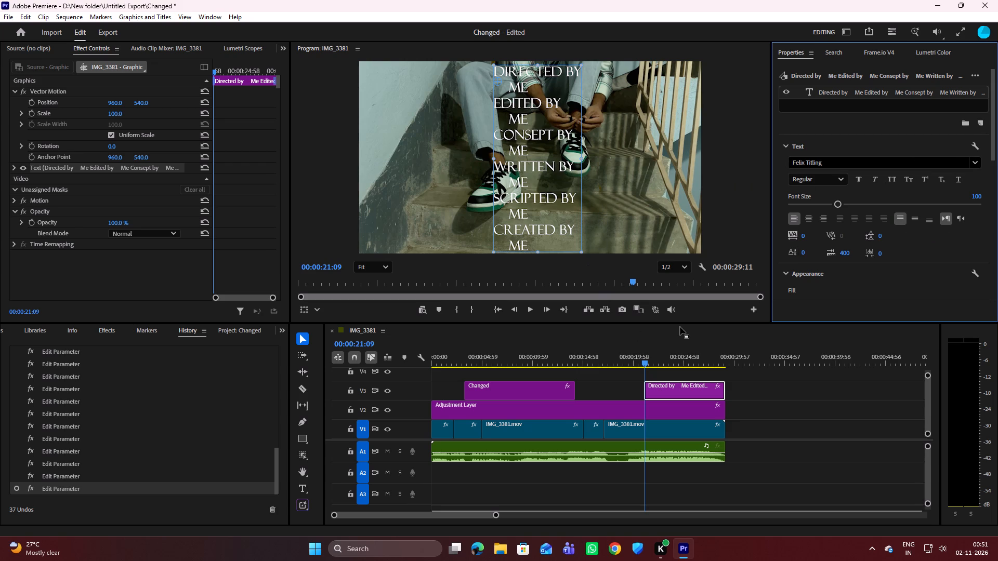
Indent the "Me" line below "Directed by" with five more spaces to centre it under the heading.
left_click(300, 483)
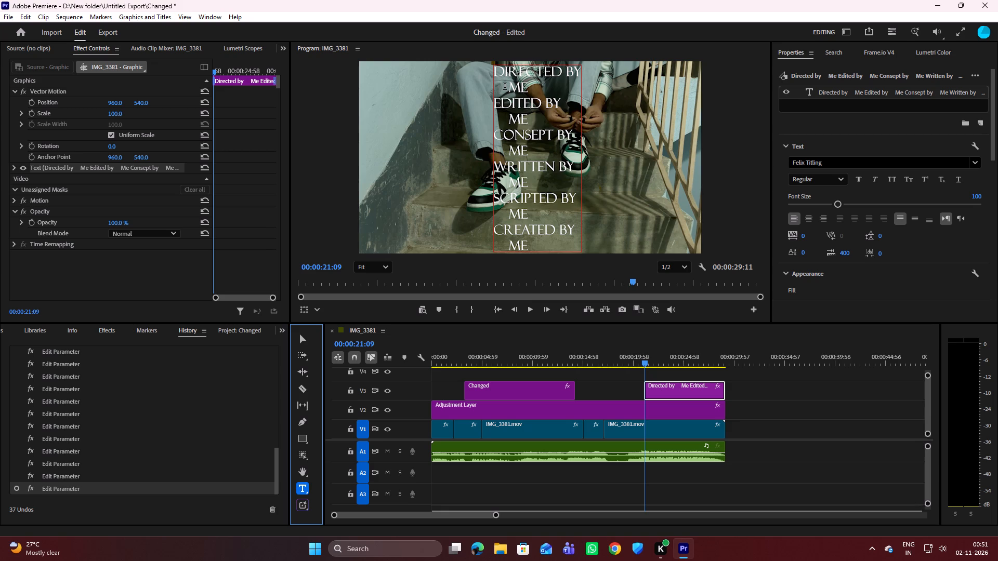
left_click(505, 87)
left_click(507, 87)
key("space")
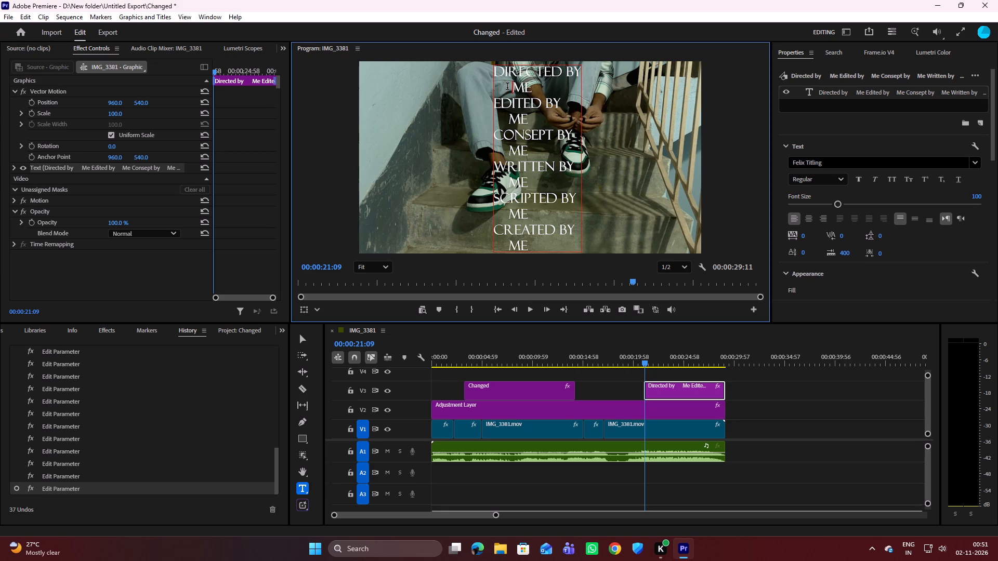
key("space")
key("space")
key("space")
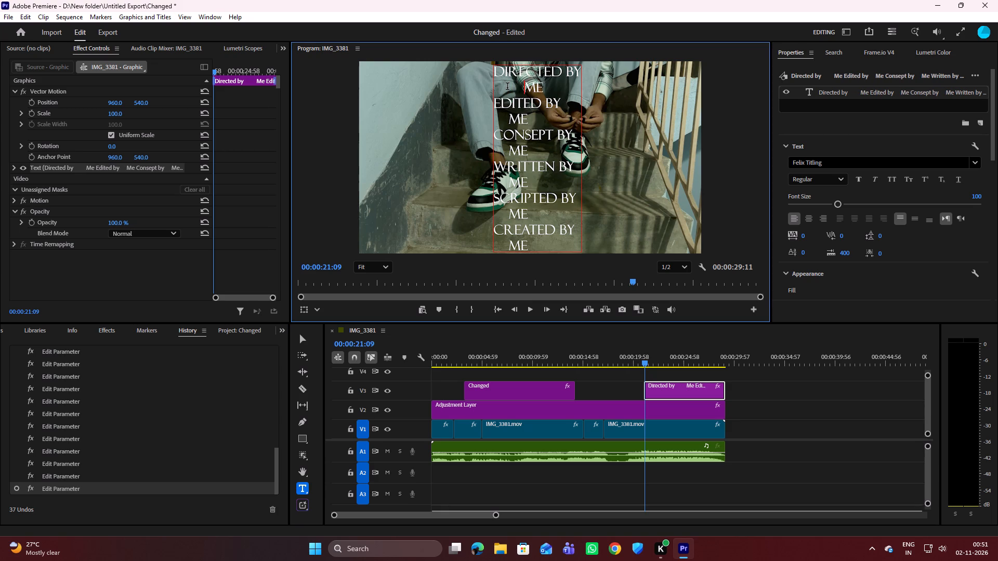
key("space")
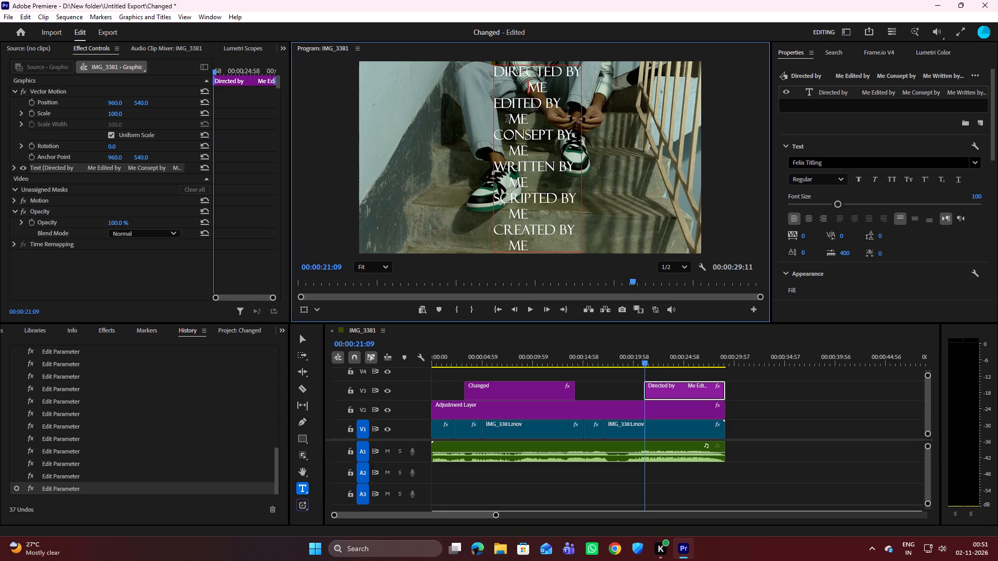
Indent the "Me" line below "Edited by" with five more spaces to align it with the one above.
left_click(507, 119)
key("space")
key("space")
key("space")
key("space")
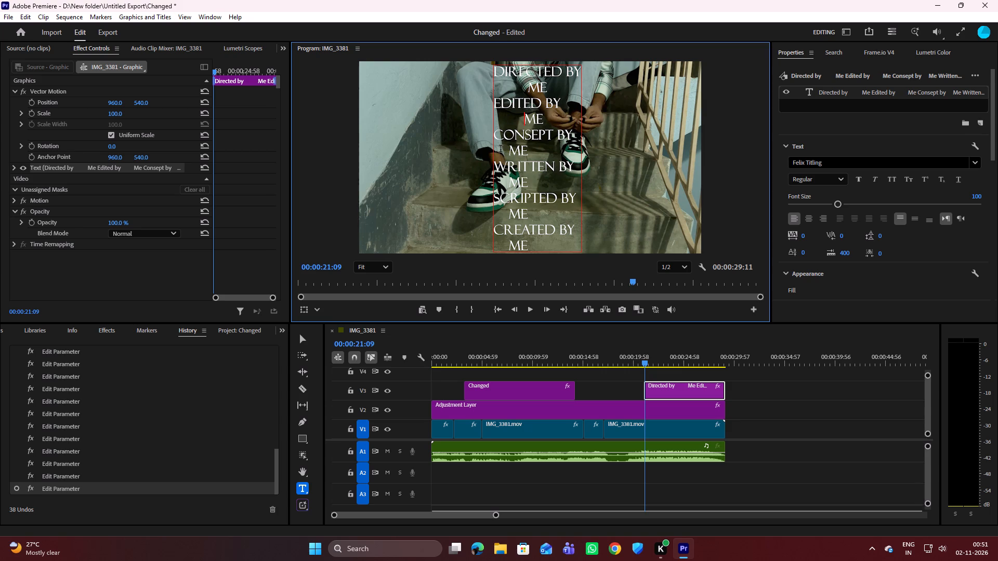
key("space")
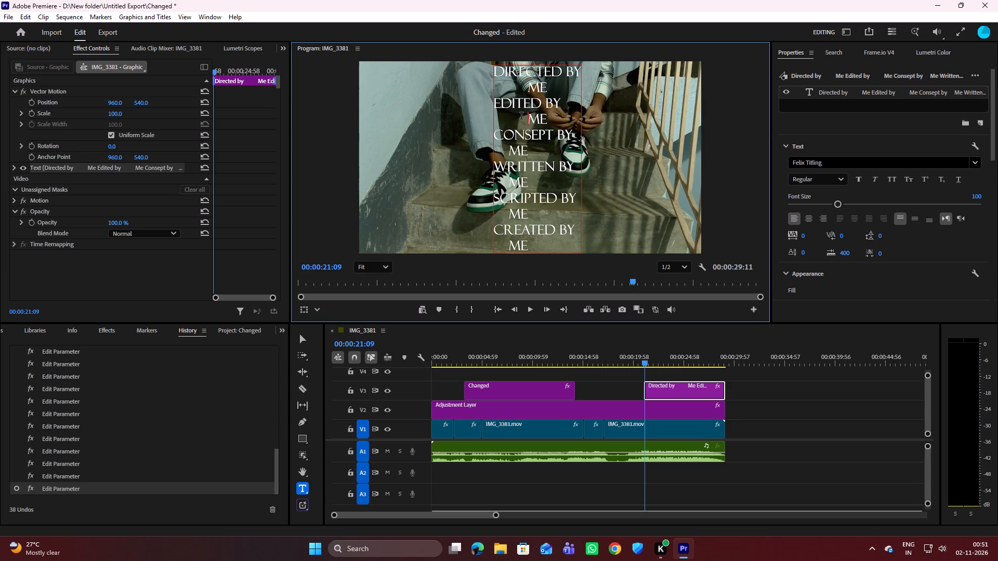
left_click(551, 122)
key("BackSpace")
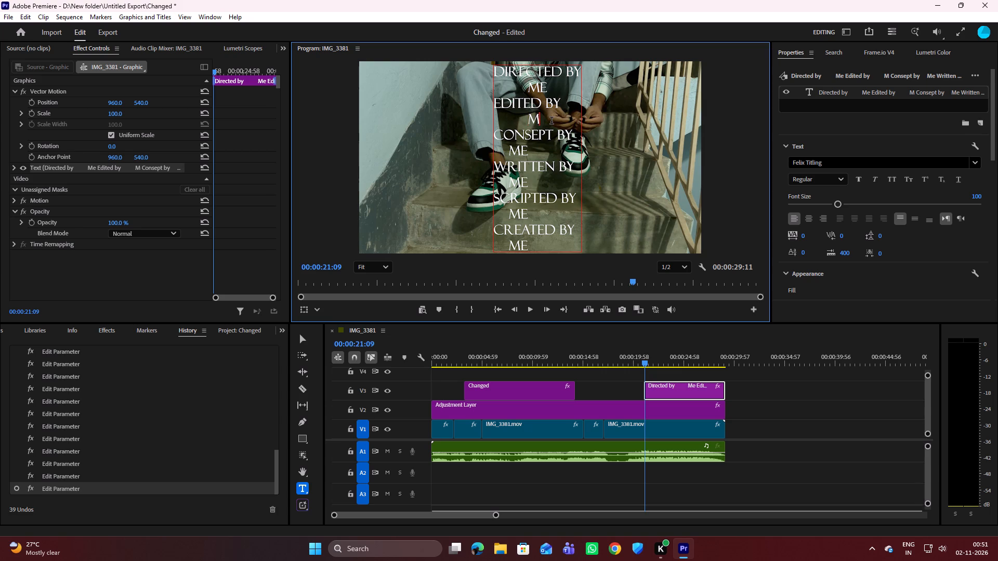
key("e")
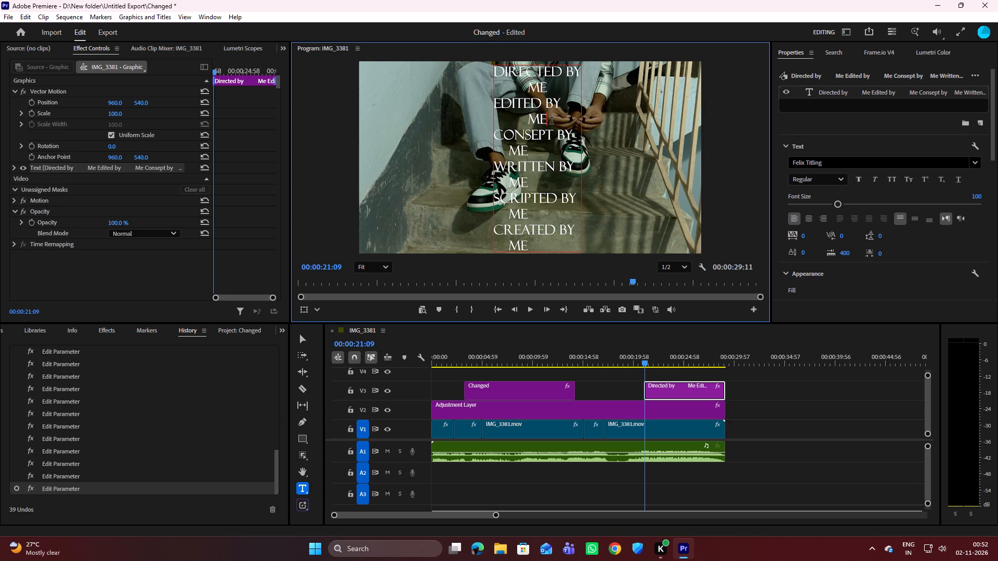
left_click(528, 122)
Indent the "Me" line below "Consept by" with five more spaces to align it with those above.
left_click(508, 152)
key("space")
key("space")
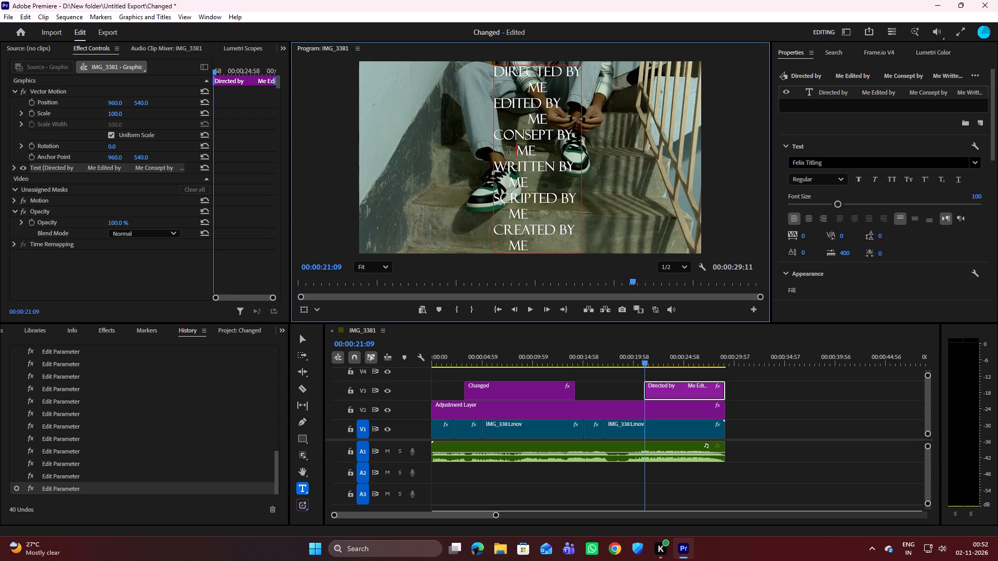
key("space")
key("space")
key("space")
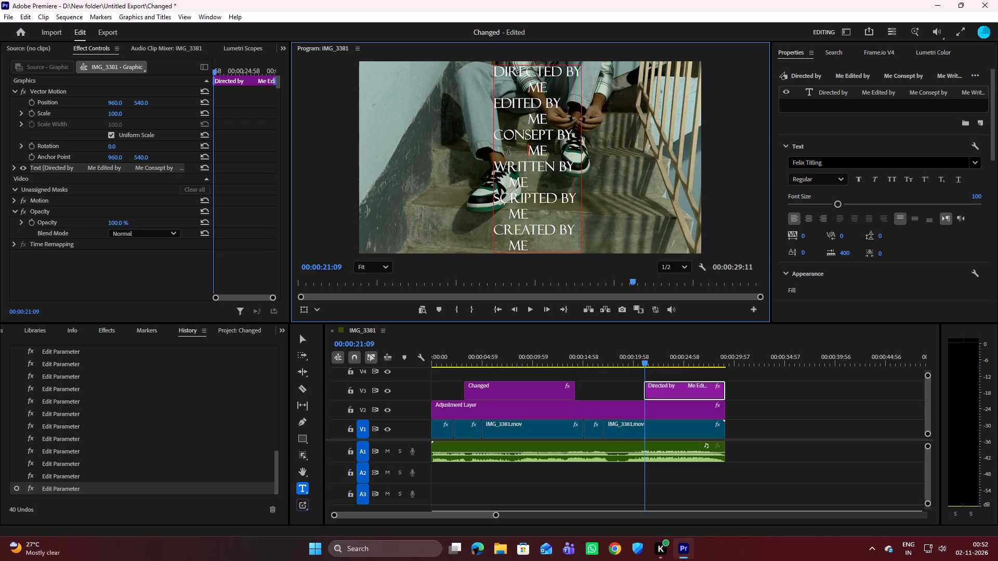
Indent the "Me" line below "Written by" with five more spaces to align it with those above.
left_click(508, 185)
key("space")
key("space")
key("space")
key("space")
key("space")
Indent the "Me" line below "Scripted by" with five more spaces to align it with those above.
left_click(505, 212)
left_click(508, 213)
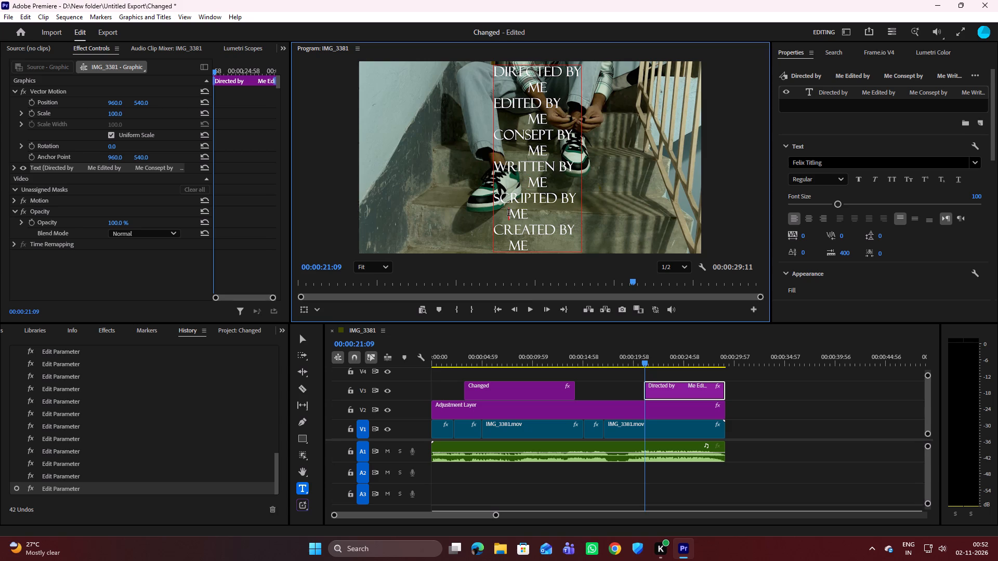
key("space")
key("space")
key("space")
key("space")
key("space")
Indent the last "Me" line, below "Created by", with five more spaces to align it with those above.
left_click(507, 247)
key("space")
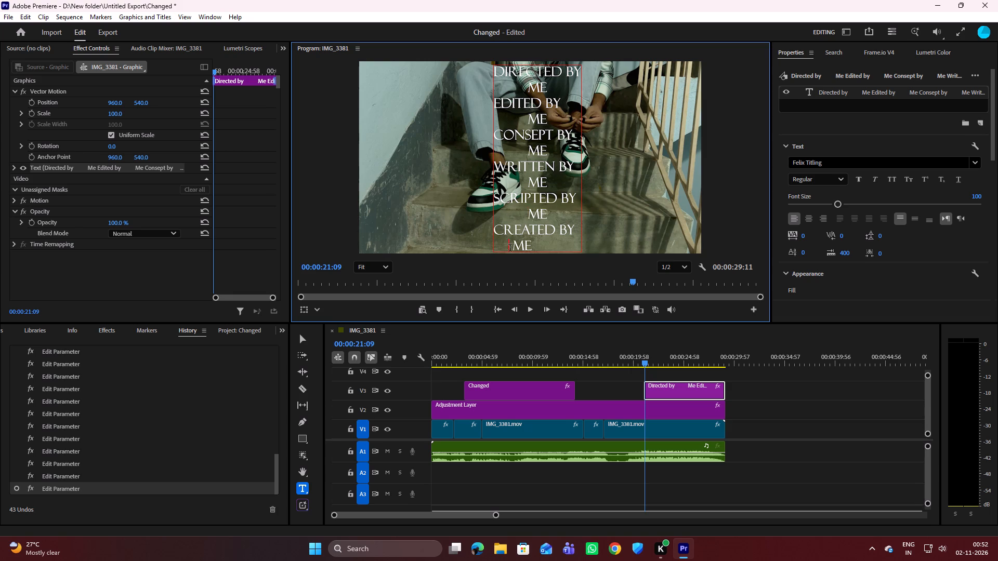
left_click(514, 247)
key("space")
key("space")
key("space")
key("space")
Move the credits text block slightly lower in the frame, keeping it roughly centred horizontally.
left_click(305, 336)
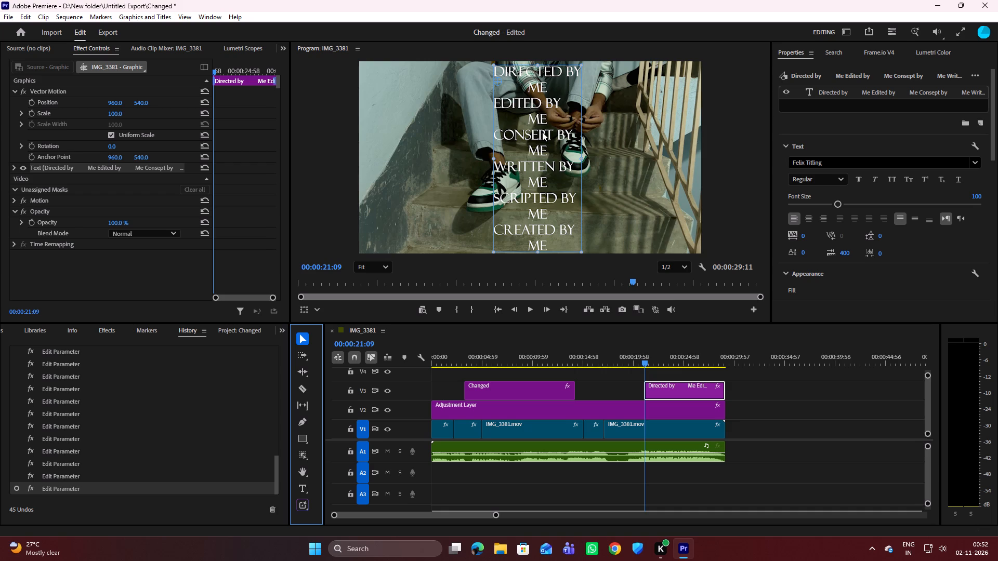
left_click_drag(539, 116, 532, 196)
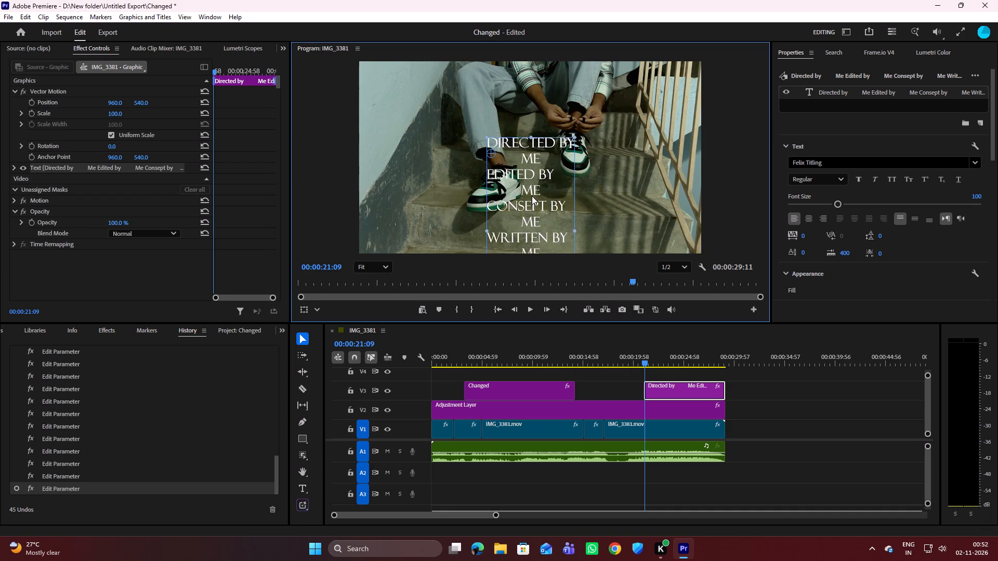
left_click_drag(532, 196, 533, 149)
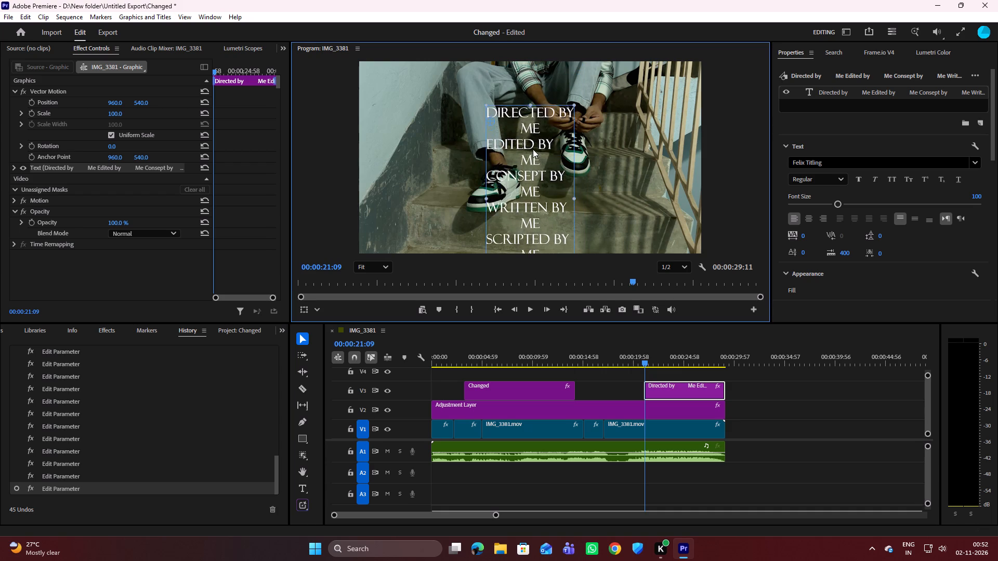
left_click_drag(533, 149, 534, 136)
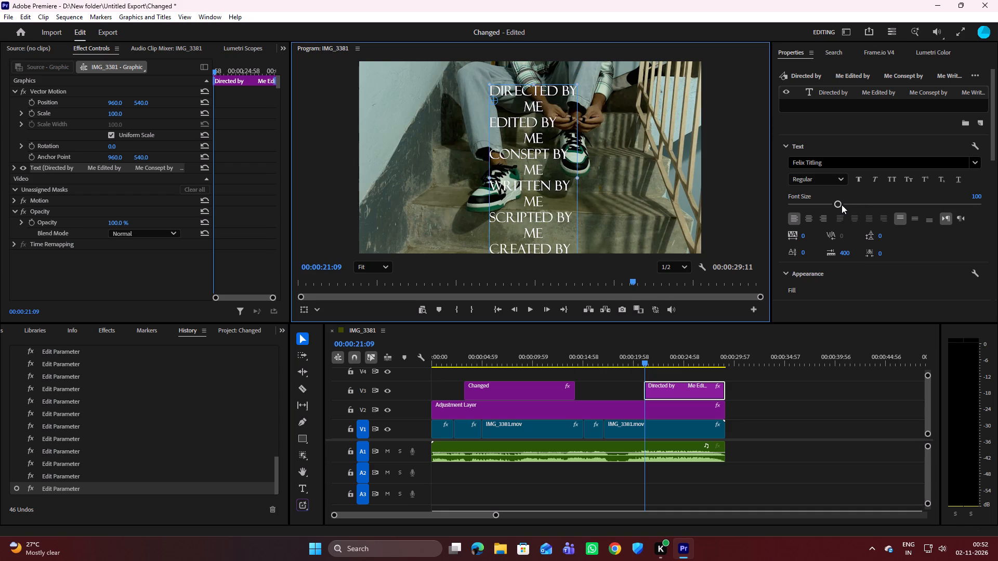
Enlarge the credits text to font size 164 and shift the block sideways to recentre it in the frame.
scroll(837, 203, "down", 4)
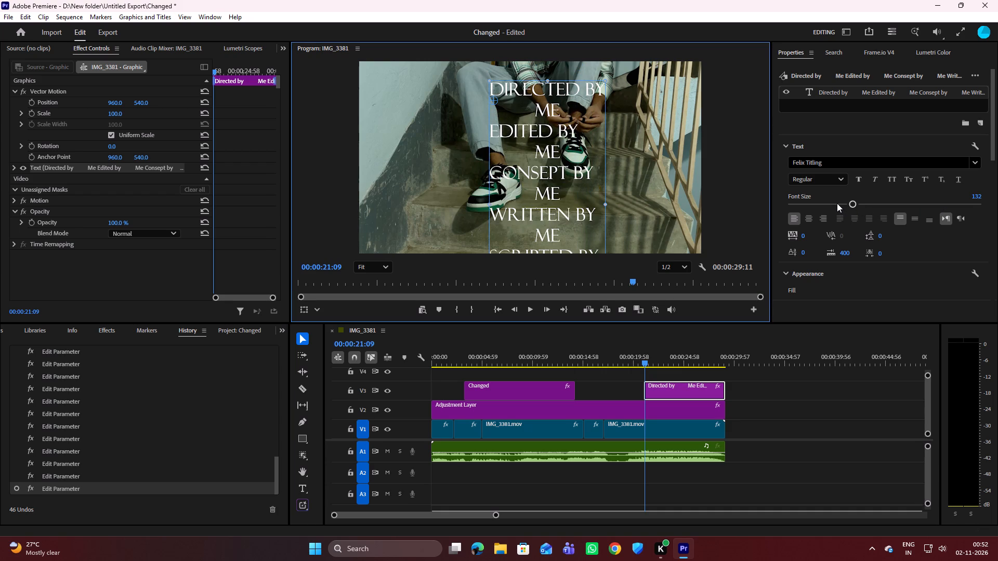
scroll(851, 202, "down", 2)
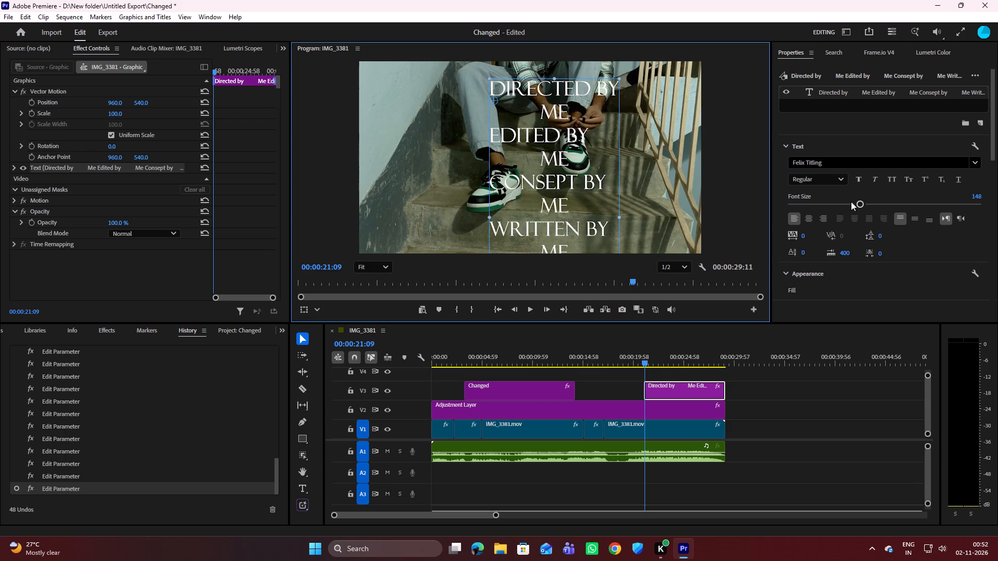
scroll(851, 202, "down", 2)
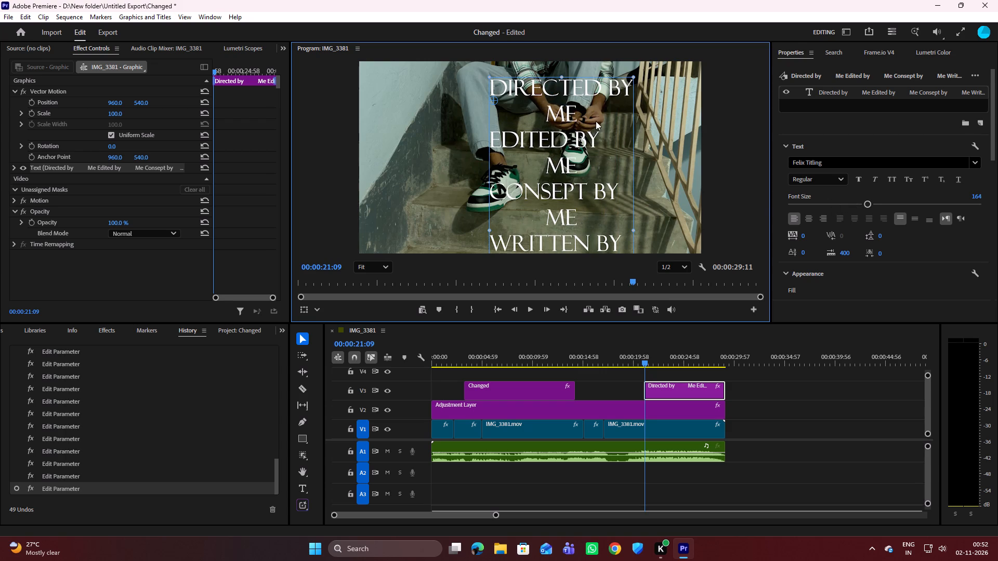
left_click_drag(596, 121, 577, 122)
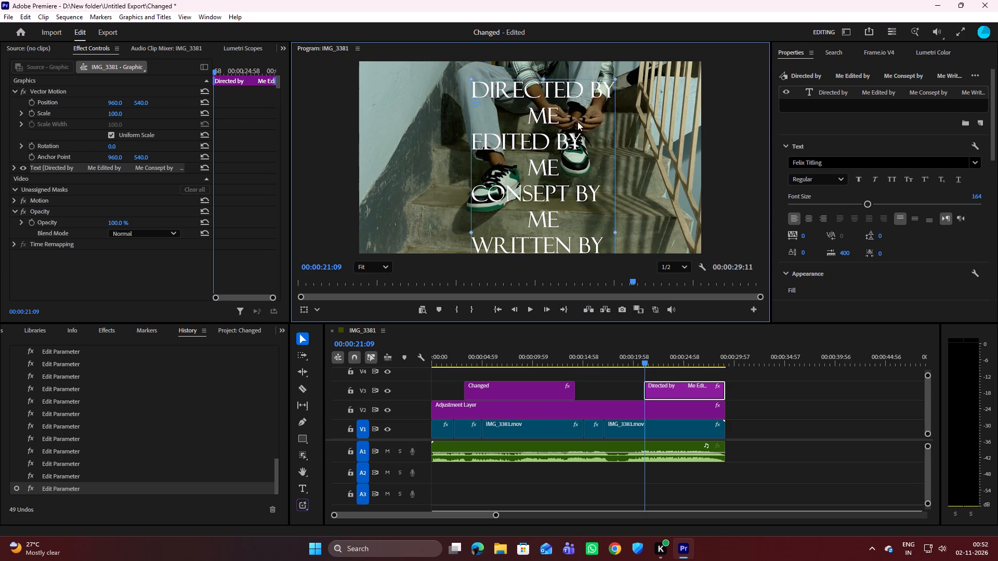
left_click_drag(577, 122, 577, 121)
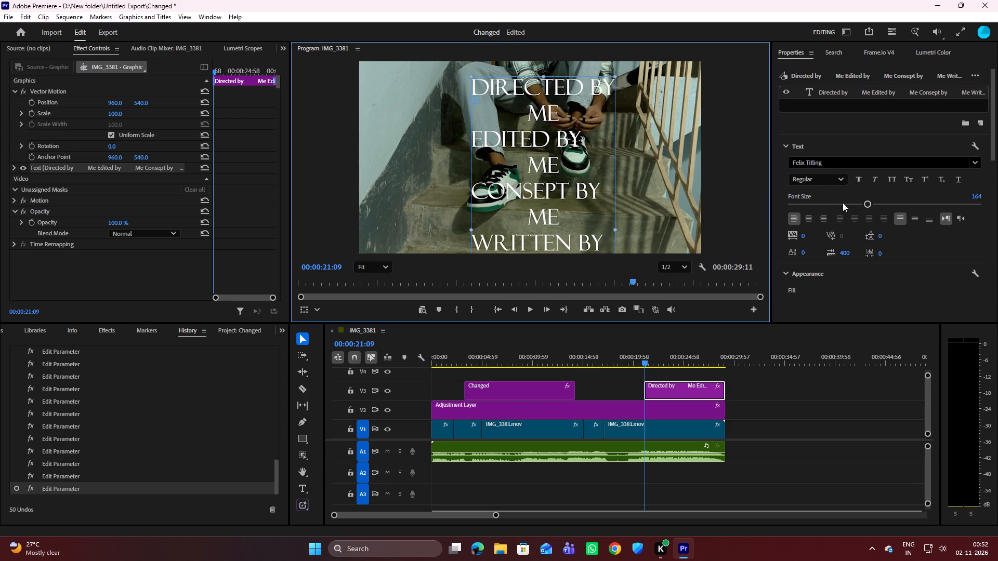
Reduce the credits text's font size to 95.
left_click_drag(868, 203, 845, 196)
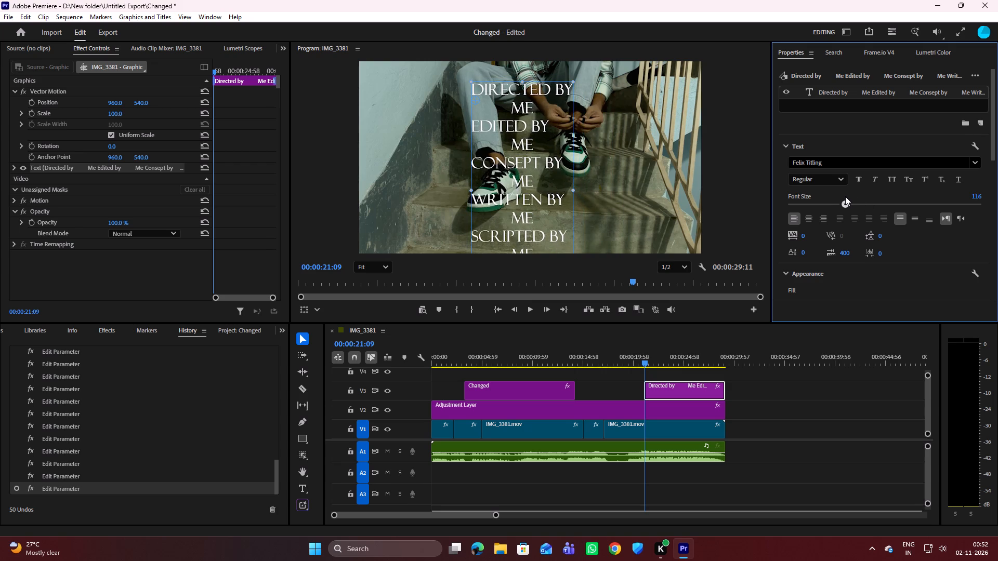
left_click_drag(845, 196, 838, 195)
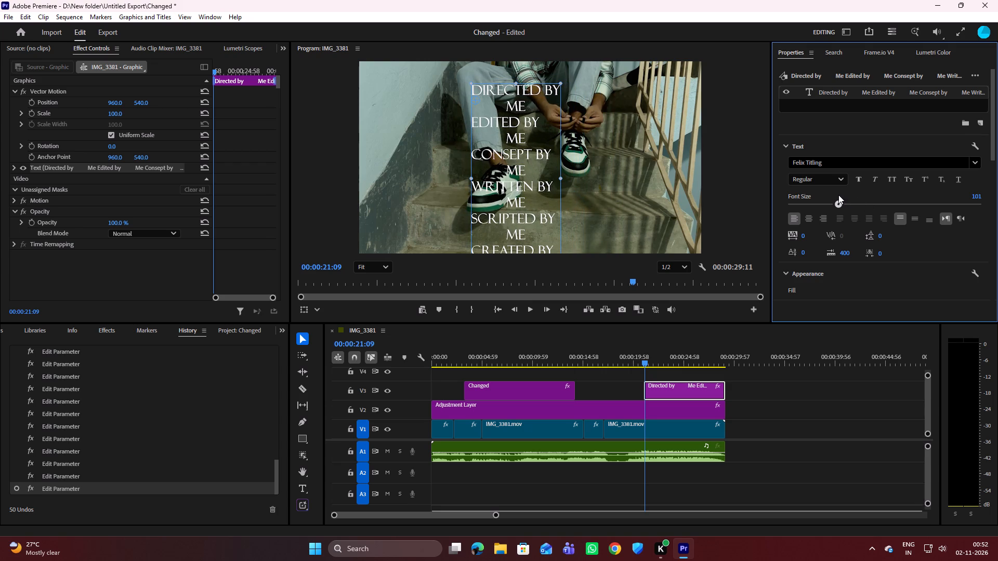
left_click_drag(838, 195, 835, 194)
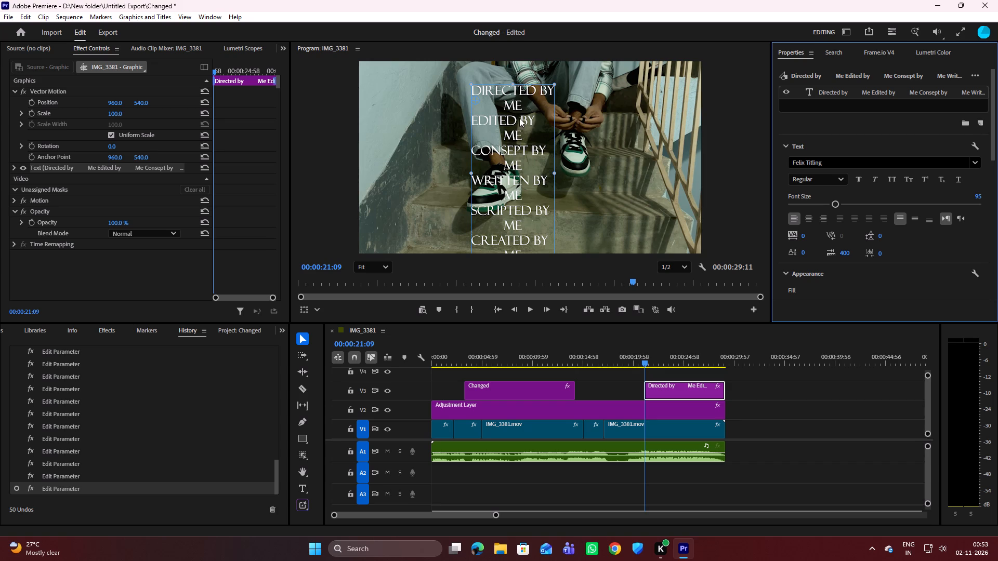
Widen the gap between "Edited" and "by" in the credits text with three extra spaces.
left_click(519, 118)
left_click(519, 118)
left_click(519, 118)
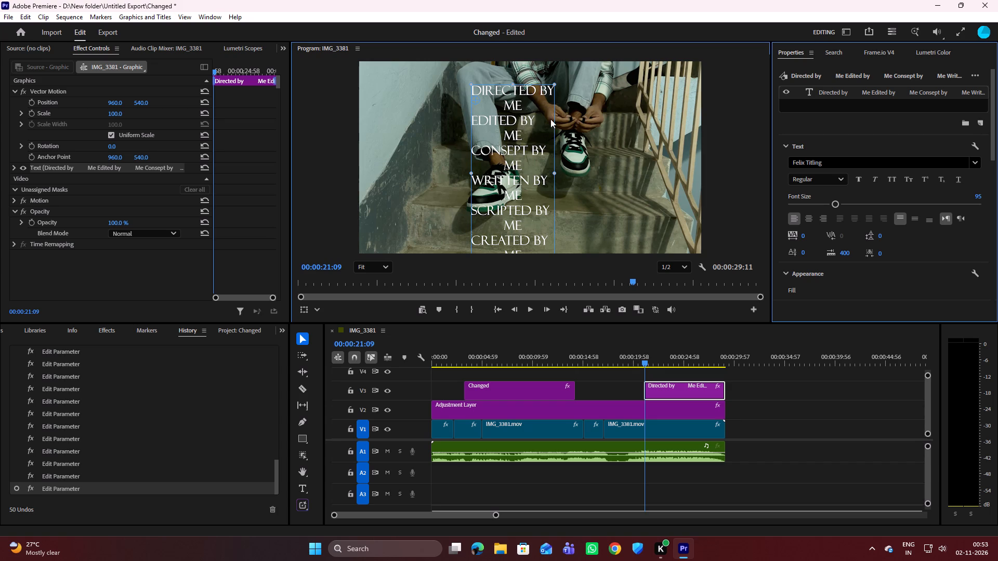
left_click(302, 486)
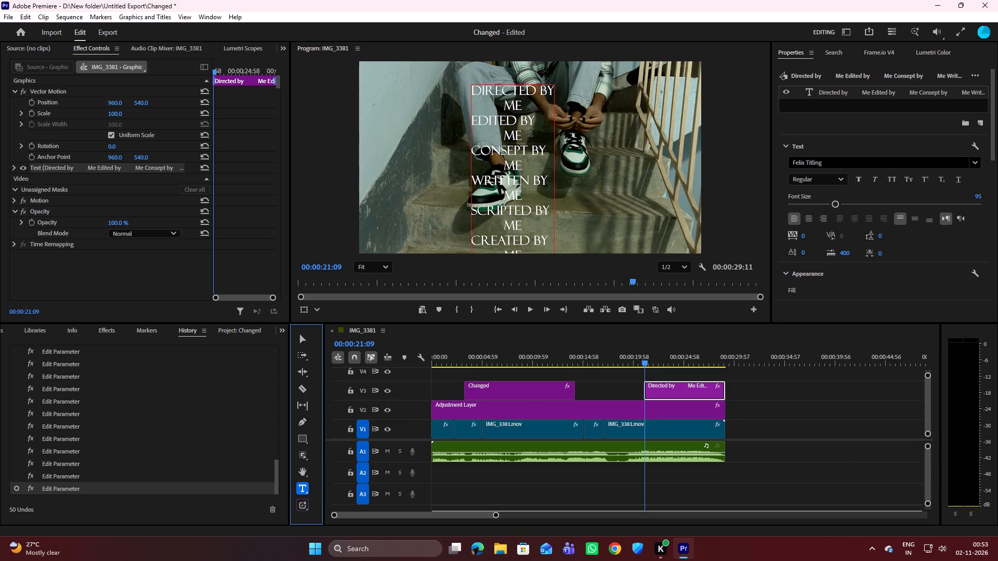
left_click(520, 119)
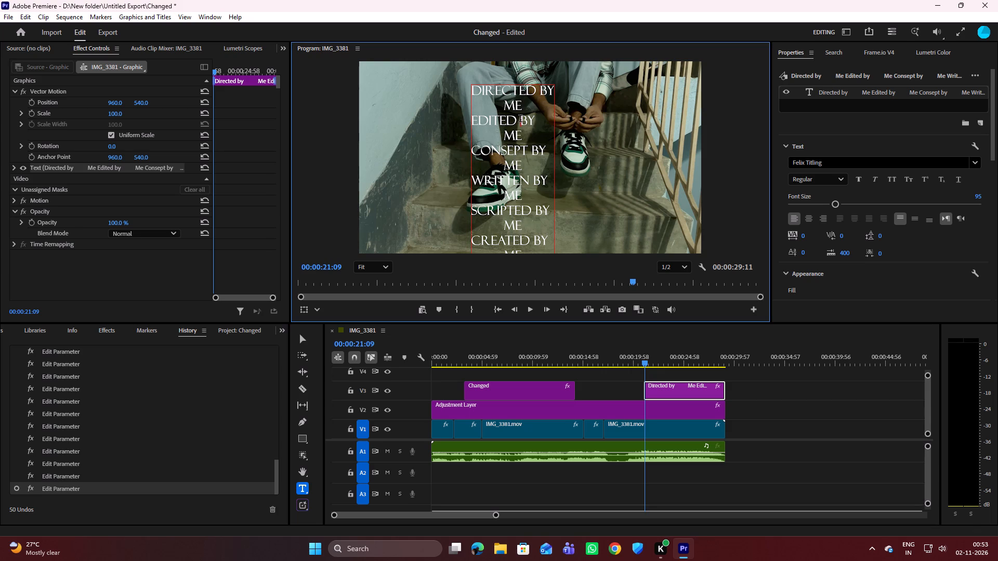
key("space")
key("space")
key("space")
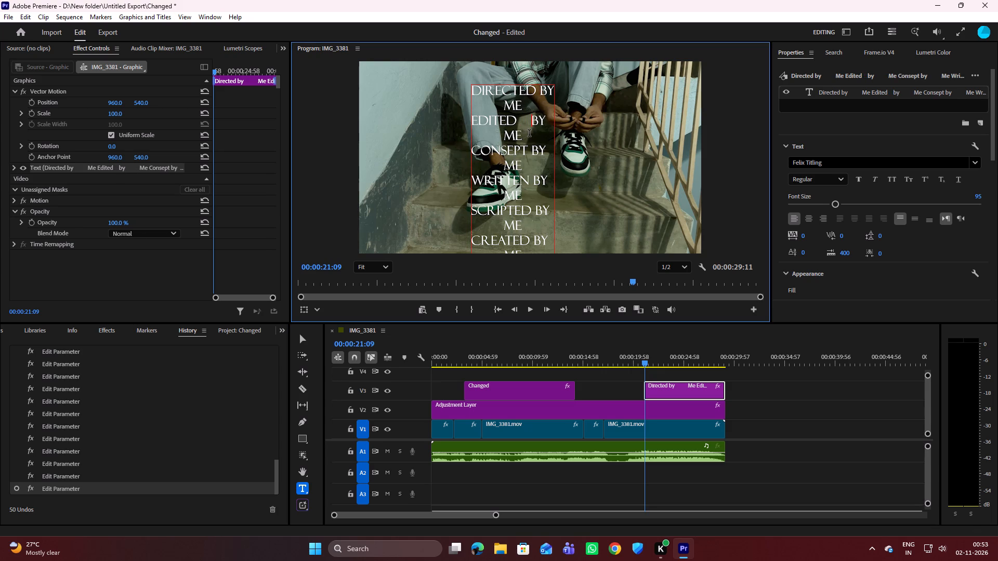
key("space")
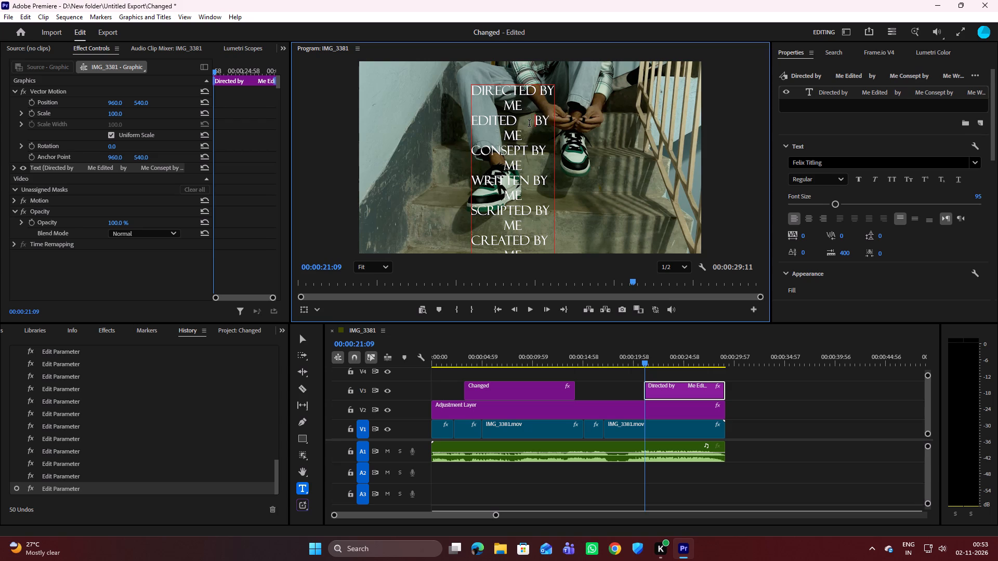
key("space")
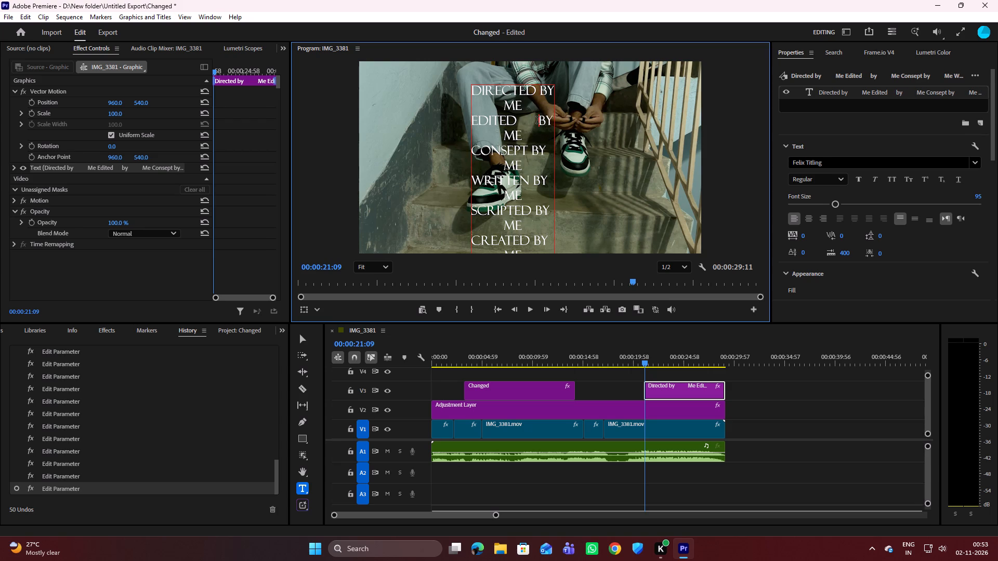
key("BackSpace")
key("BackSpace")
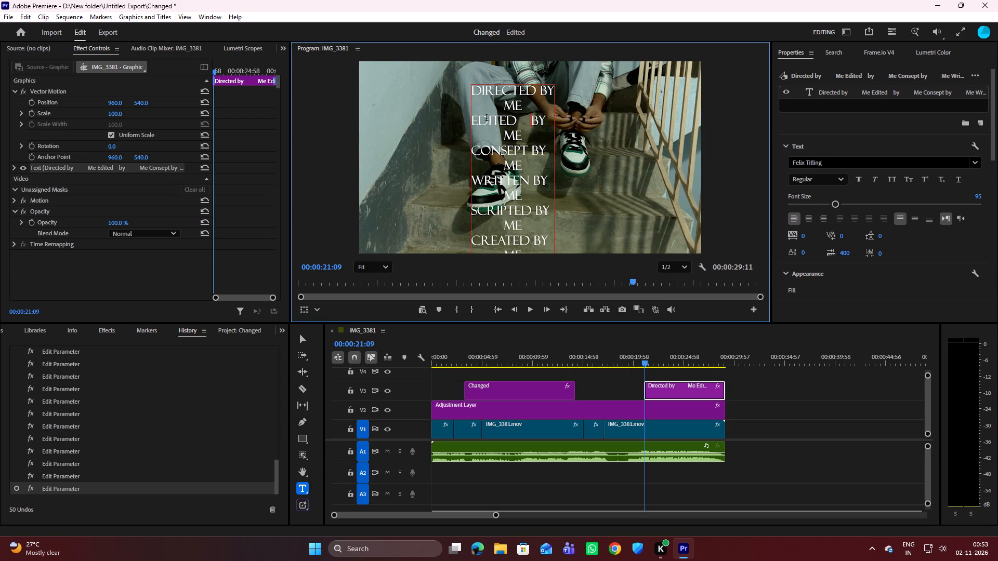
left_click(305, 339)
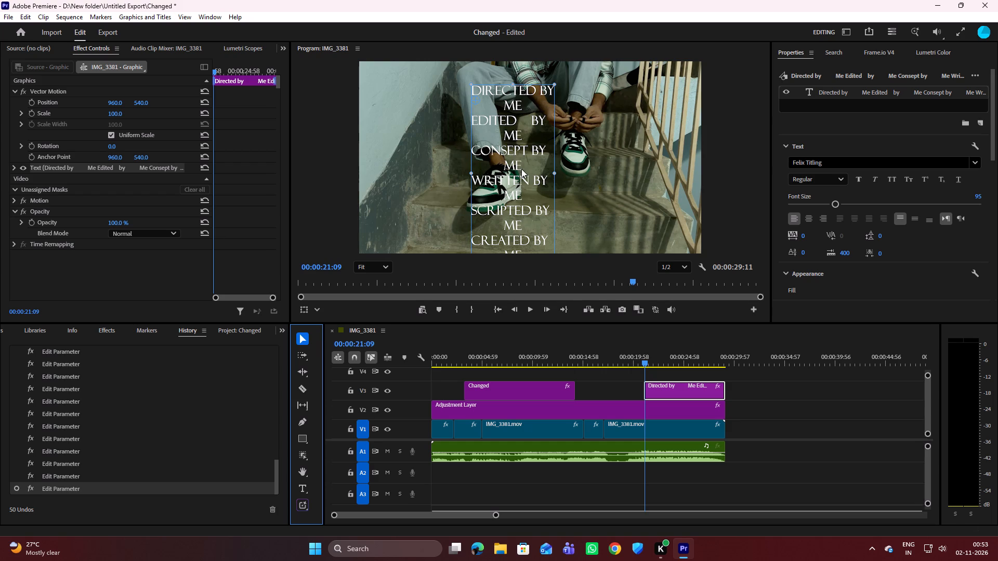
Increase the credits text's font size to 123.
left_click_drag(837, 203, 842, 202)
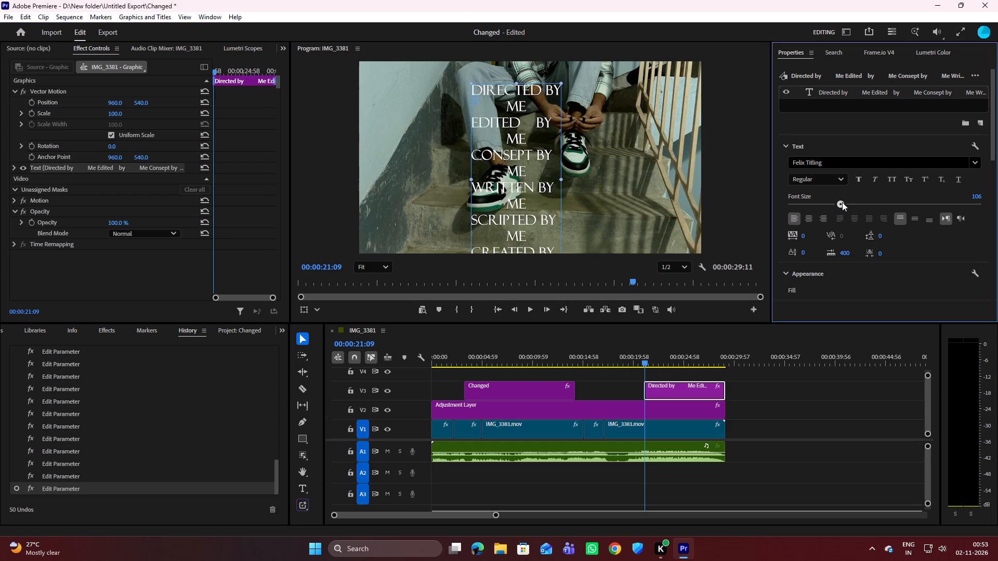
left_click_drag(842, 202, 844, 202)
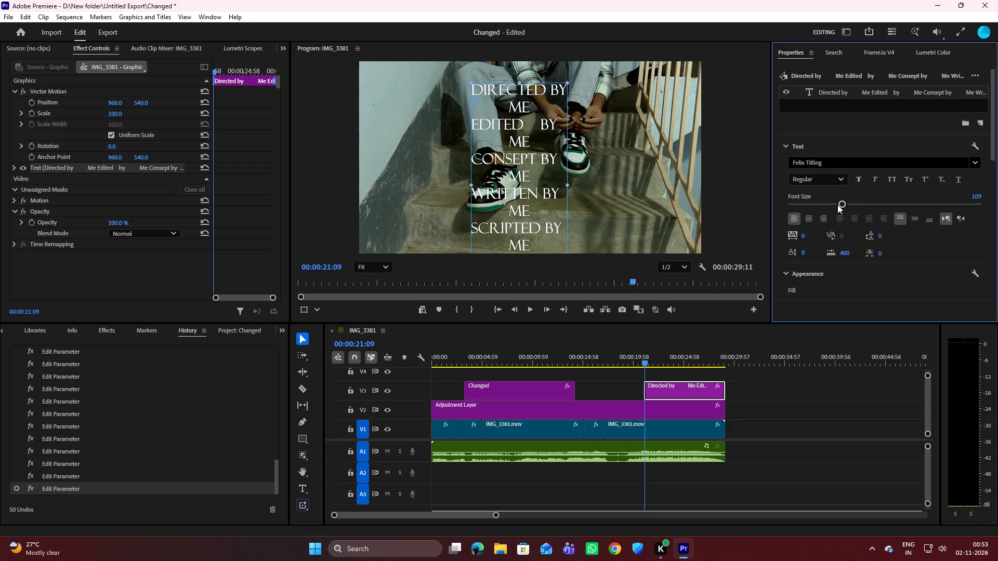
left_click_drag(841, 205, 847, 202)
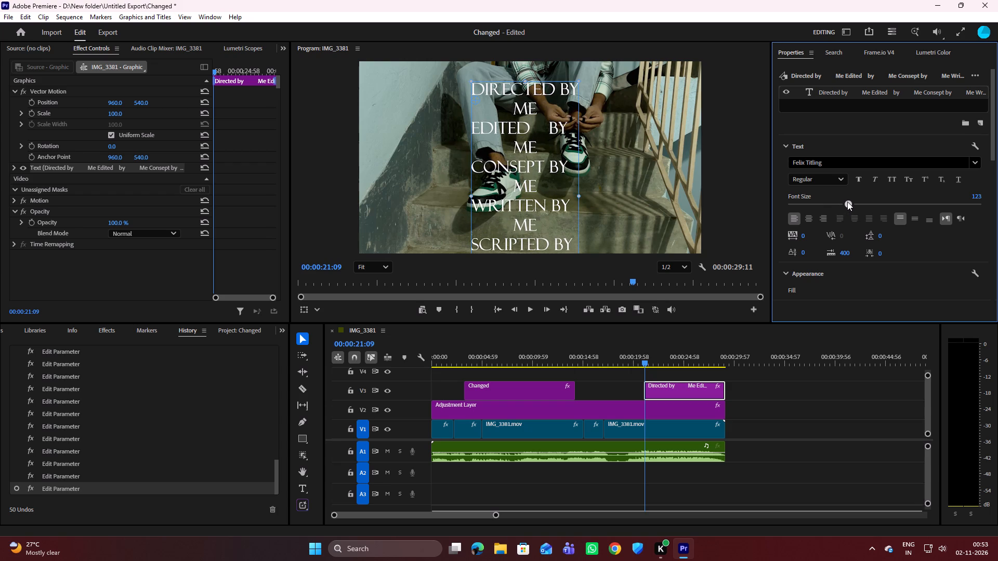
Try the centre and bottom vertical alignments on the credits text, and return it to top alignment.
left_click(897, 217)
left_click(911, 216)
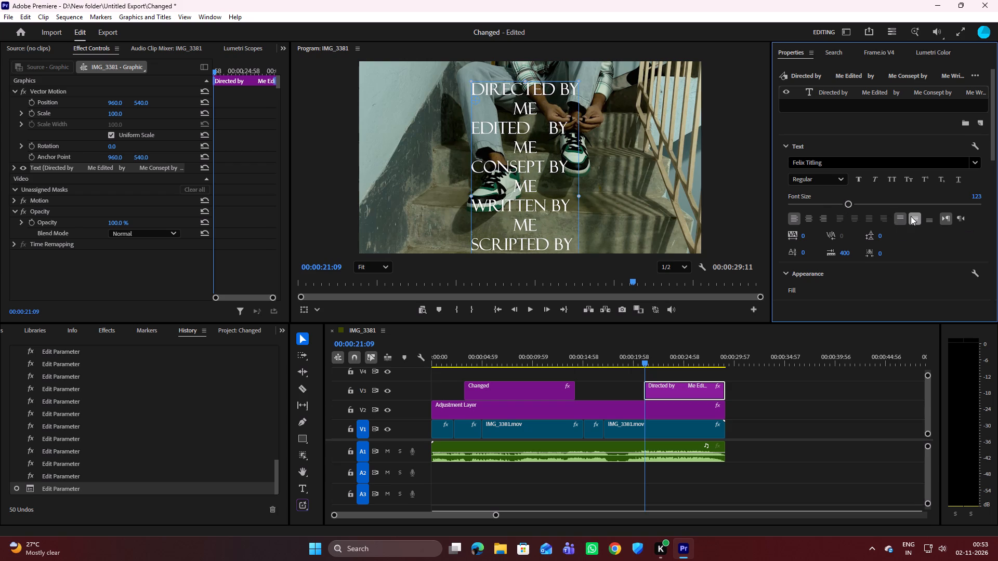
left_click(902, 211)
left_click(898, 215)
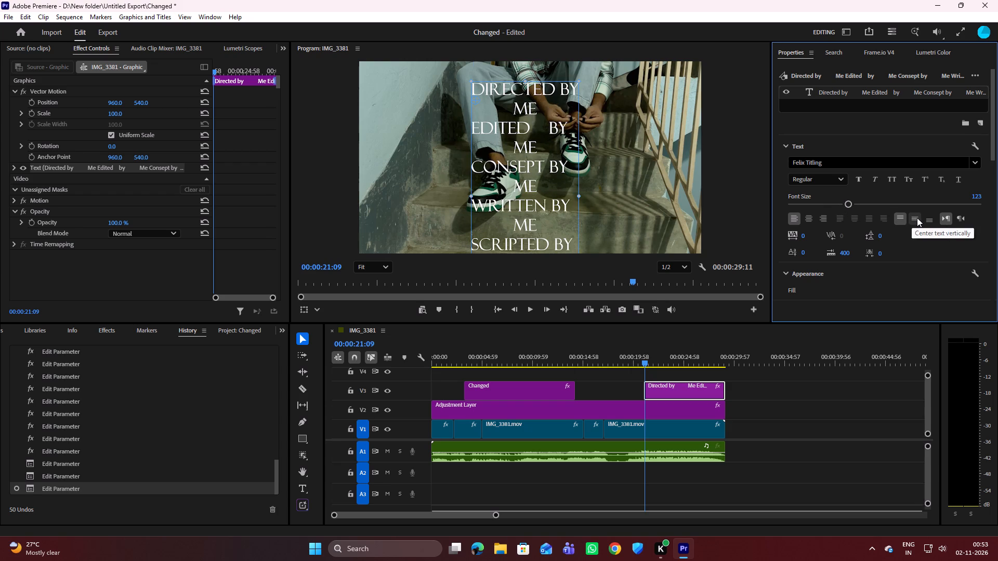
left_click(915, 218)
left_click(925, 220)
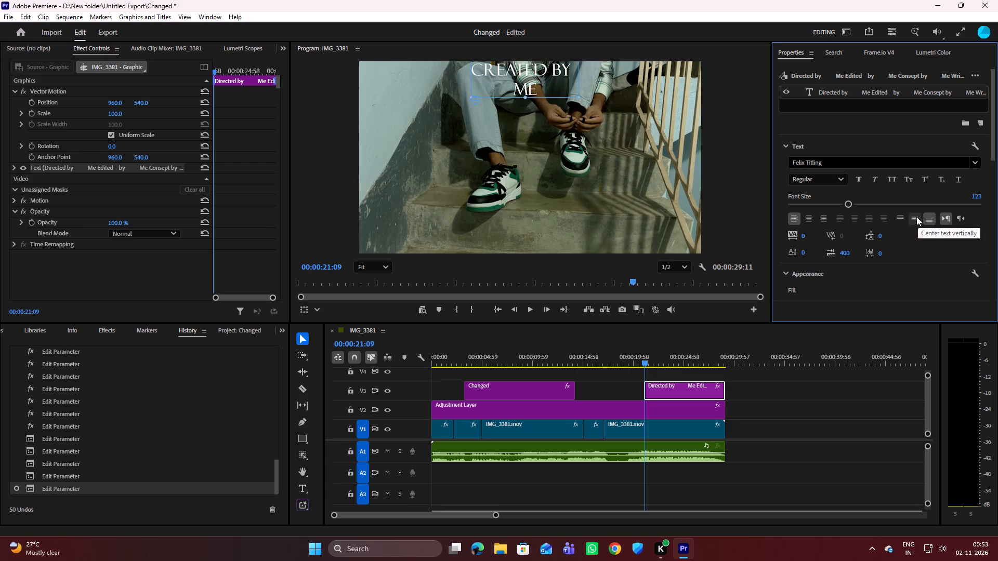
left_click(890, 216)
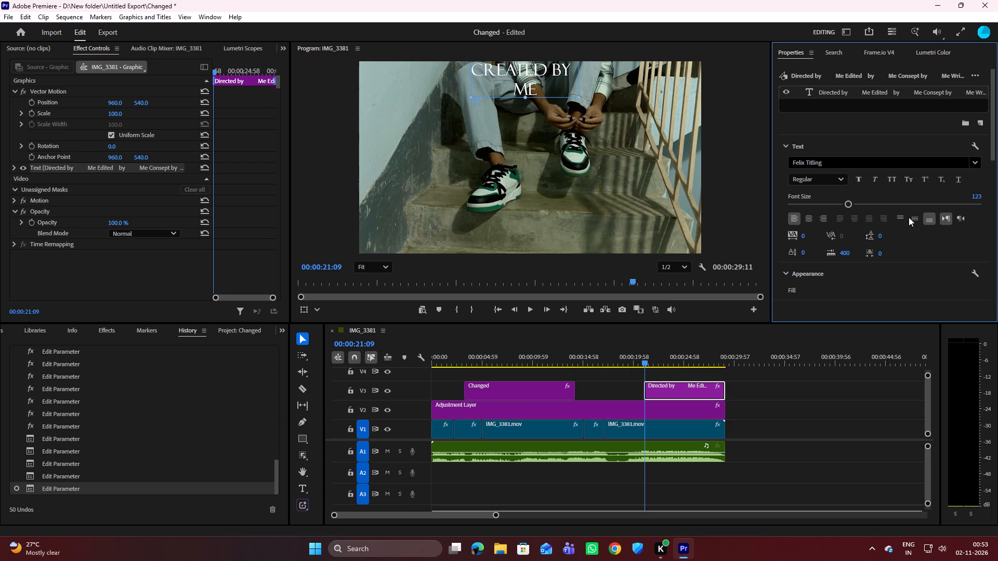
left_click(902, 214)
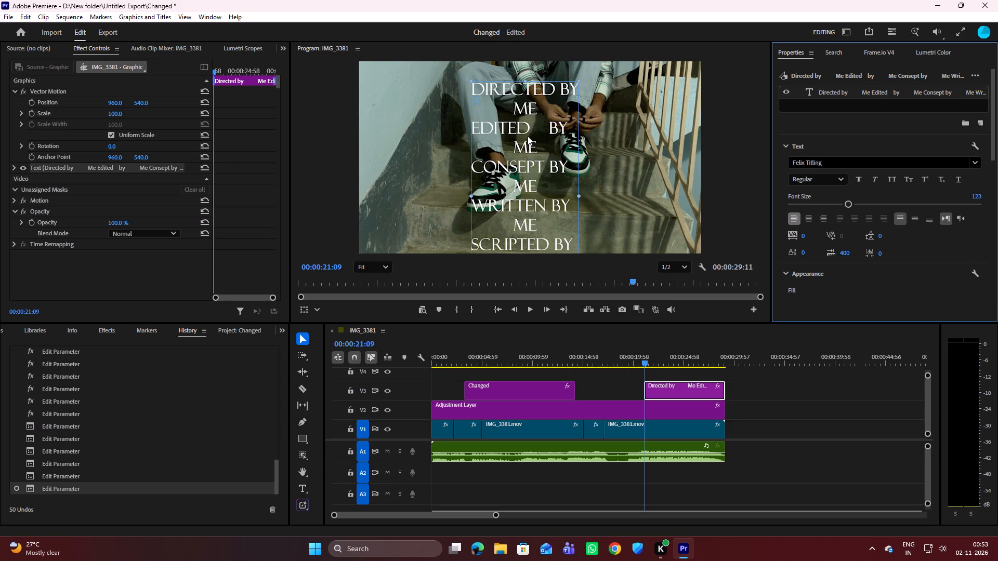
Reposition the credits text so it is centred horizontally with "Directed by" just below the frame's top edge.
left_click_drag(528, 136, 536, 203)
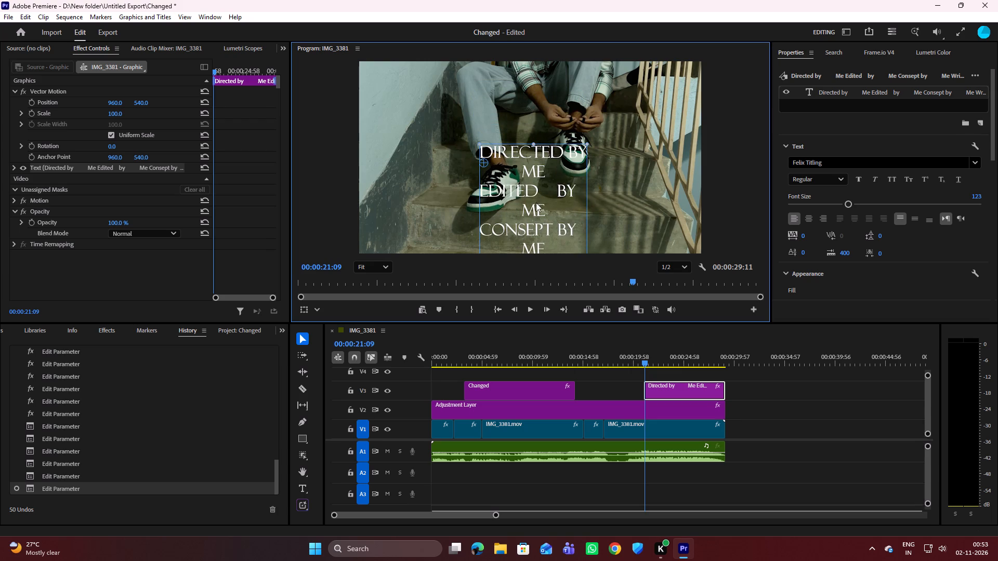
left_click_drag(536, 203, 540, 157)
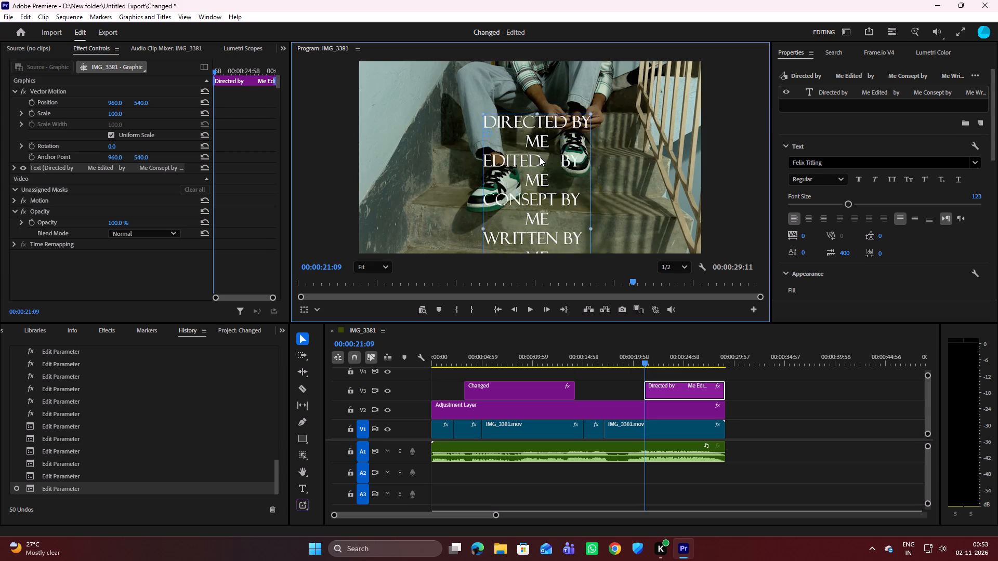
left_click_drag(540, 157, 540, 115)
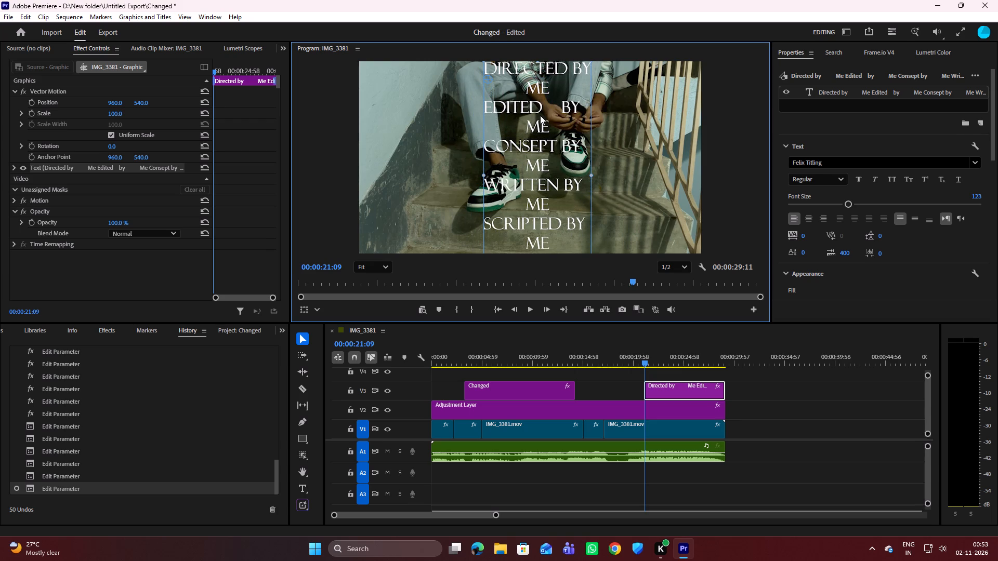
left_click_drag(540, 115, 540, 120)
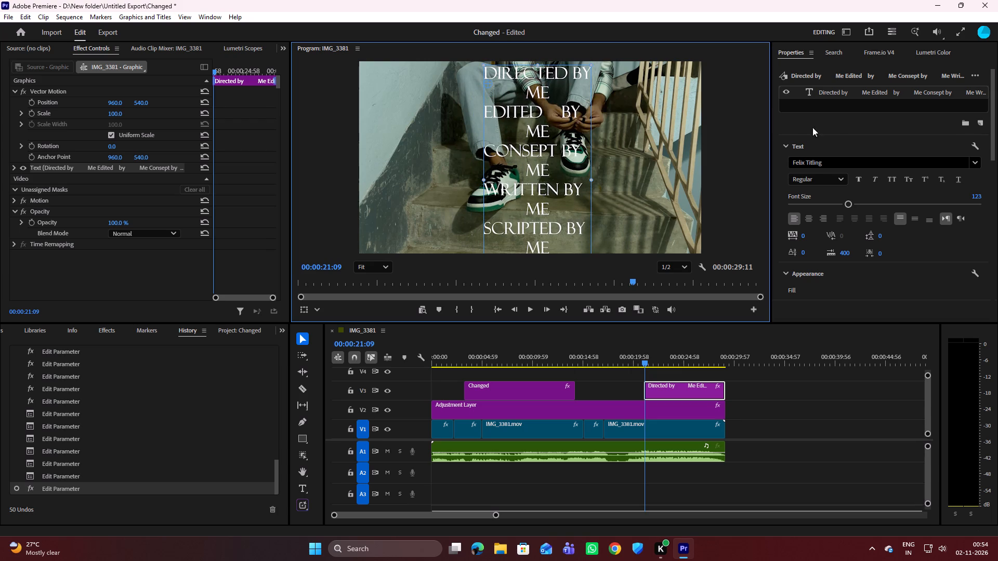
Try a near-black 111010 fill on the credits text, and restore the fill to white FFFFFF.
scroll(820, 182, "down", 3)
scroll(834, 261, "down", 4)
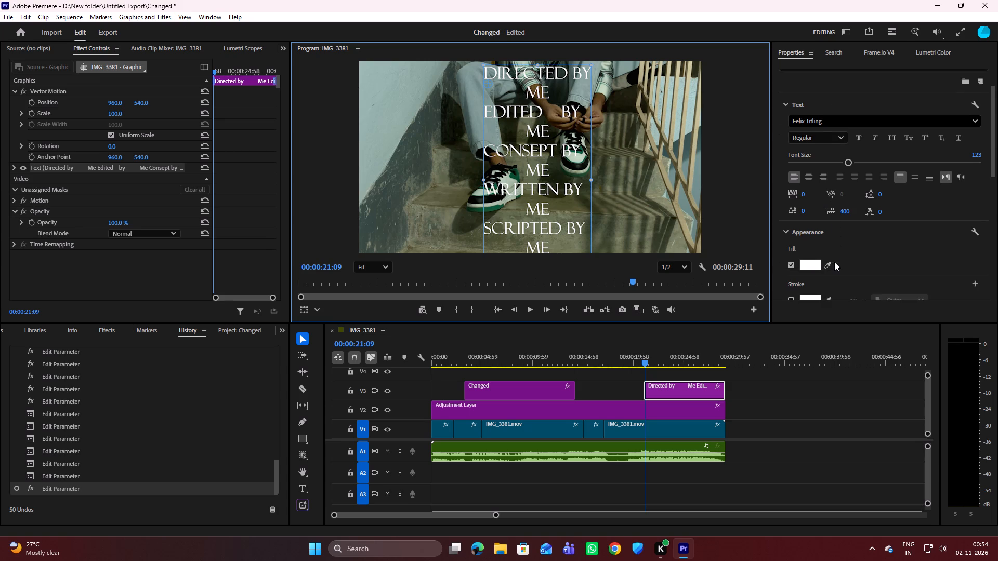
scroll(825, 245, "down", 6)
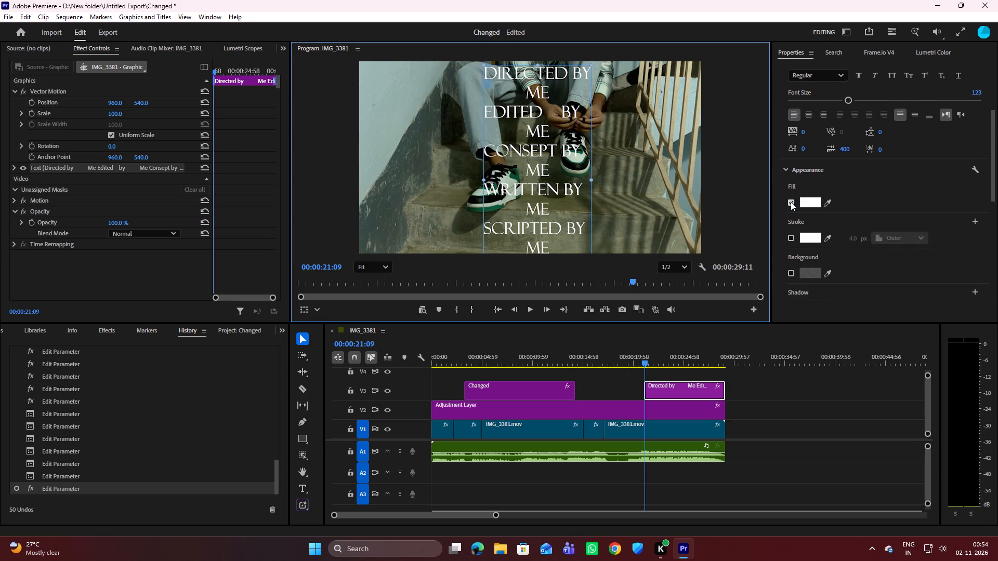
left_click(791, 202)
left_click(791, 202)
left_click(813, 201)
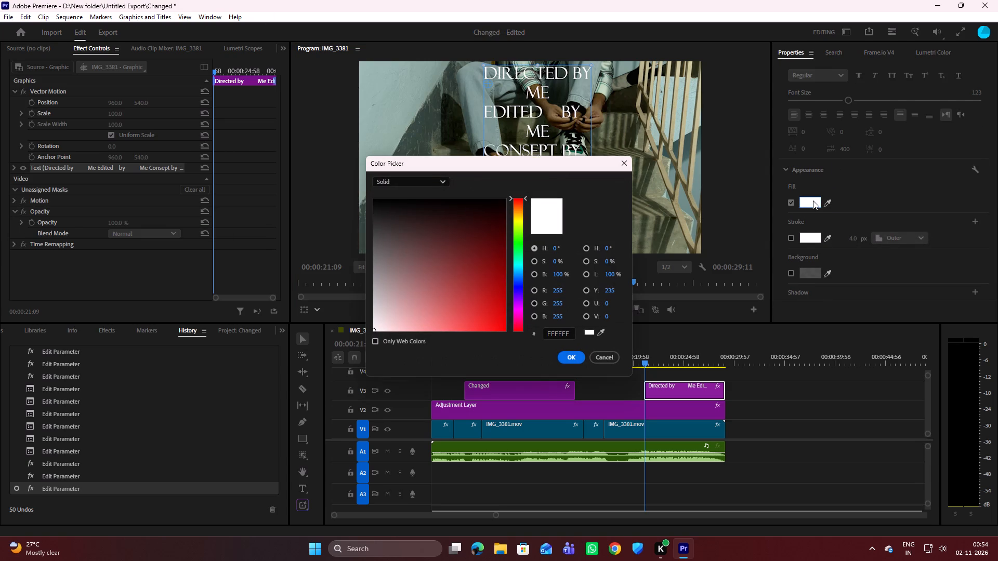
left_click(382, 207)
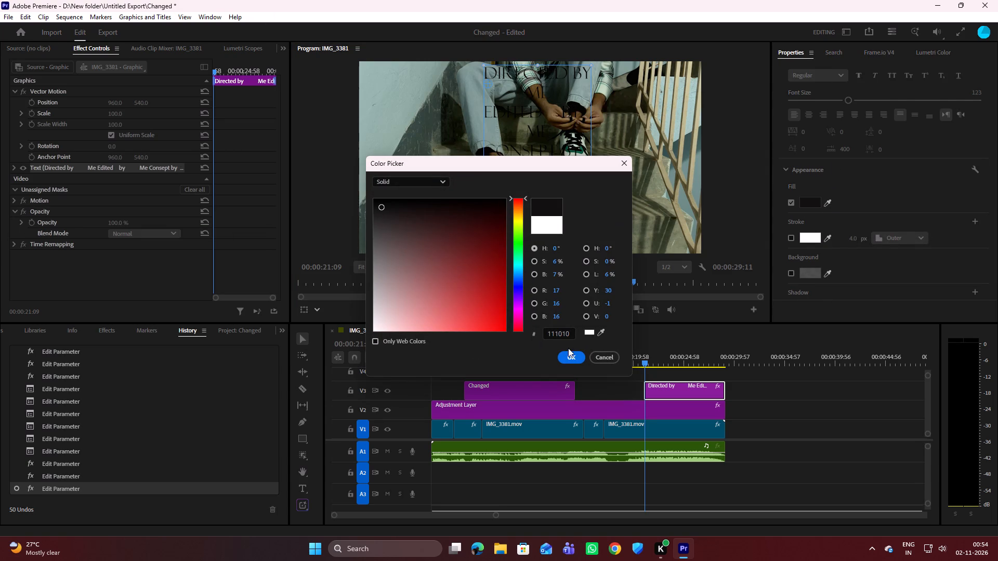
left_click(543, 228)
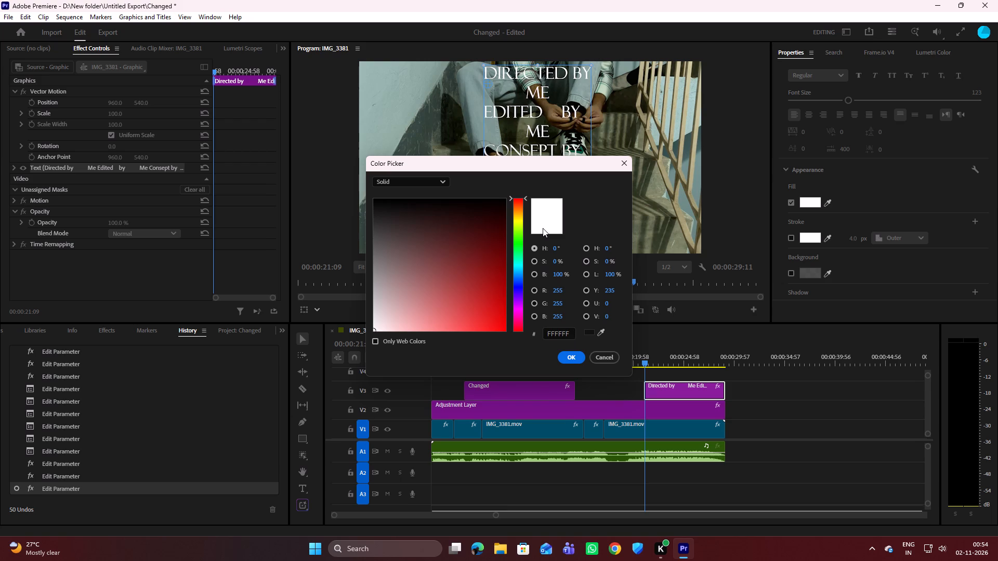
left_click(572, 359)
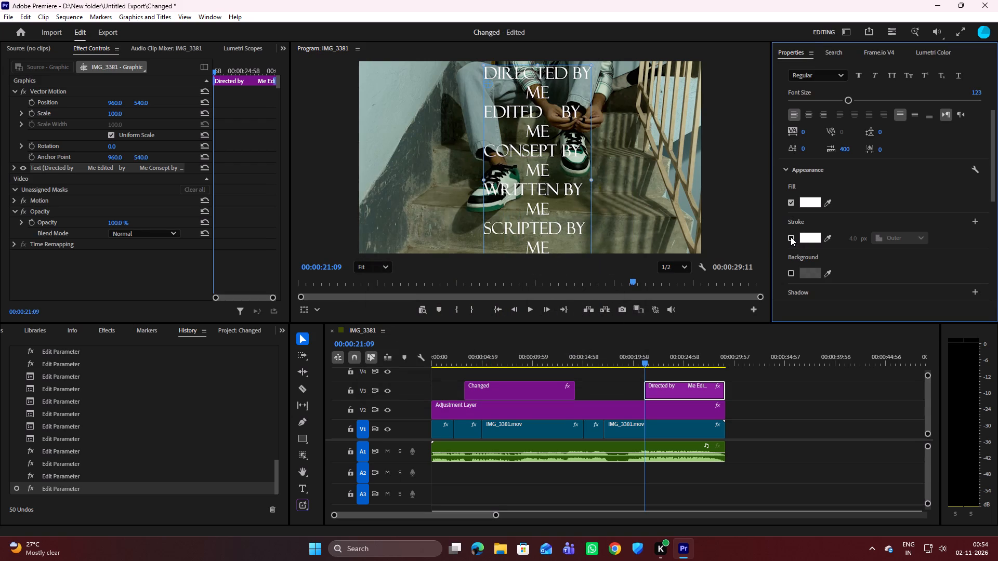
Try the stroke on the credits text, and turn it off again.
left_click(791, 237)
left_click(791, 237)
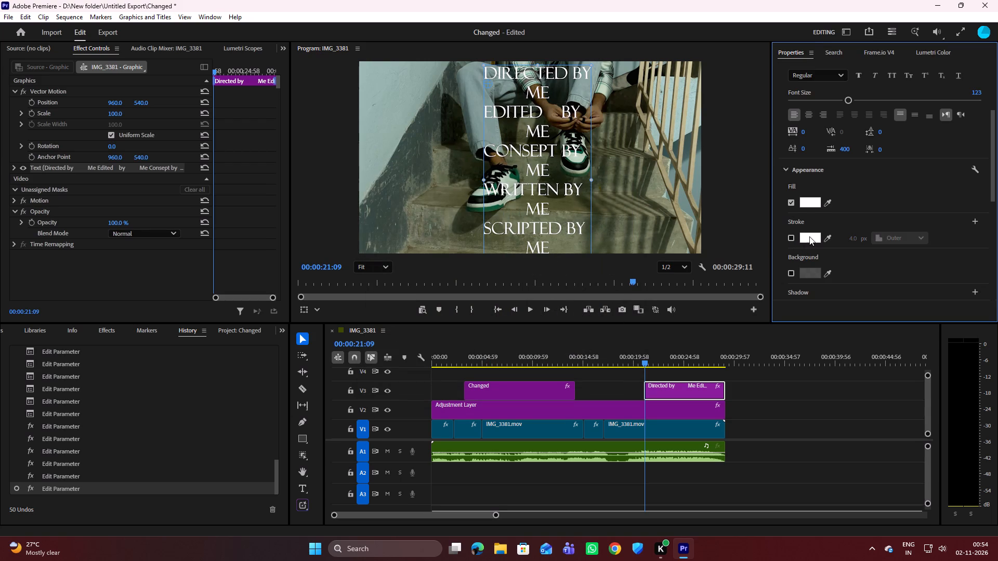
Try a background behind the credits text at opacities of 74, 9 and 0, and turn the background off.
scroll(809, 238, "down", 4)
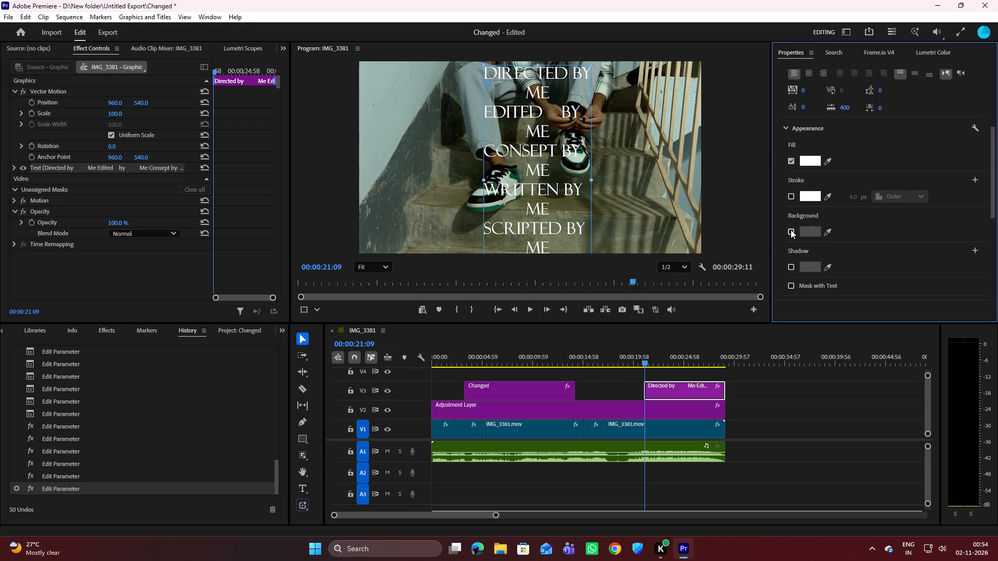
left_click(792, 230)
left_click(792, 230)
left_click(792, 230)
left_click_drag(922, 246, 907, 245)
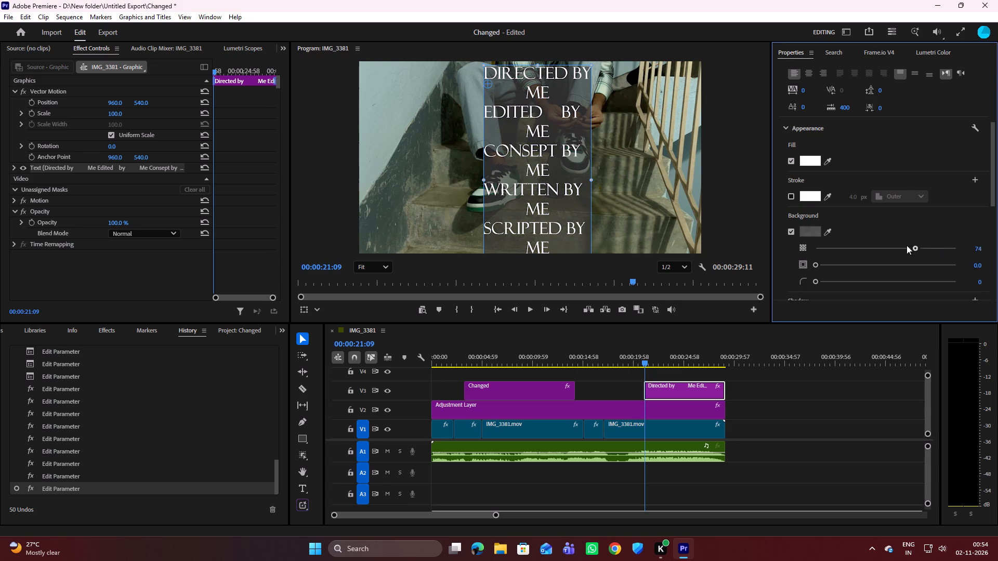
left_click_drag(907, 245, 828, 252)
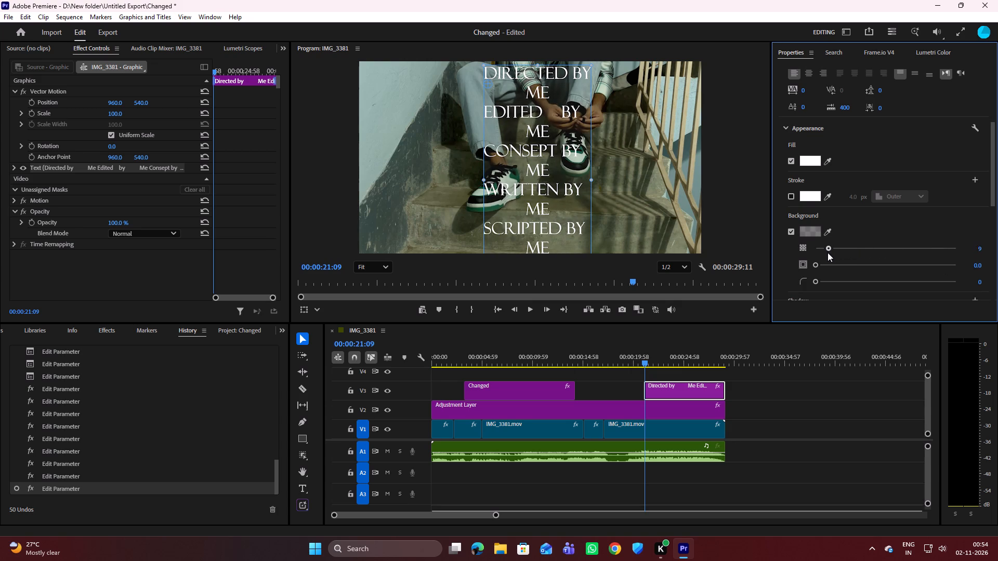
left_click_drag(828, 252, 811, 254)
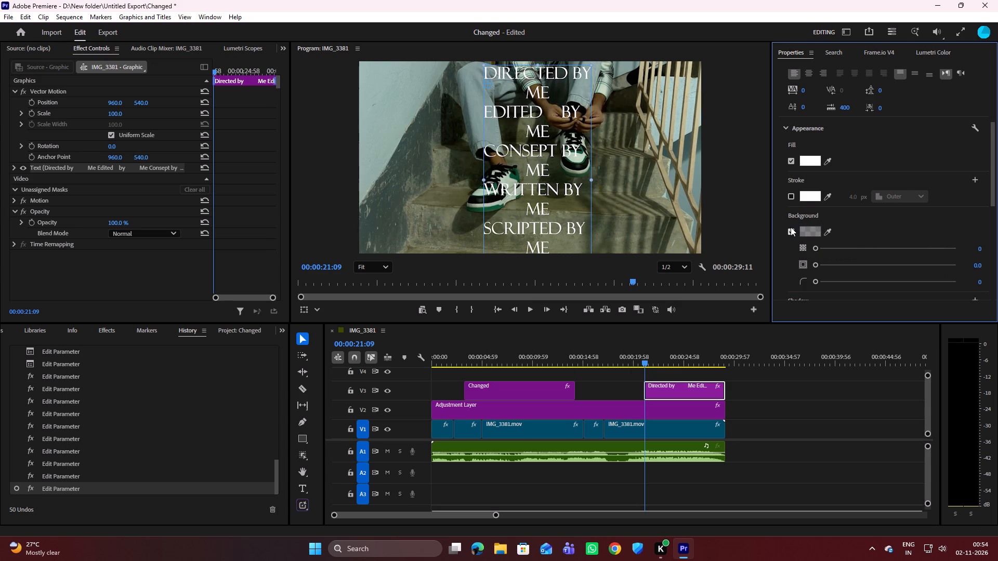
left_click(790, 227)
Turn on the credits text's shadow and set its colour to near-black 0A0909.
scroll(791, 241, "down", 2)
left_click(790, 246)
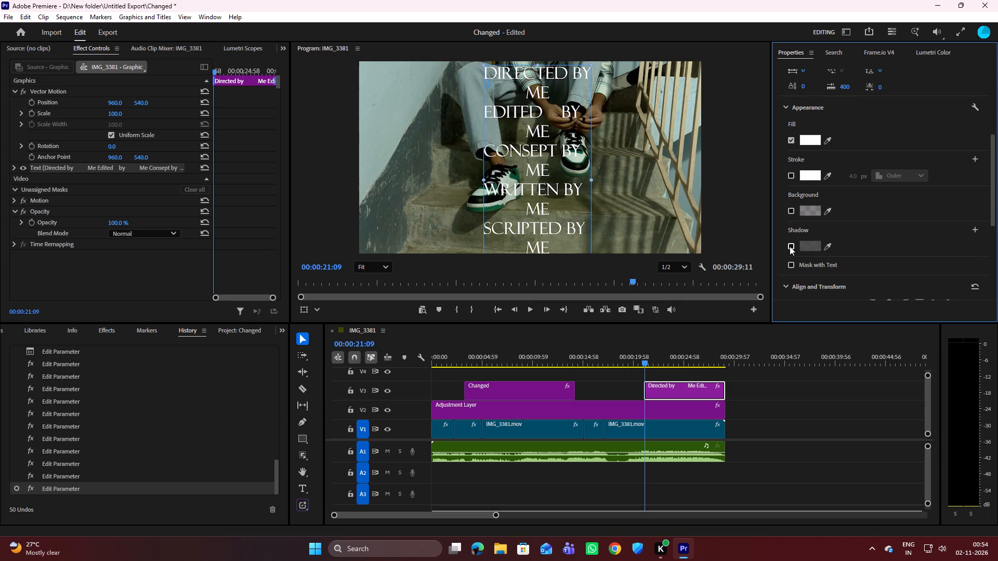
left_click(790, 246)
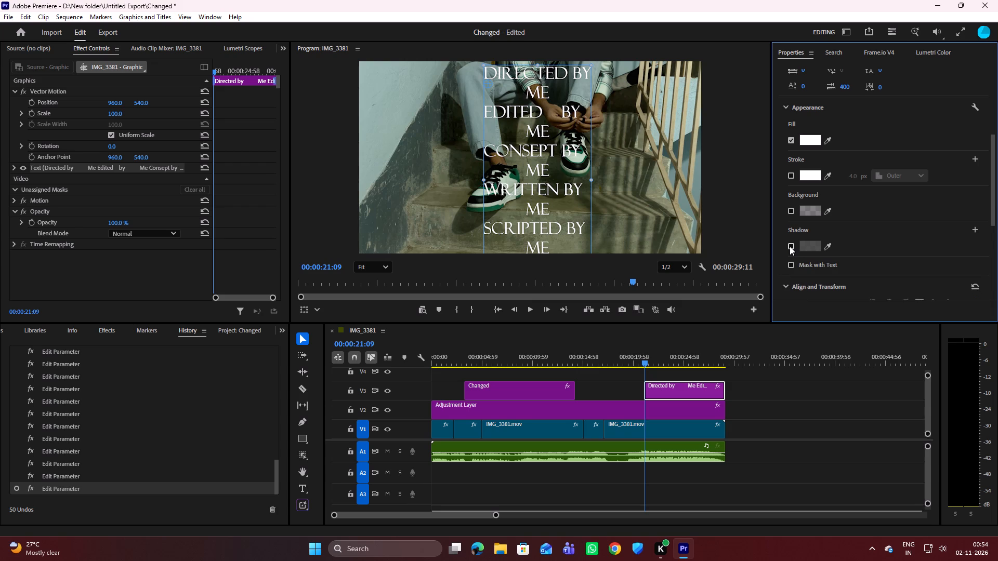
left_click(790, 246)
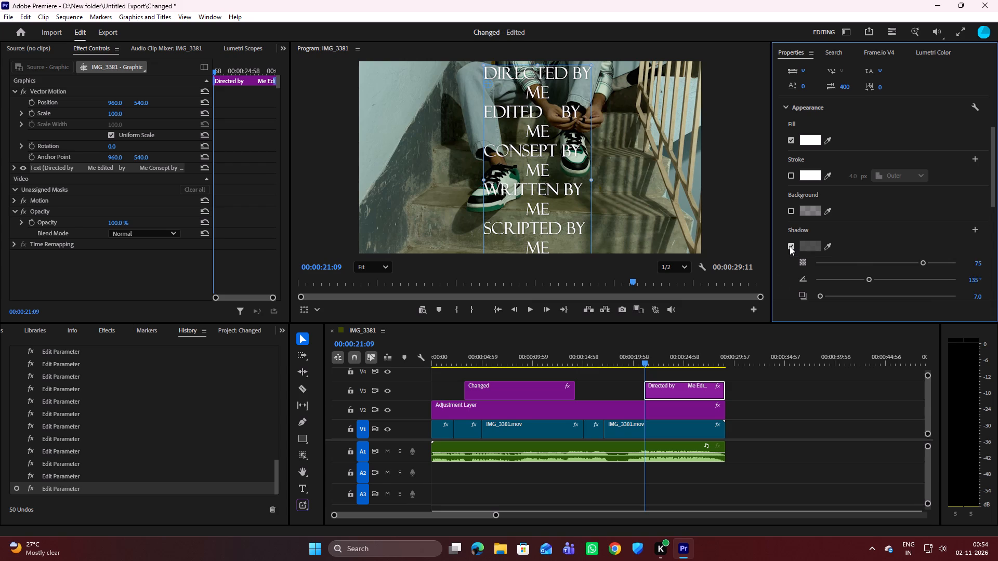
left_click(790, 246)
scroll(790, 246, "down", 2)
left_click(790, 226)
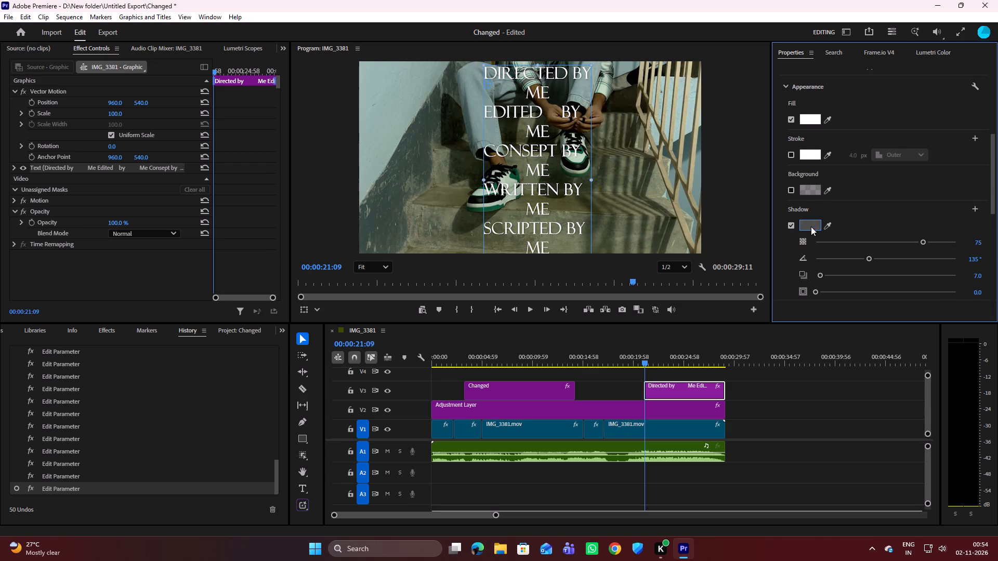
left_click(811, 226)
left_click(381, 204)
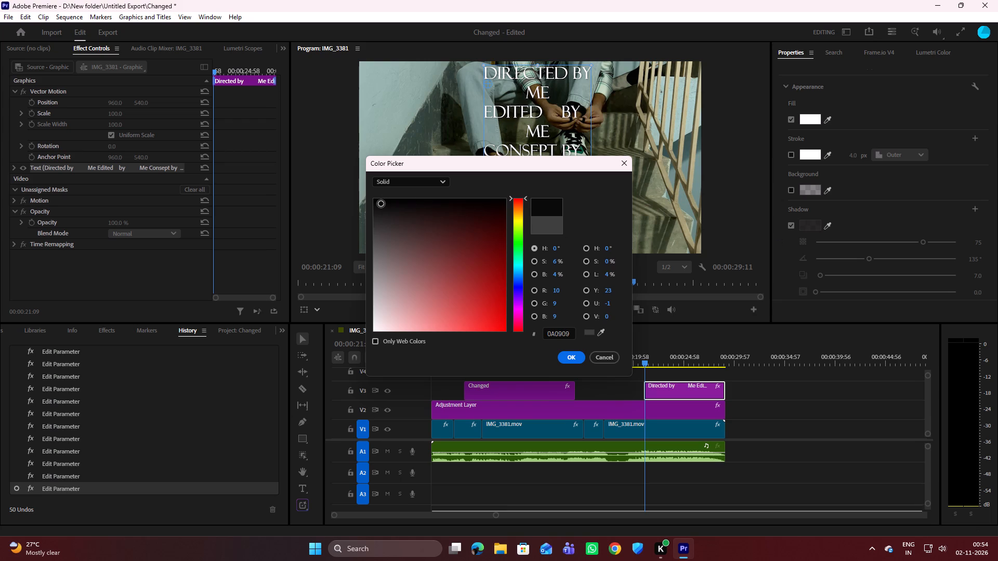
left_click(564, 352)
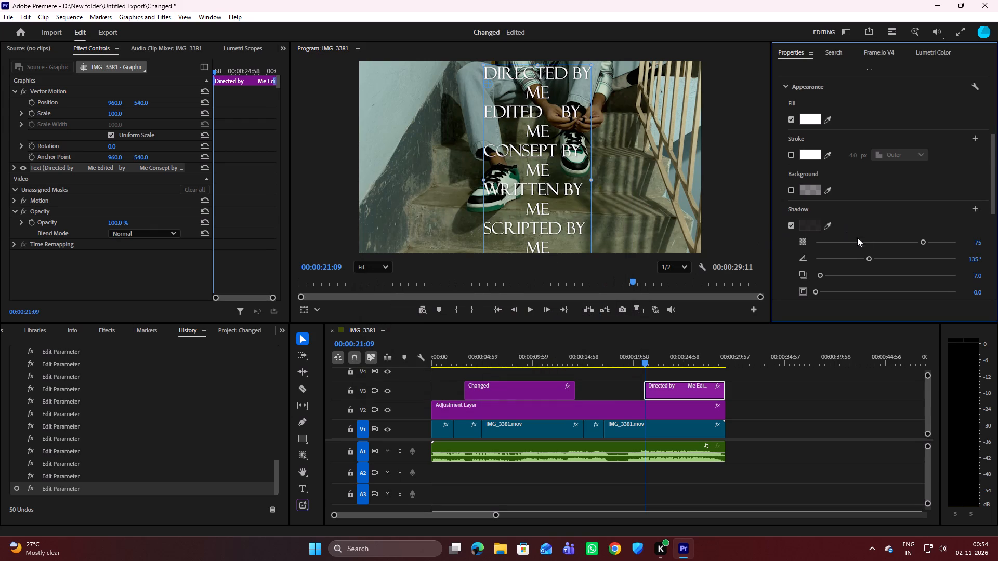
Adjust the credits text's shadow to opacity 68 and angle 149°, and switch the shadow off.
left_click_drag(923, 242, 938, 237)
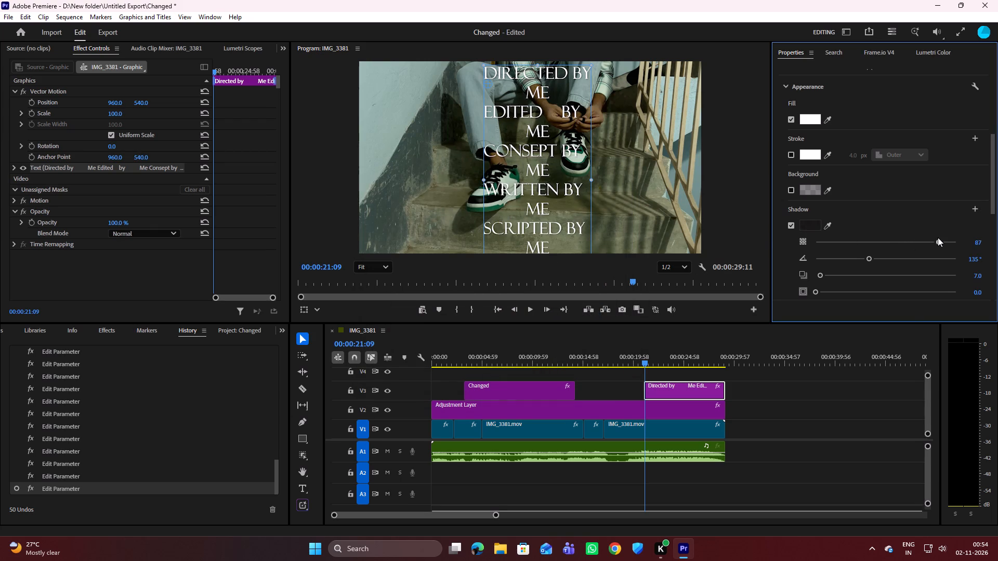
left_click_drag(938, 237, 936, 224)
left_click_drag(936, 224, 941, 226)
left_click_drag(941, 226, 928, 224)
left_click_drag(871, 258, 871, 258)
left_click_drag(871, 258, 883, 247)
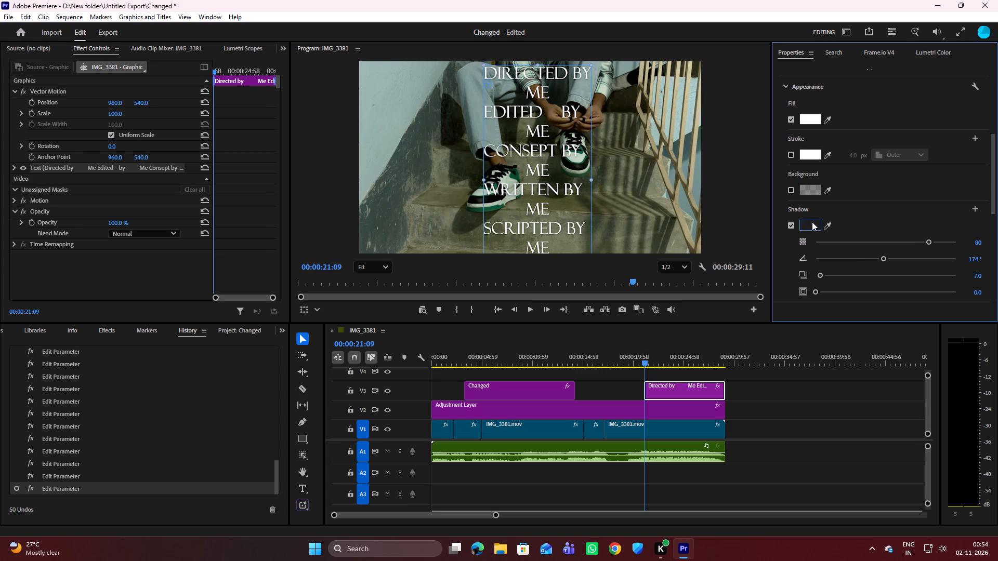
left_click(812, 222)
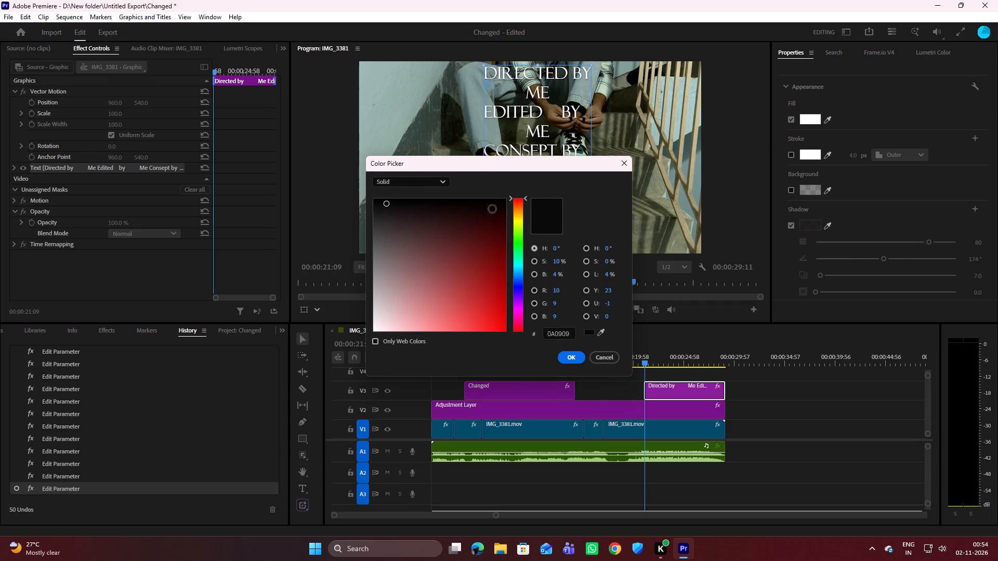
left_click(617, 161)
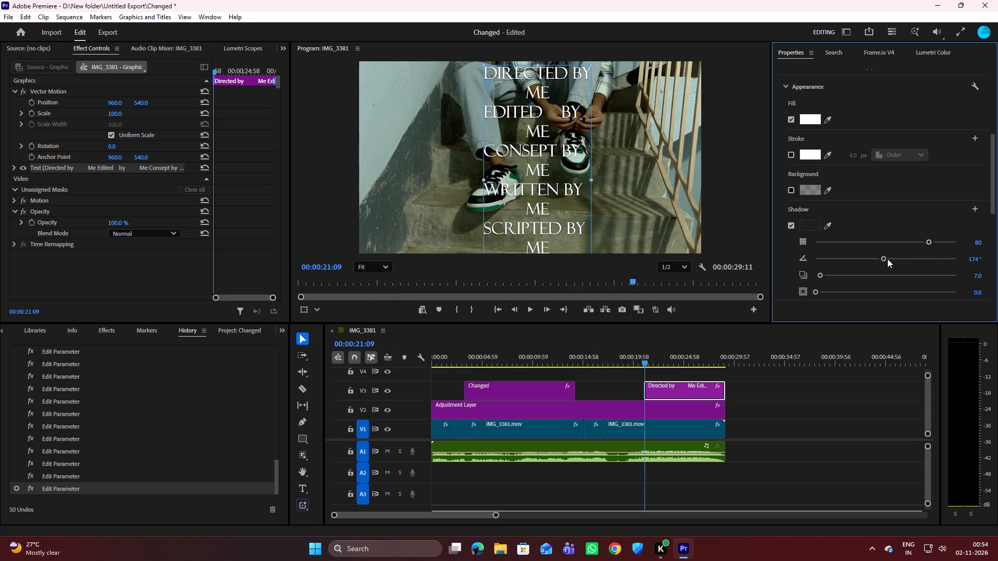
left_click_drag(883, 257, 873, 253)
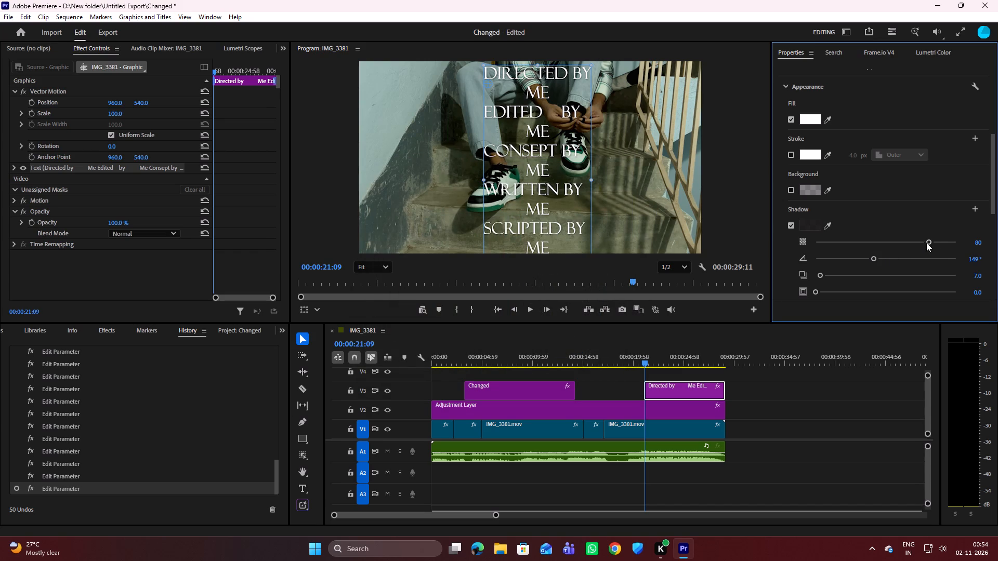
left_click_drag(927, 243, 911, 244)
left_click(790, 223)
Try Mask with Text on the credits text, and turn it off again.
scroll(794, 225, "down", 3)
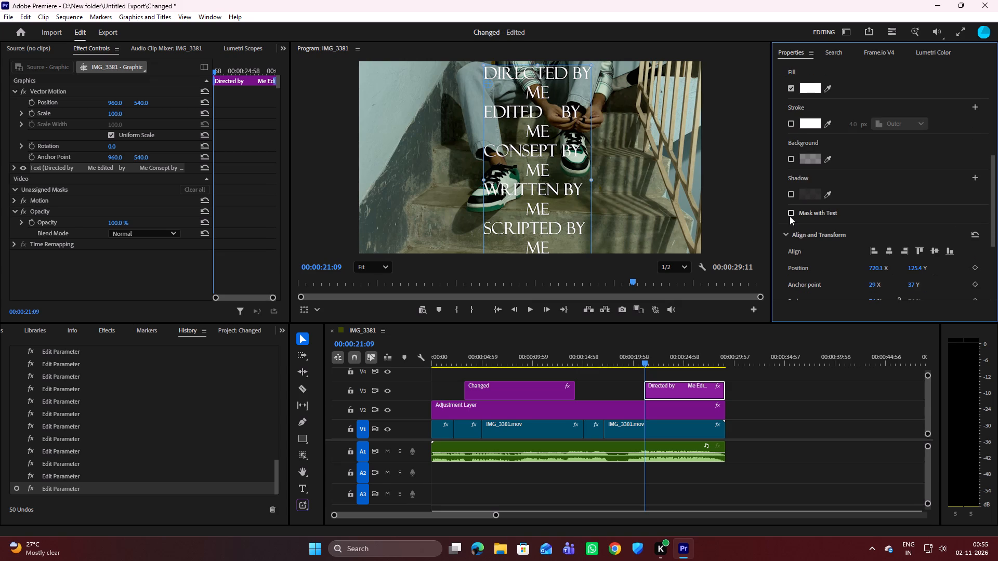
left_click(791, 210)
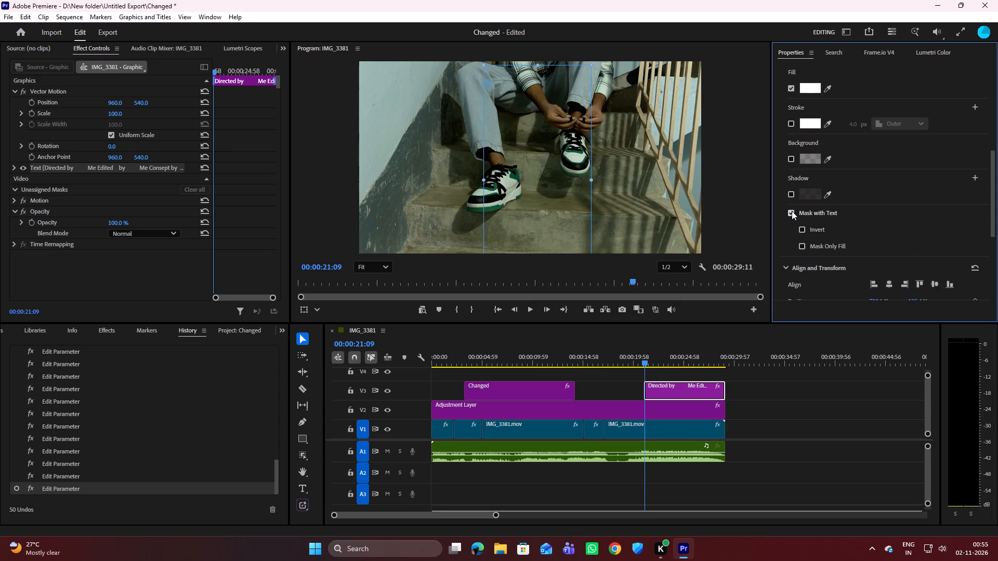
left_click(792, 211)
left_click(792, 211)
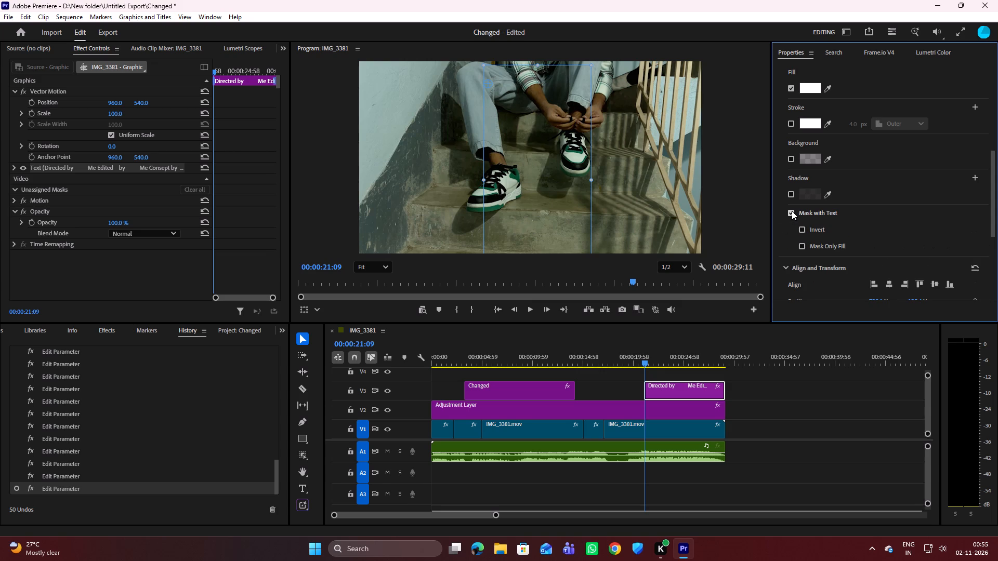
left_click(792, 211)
Compare vertical-centre and top alignment of the credits text layer in the frame, and leave it aligned to the vertical centre.
scroll(796, 252, "down", 2)
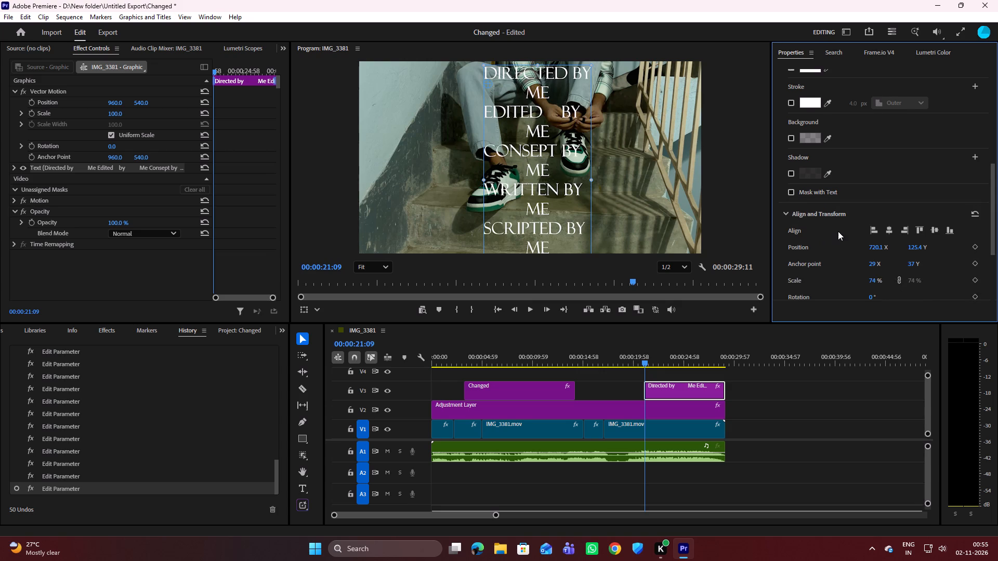
scroll(838, 231, "down", 1)
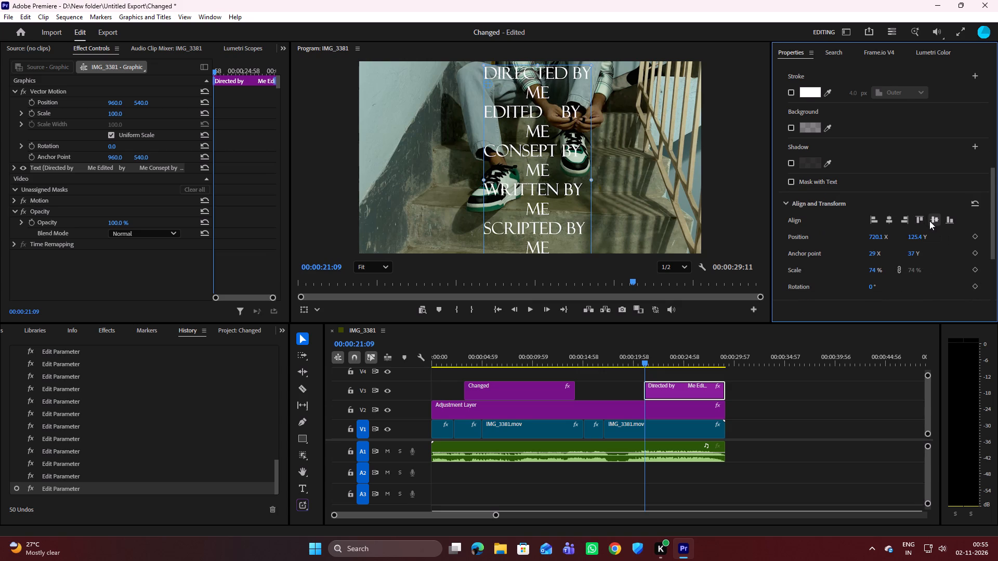
left_click(931, 220)
left_click(931, 220)
left_click(931, 220)
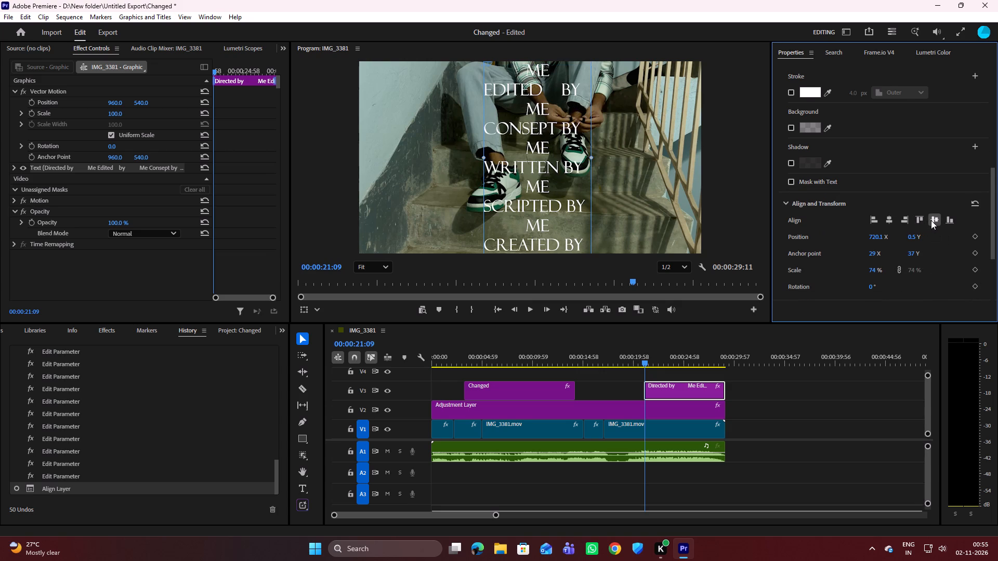
left_click(922, 217)
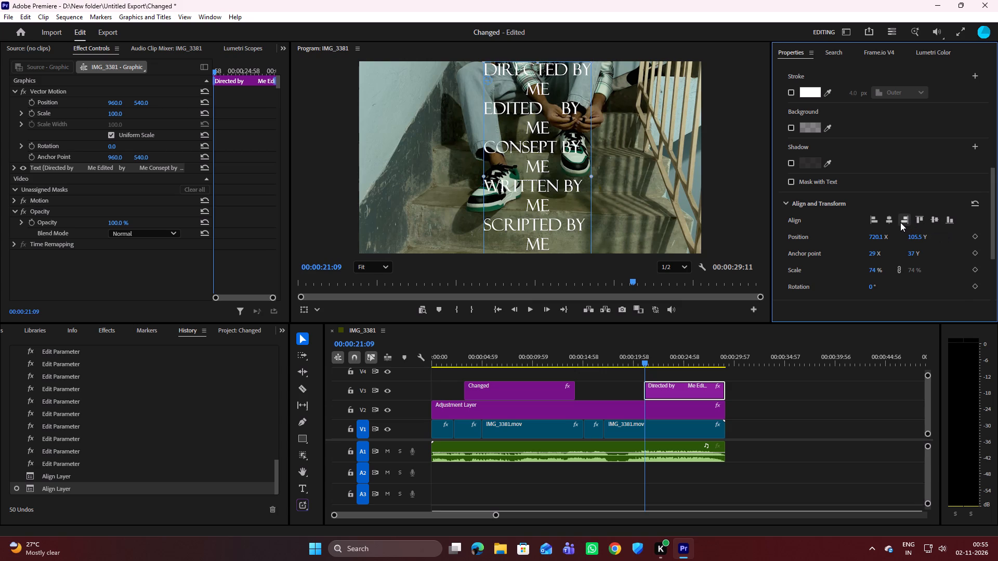
left_click(919, 221)
left_click(929, 223)
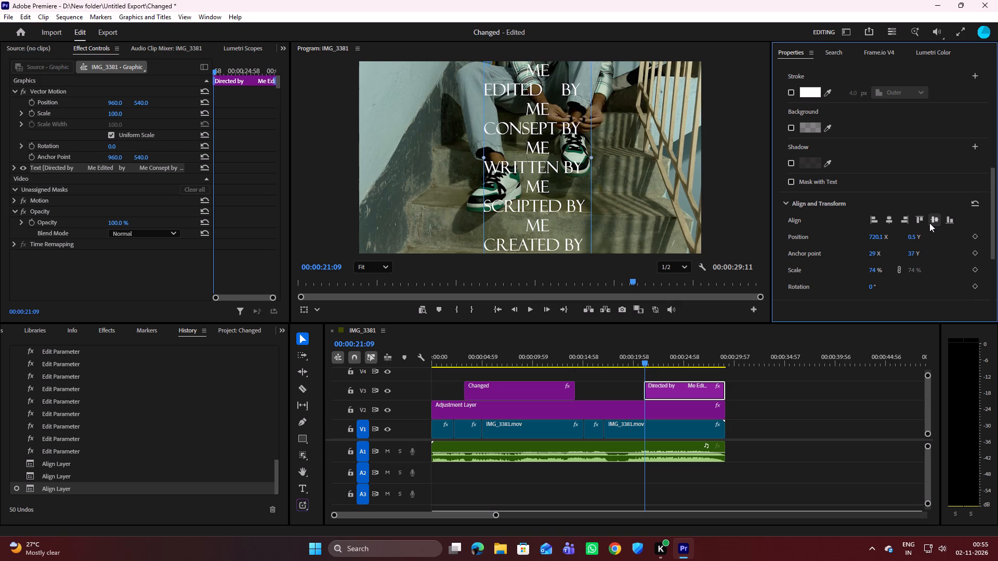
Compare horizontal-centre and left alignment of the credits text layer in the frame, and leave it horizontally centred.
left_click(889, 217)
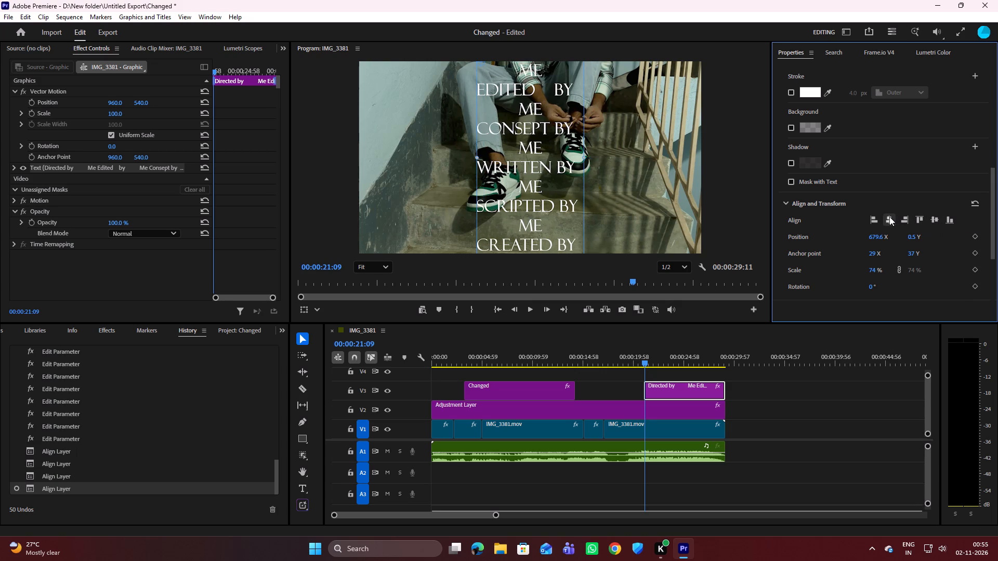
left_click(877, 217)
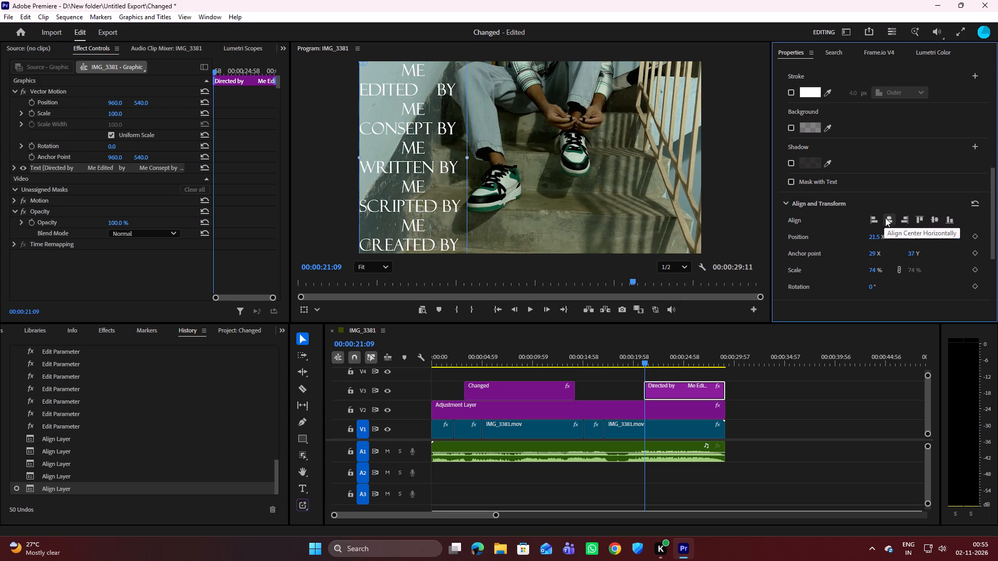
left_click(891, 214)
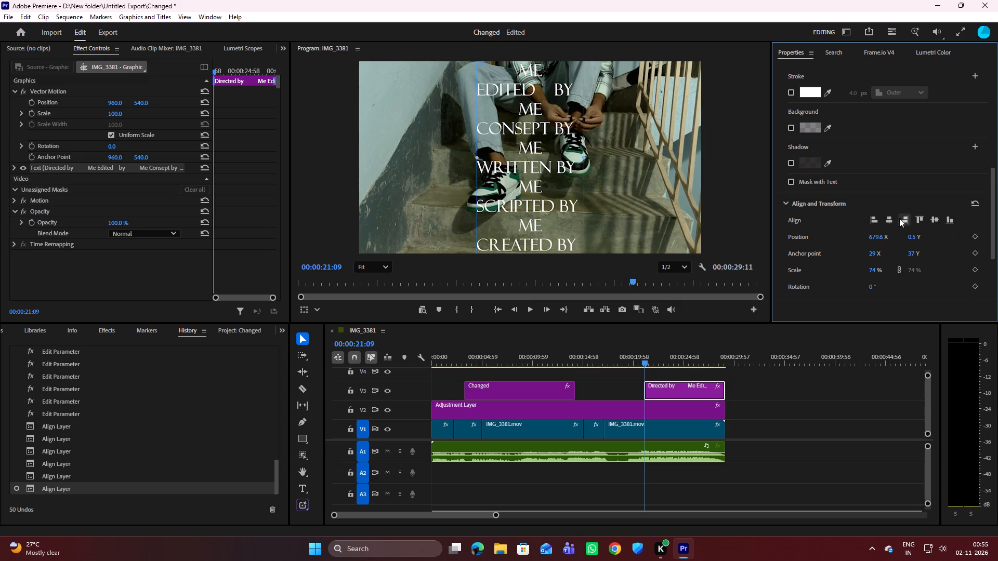
Set the credits text layer's position to 712 X and 159 Y so its first line sits near the frame's top.
scroll(834, 252, "down", 1)
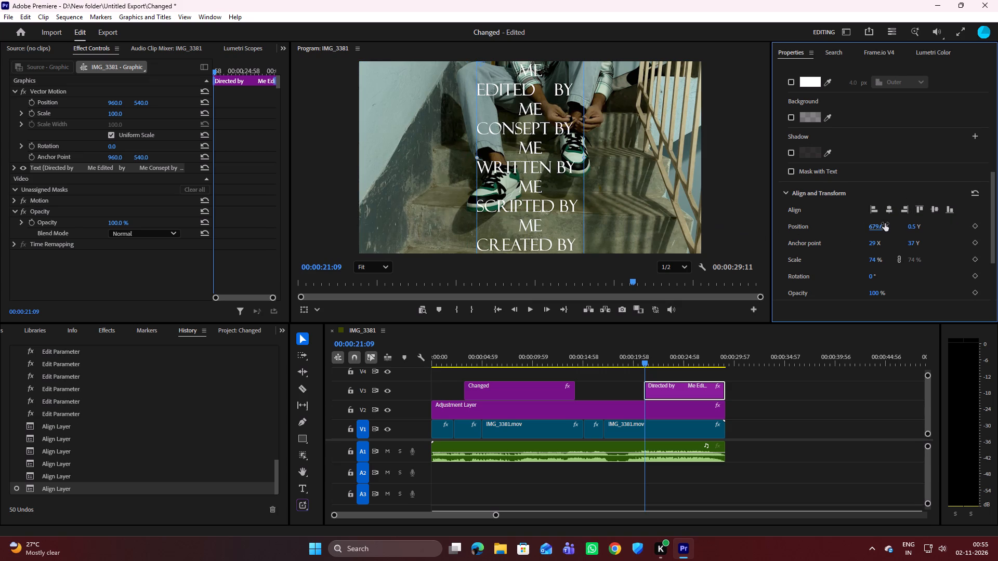
left_click_drag(878, 226, 865, 222)
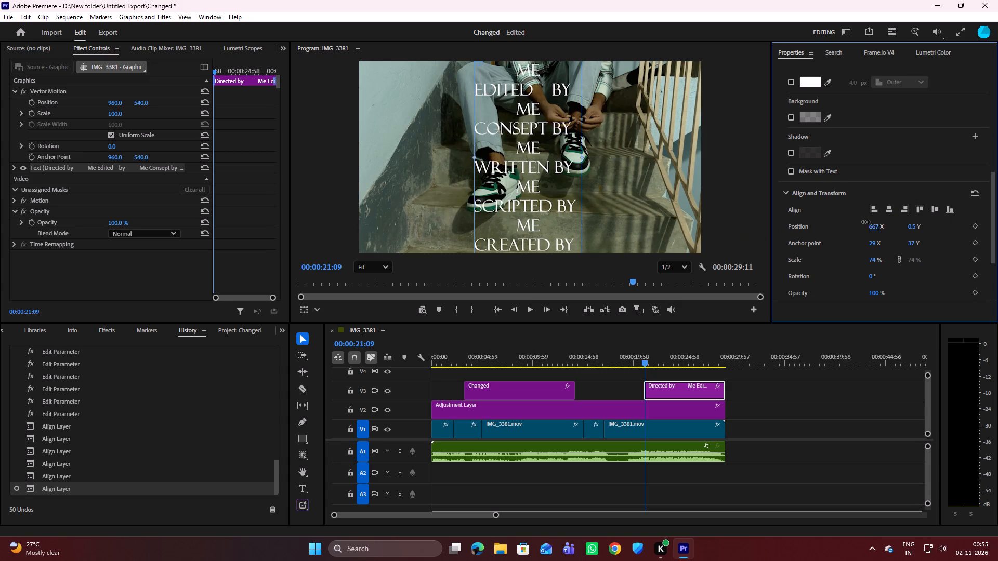
left_click_drag(865, 222, 882, 215)
left_click_drag(914, 224, 936, 230)
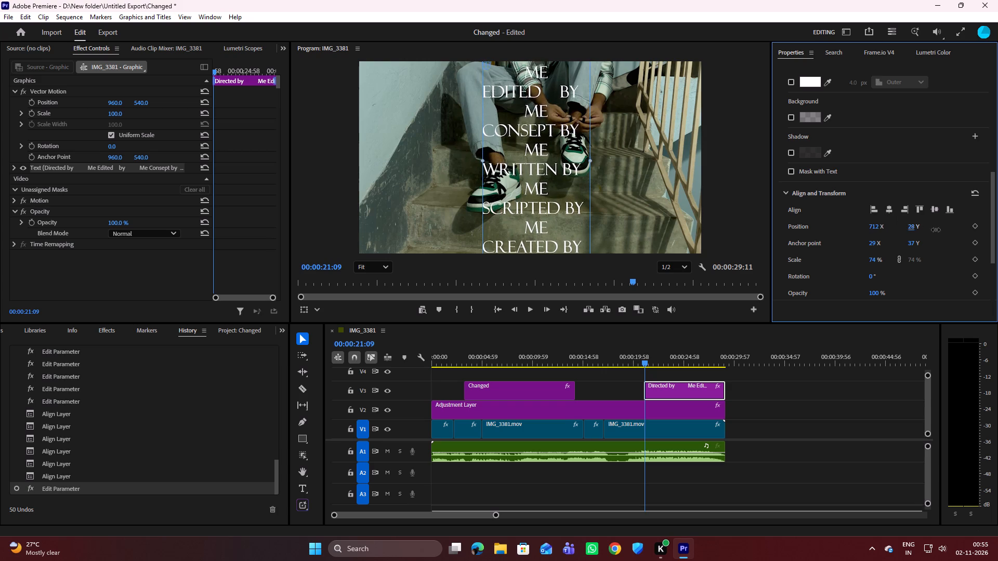
left_click_drag(936, 230, 997, 229)
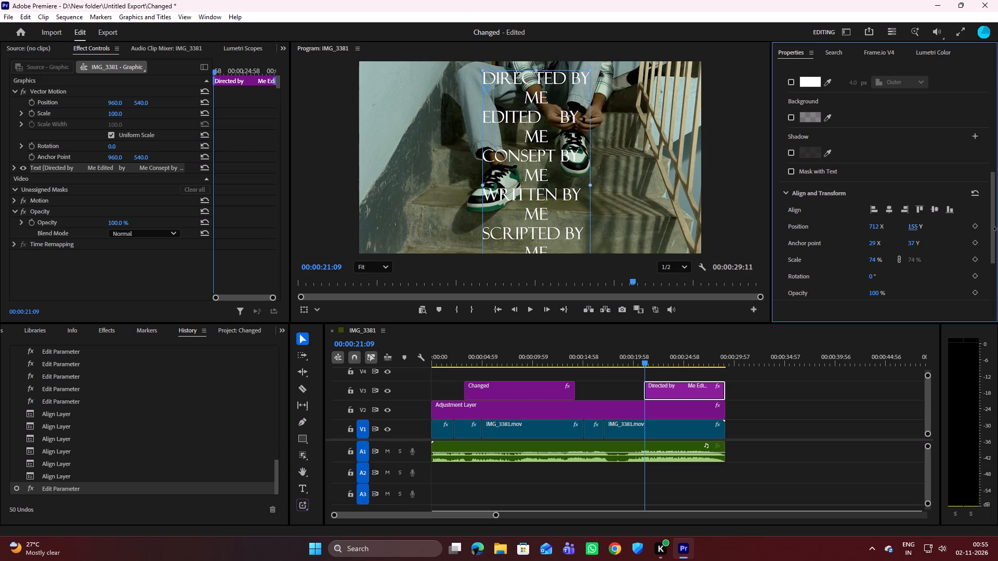
left_click_drag(997, 229, 997, 227)
left_click_drag(913, 229, 925, 226)
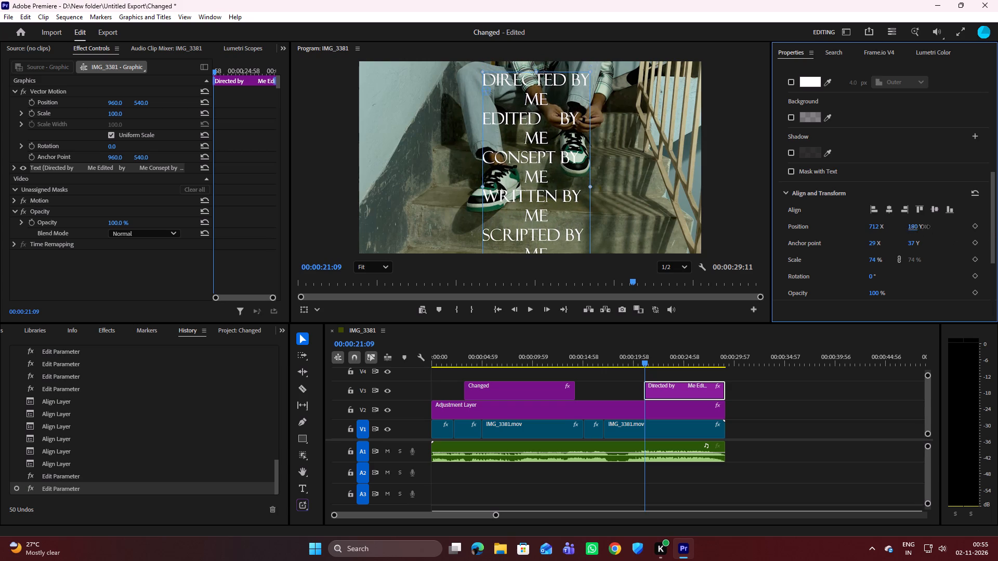
left_click_drag(925, 226, 919, 234)
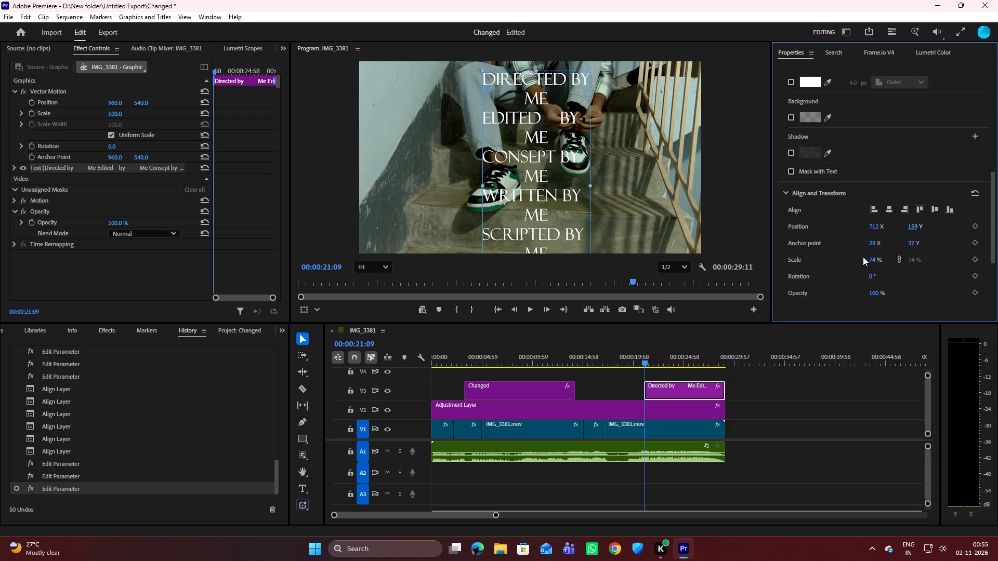
Look through the credits text's remaining properties, including its Linked style and Responsive Design position settings.
scroll(843, 283, "down", 3)
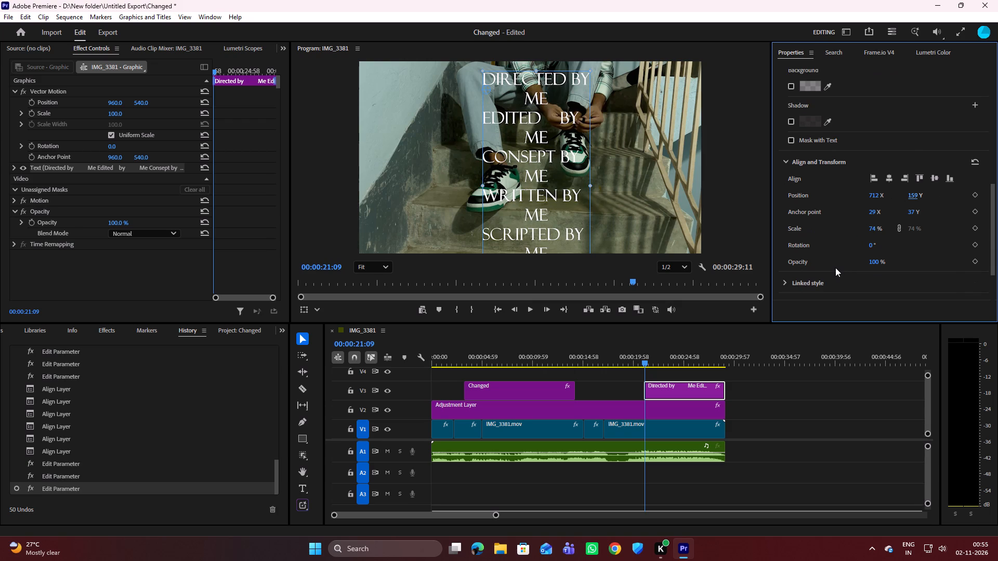
scroll(835, 260, "down", 3)
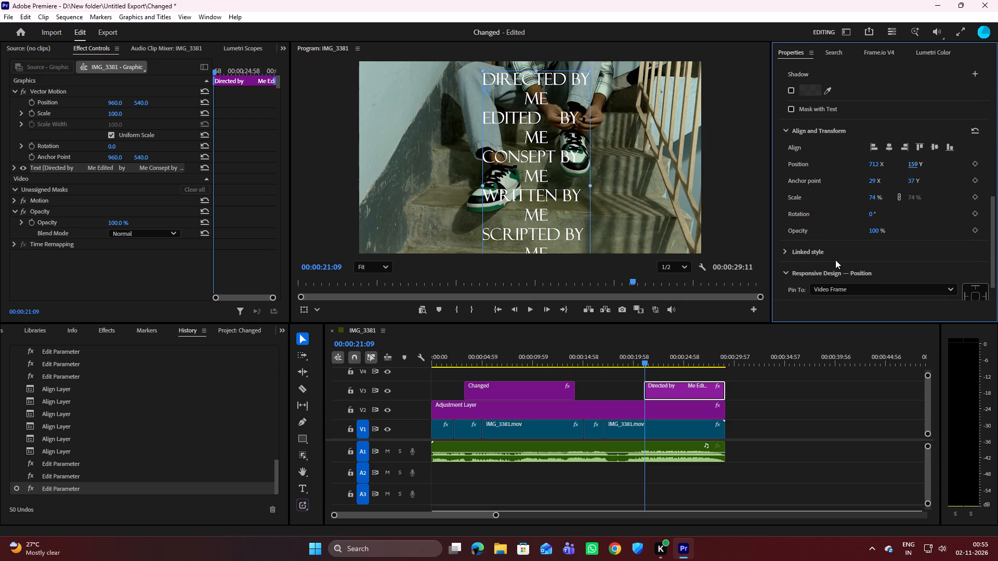
scroll(835, 260, "down", 4)
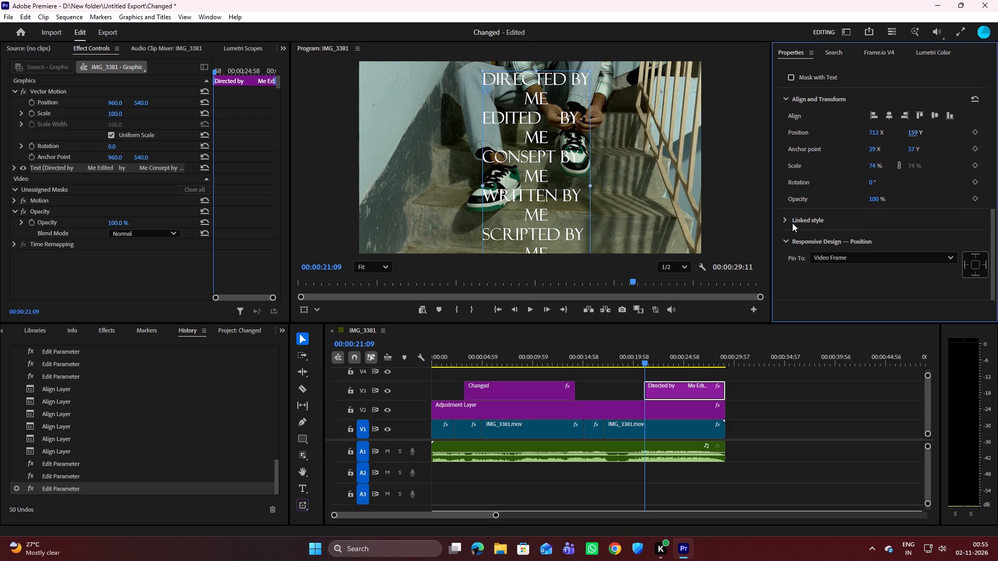
triple_click(782, 219)
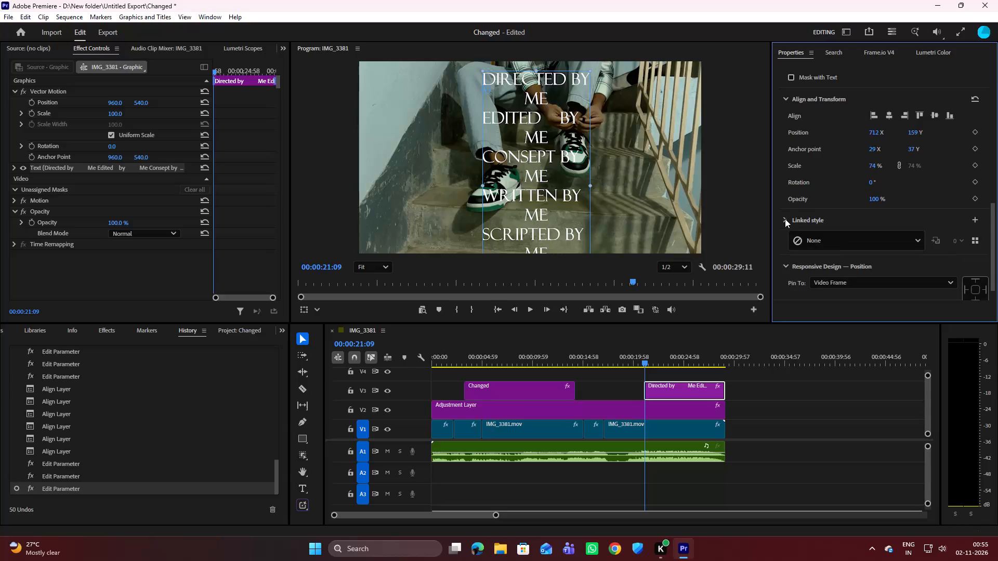
left_click(785, 219)
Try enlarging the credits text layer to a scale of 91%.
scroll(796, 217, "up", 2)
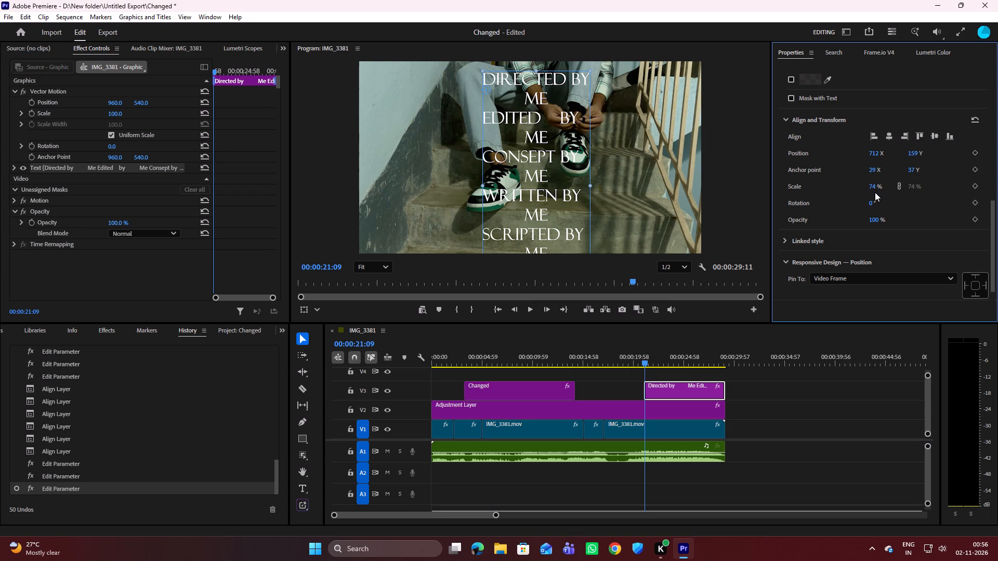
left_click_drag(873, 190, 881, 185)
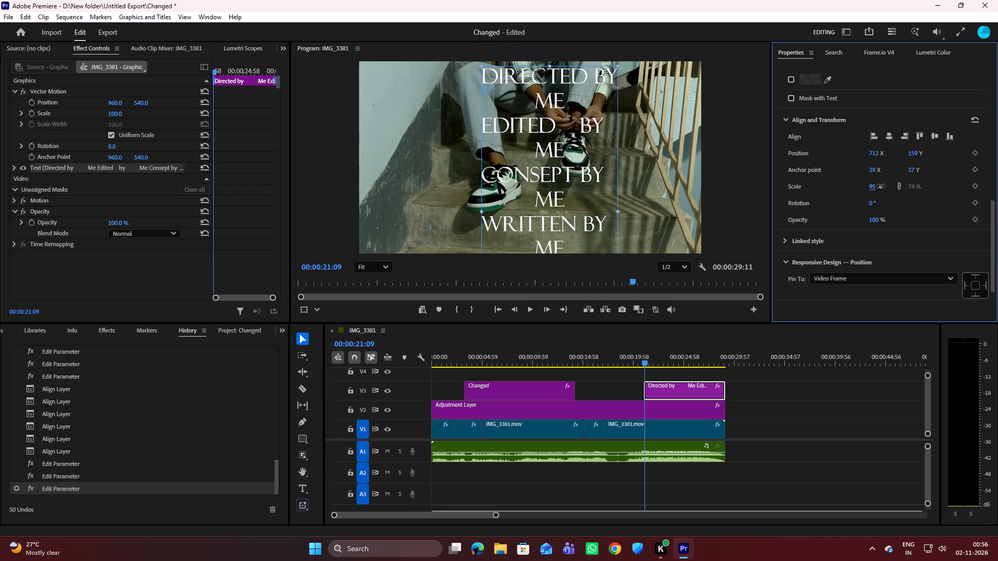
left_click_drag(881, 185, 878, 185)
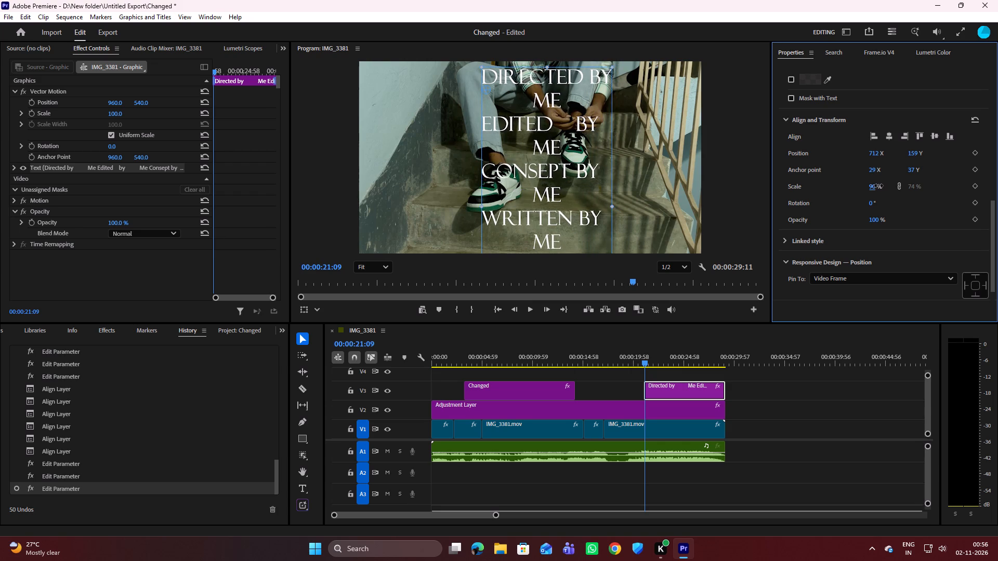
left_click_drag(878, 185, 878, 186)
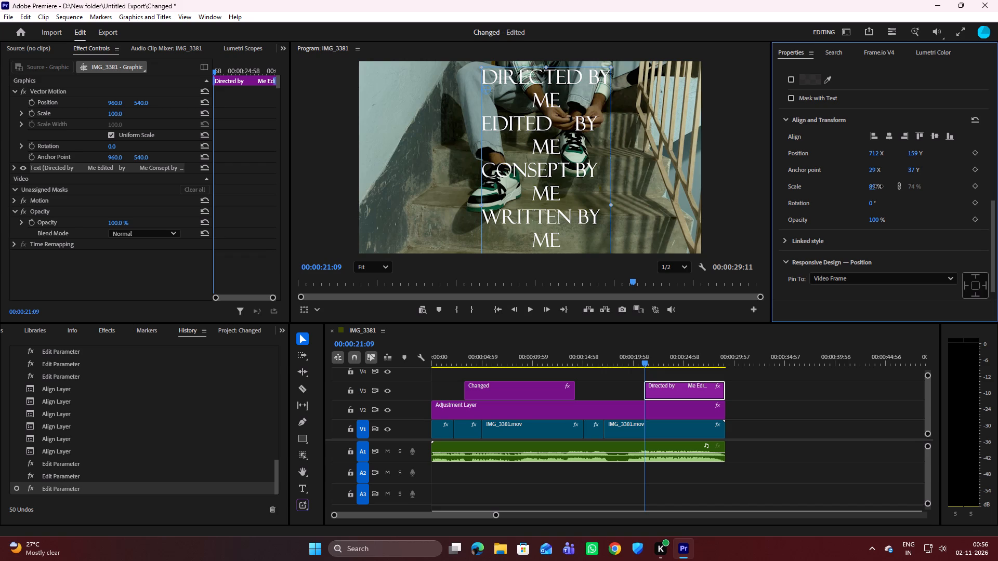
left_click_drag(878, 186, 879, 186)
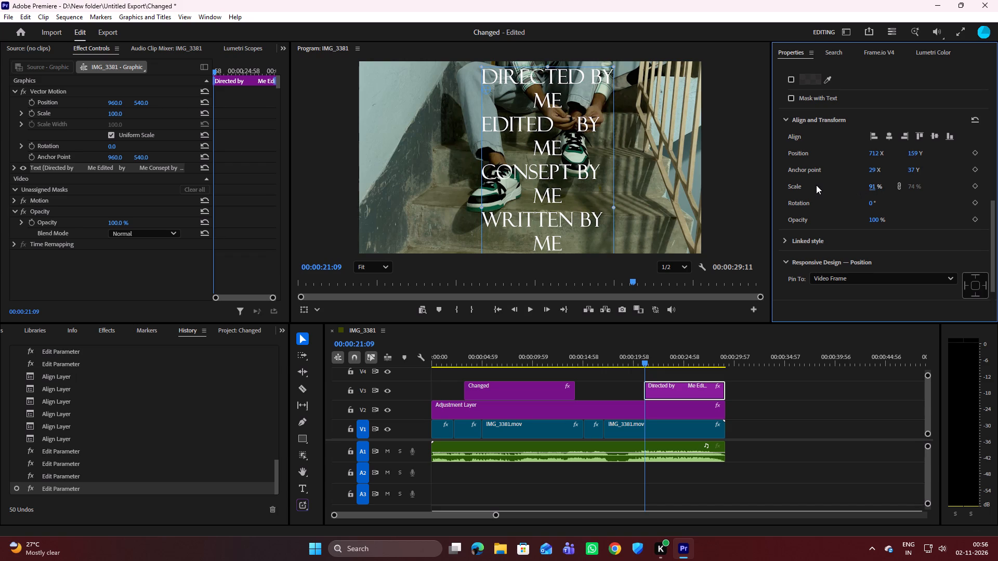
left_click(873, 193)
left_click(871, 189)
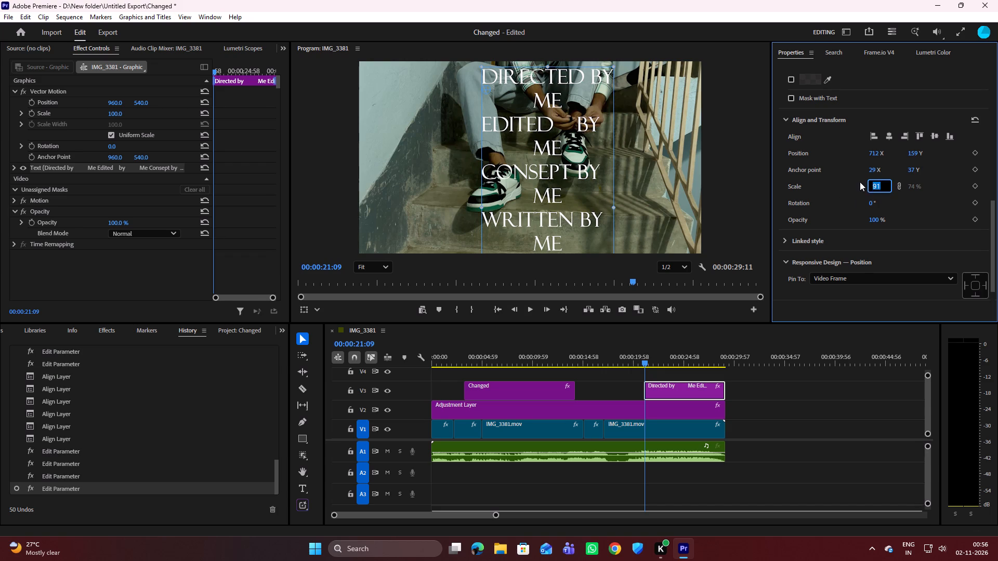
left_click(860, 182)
Set the credits text layer's scale to 80% and deselect the layer.
left_click_drag(876, 187, 867, 189)
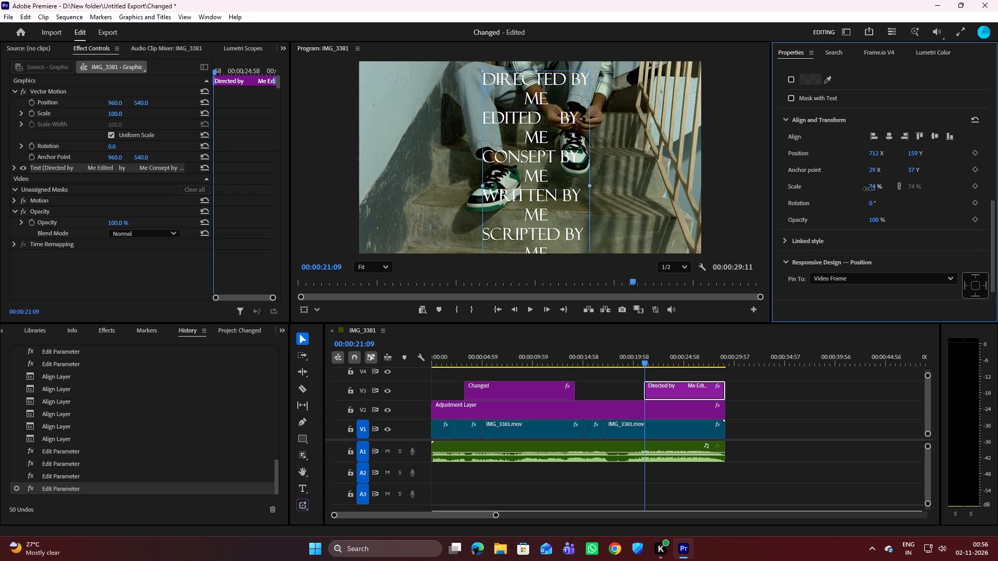
left_click_drag(867, 189, 870, 191)
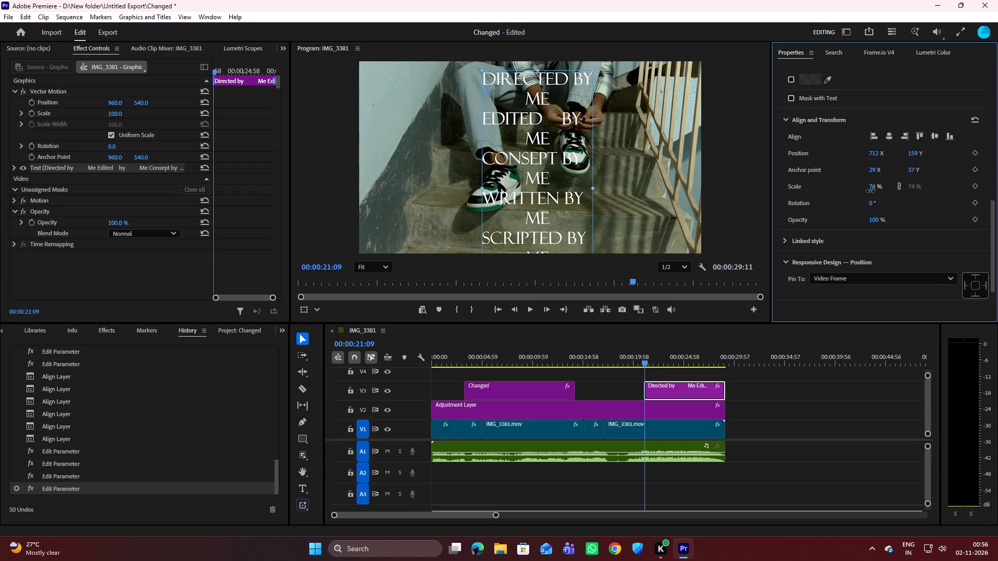
left_click_drag(870, 191, 874, 192)
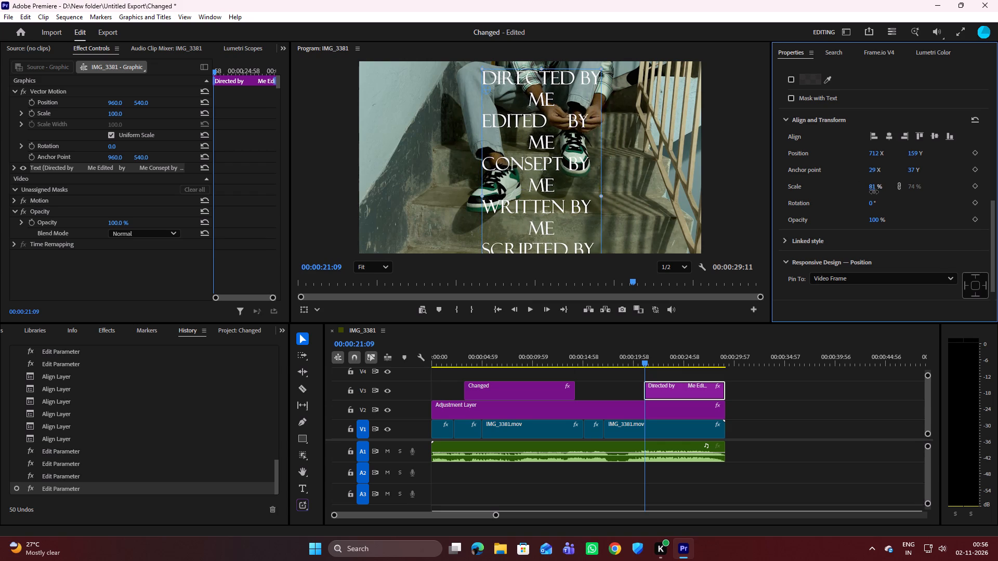
left_click_drag(874, 192, 874, 192)
left_click(872, 183)
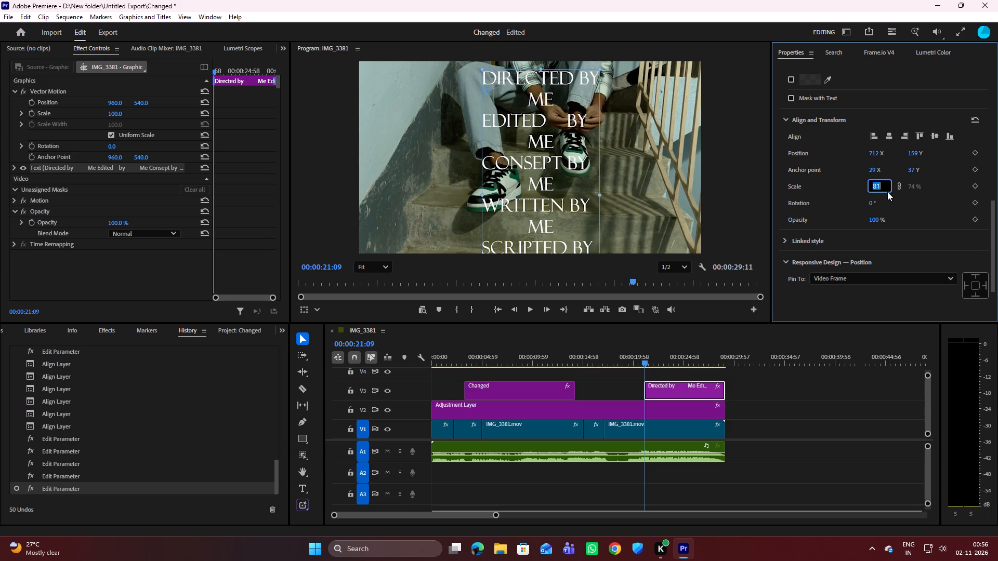
left_click(887, 186)
left_click(886, 183)
key("BackSpace")
key("0")
left_click(758, 166)
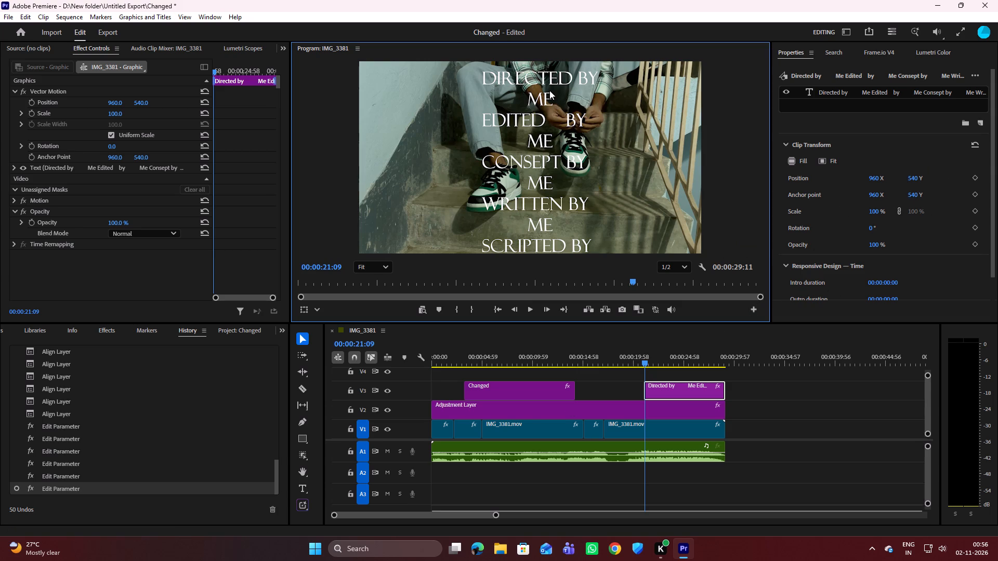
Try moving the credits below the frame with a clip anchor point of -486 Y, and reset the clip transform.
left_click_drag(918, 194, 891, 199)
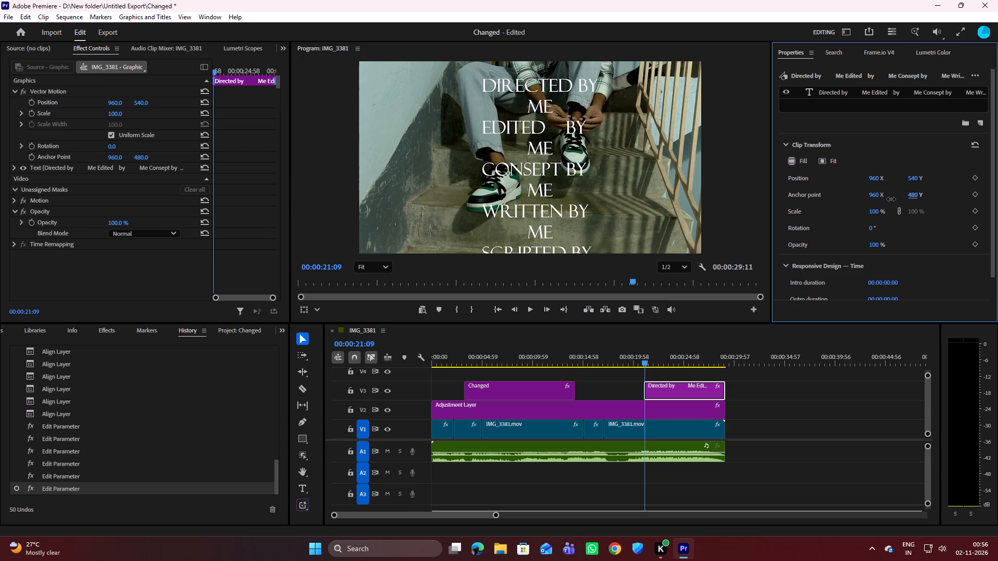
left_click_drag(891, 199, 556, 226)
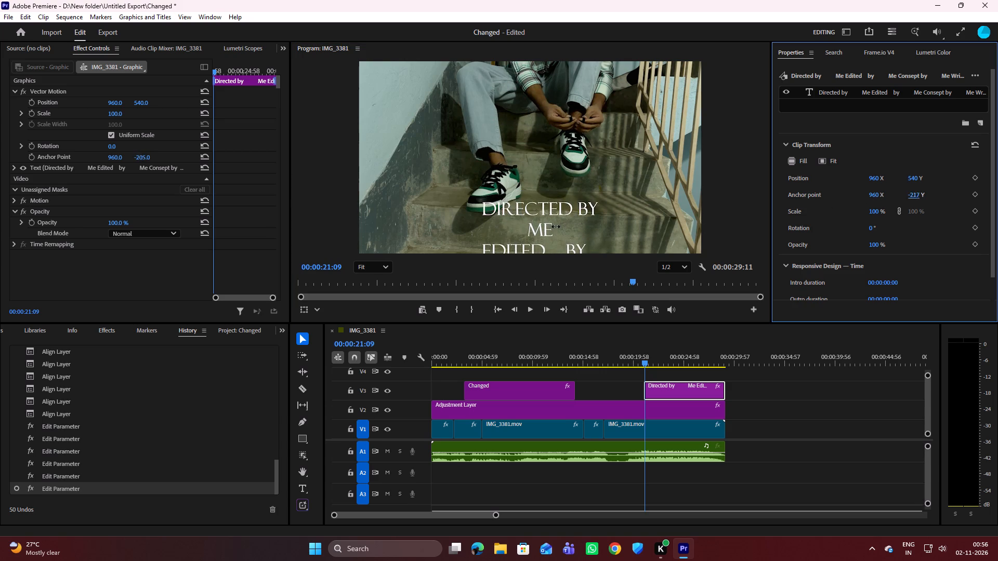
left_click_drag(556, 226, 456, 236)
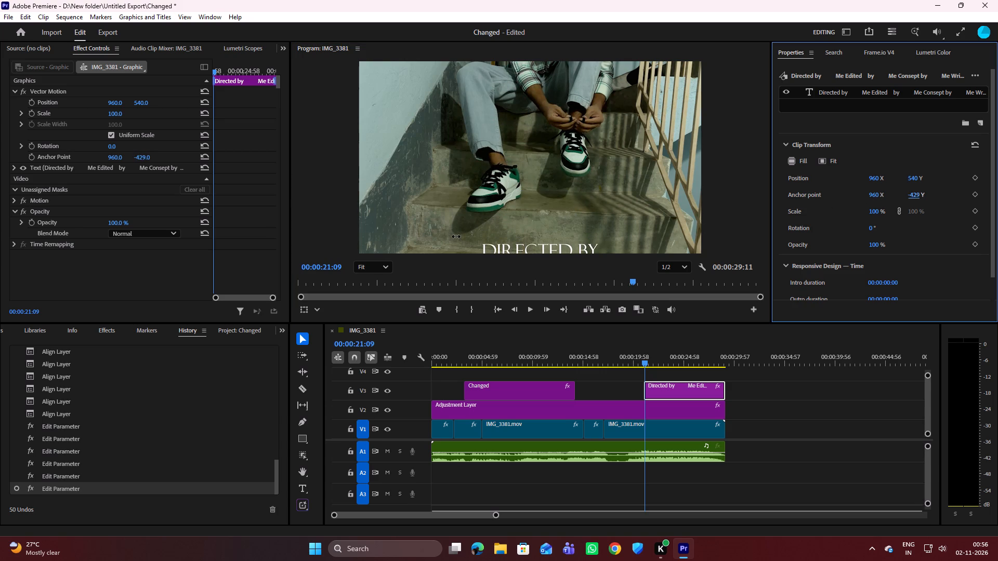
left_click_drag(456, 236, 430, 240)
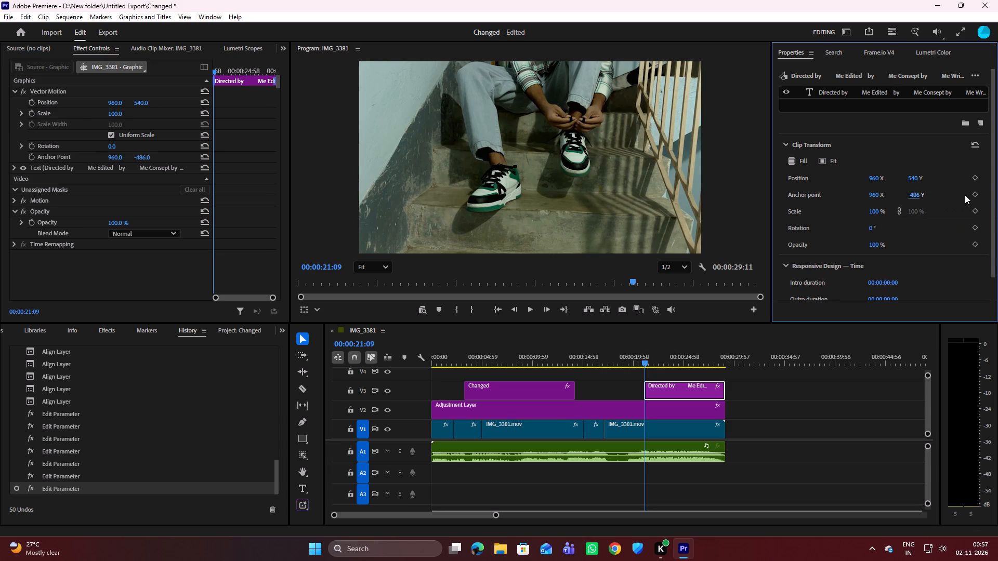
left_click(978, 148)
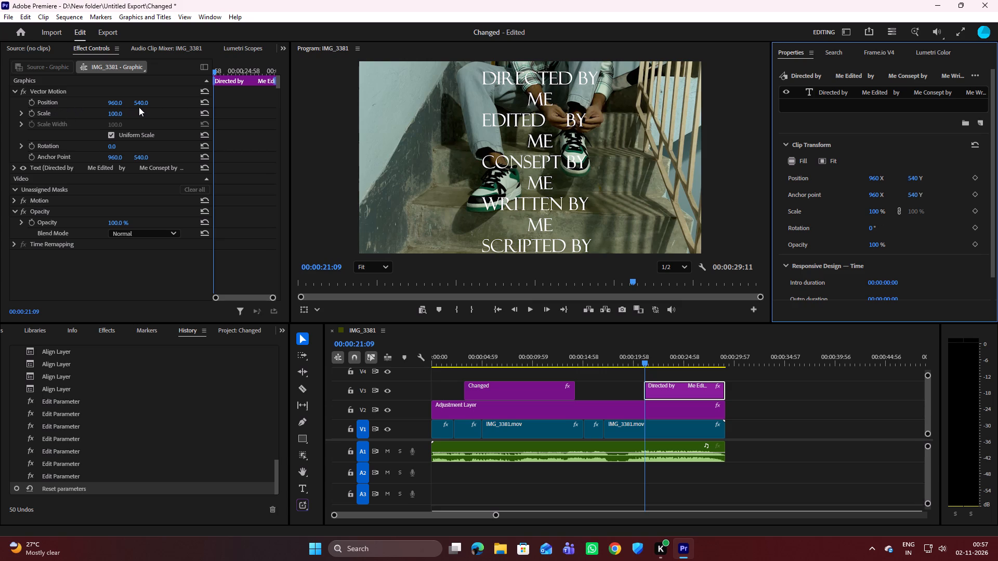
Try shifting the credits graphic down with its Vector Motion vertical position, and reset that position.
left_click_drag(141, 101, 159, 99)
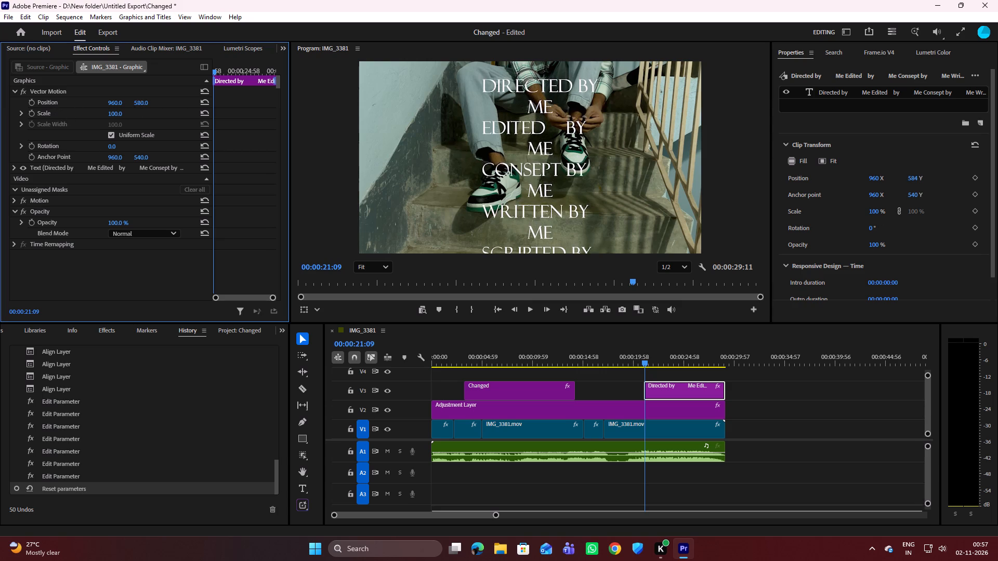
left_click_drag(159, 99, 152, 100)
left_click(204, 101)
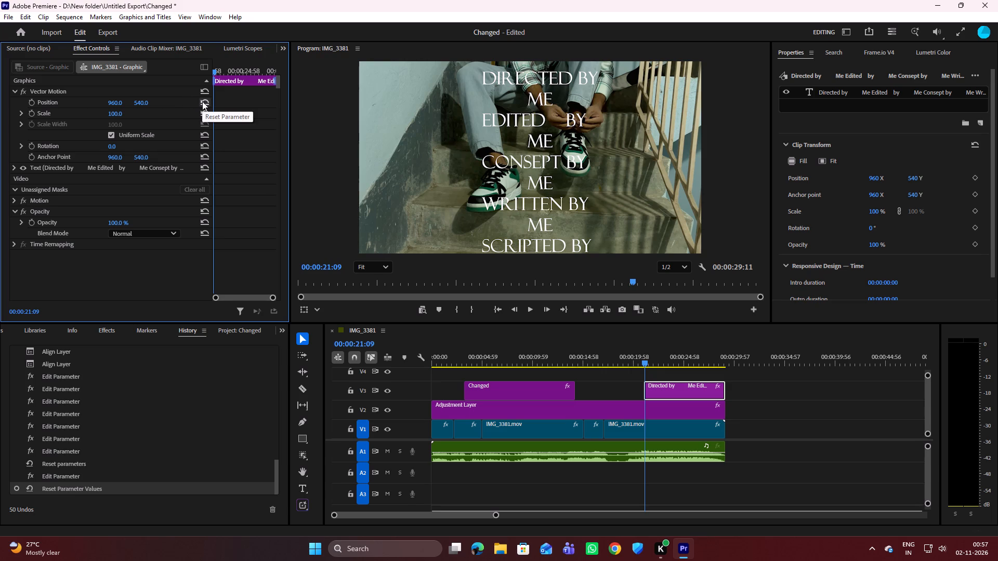
Set the credits graphic's Vector Motion vertical position to 1597 so the text sits just below the frame.
left_click_drag(150, 100, 114, 103)
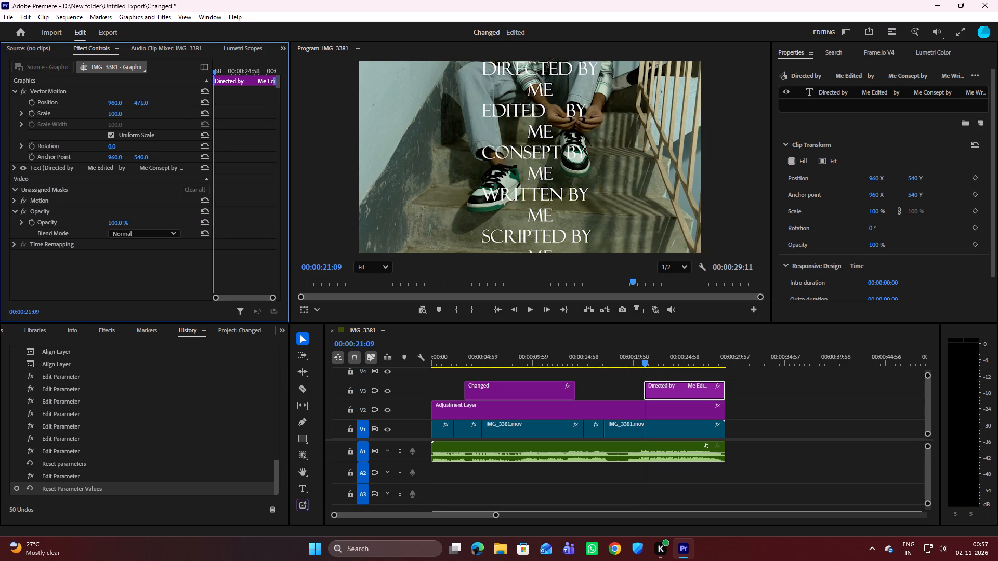
left_click_drag(114, 103, 564, 121)
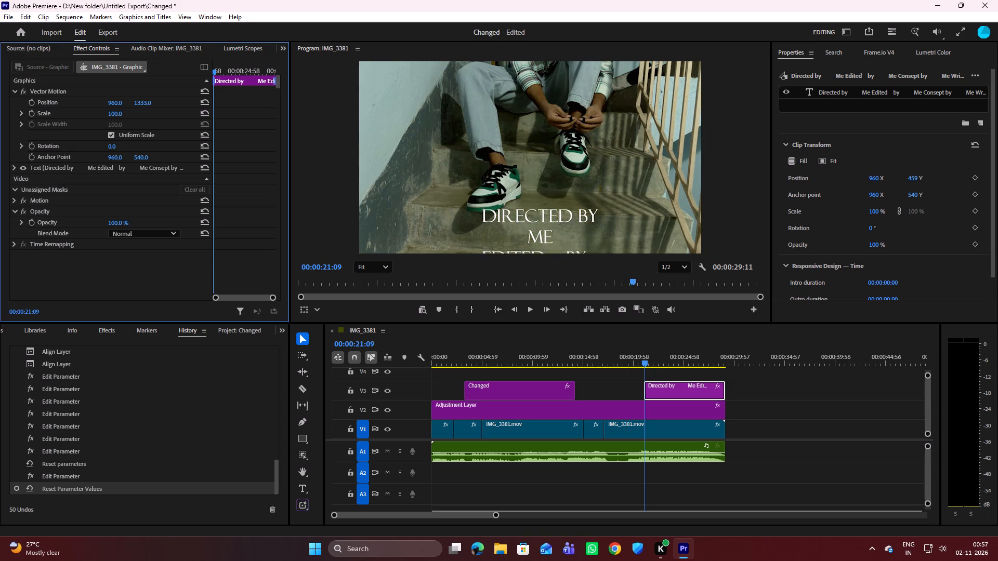
left_click_drag(564, 121, 700, 121)
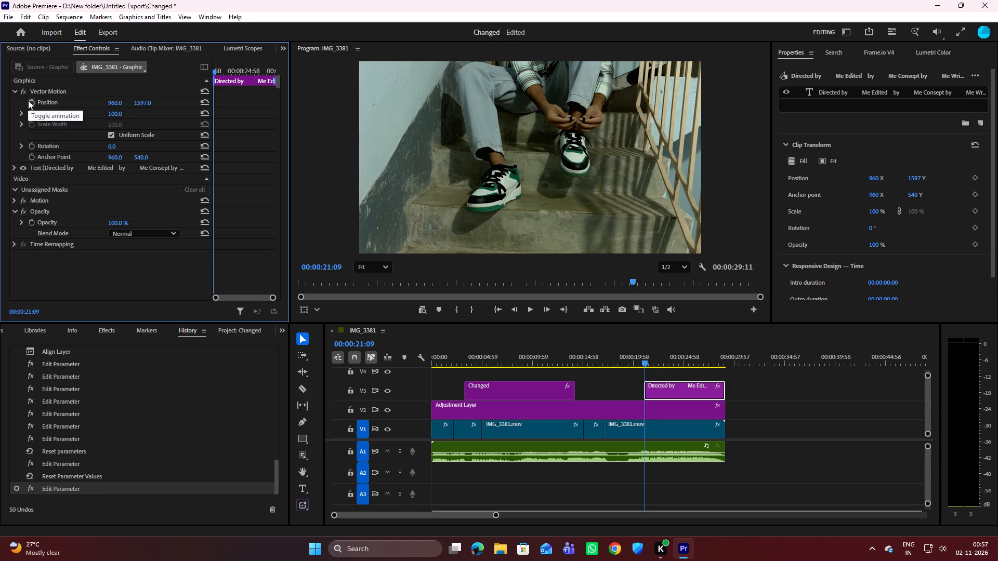
Turn on Vector Motion position keyframing for the credits graphic at 00:00:21:09, with the text below the frame.
left_click(28, 100)
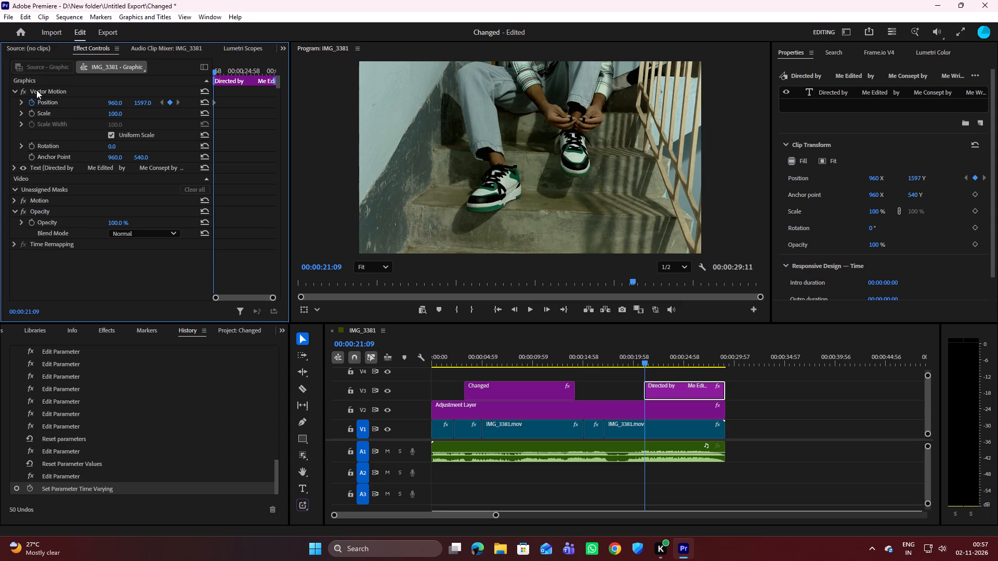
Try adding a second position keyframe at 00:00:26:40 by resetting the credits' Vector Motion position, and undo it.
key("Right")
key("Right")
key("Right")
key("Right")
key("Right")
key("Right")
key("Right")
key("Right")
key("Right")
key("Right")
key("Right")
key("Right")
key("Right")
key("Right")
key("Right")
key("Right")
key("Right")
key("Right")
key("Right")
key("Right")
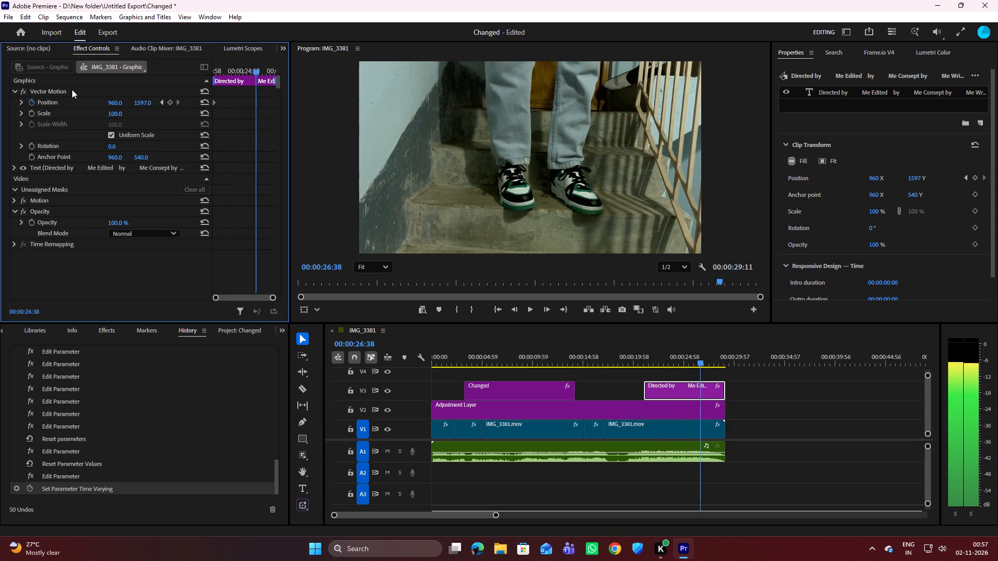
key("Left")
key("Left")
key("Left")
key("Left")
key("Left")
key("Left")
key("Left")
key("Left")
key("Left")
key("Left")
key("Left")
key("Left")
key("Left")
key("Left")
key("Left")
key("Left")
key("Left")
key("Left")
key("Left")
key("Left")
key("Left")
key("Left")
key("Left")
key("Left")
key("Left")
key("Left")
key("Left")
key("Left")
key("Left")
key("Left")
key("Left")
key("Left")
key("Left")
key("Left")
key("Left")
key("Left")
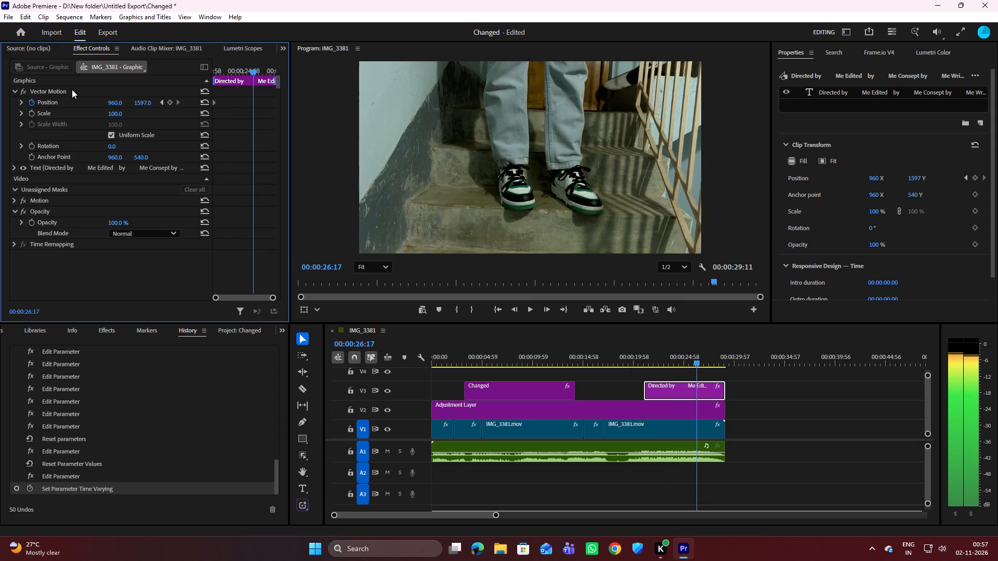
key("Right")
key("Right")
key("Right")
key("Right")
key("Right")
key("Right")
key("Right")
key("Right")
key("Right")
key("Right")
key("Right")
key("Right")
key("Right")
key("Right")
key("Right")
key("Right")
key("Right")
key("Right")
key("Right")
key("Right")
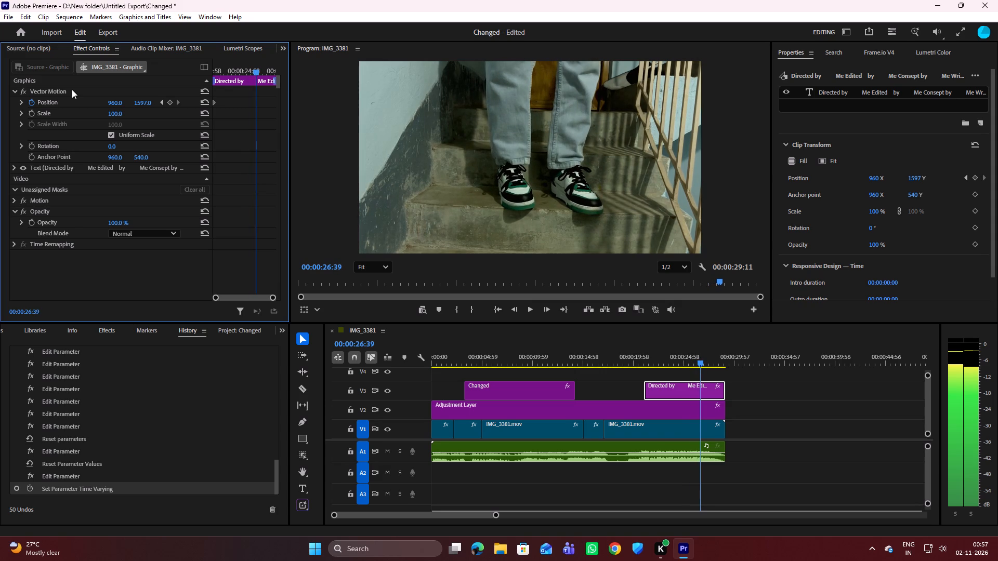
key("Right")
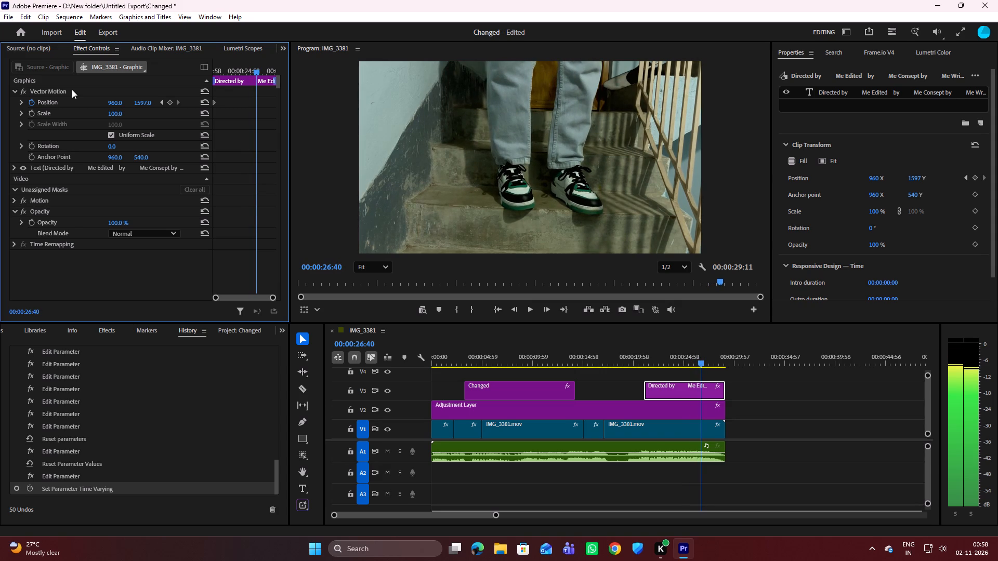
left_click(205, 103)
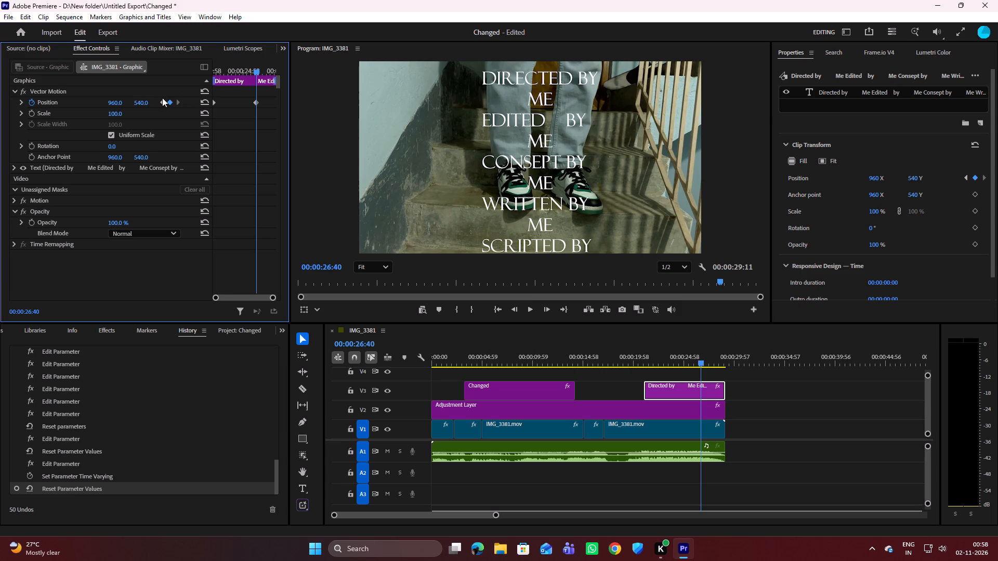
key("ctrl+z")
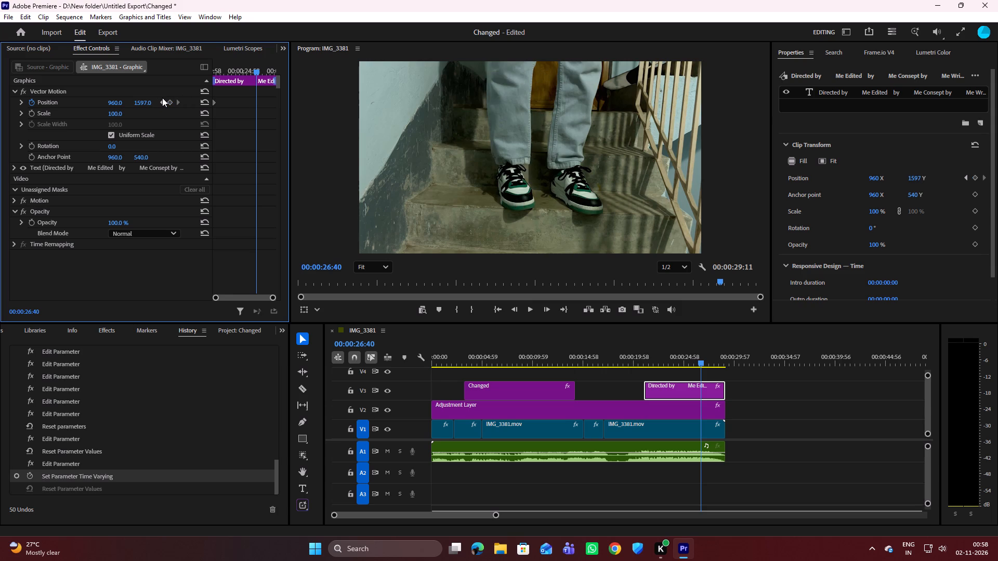
Scrub and play back the credits section from its start to review the timing of the shot.
key("Left")
key("Left")
key("Left")
key("Left")
key("Left")
key("Left")
key("Left")
key("Left")
key("Left")
key("Left")
key("Left")
key("Left")
key("Left")
key("Left")
key("Left")
key("Left")
key("Left")
key("Left")
key("Left")
key("Left")
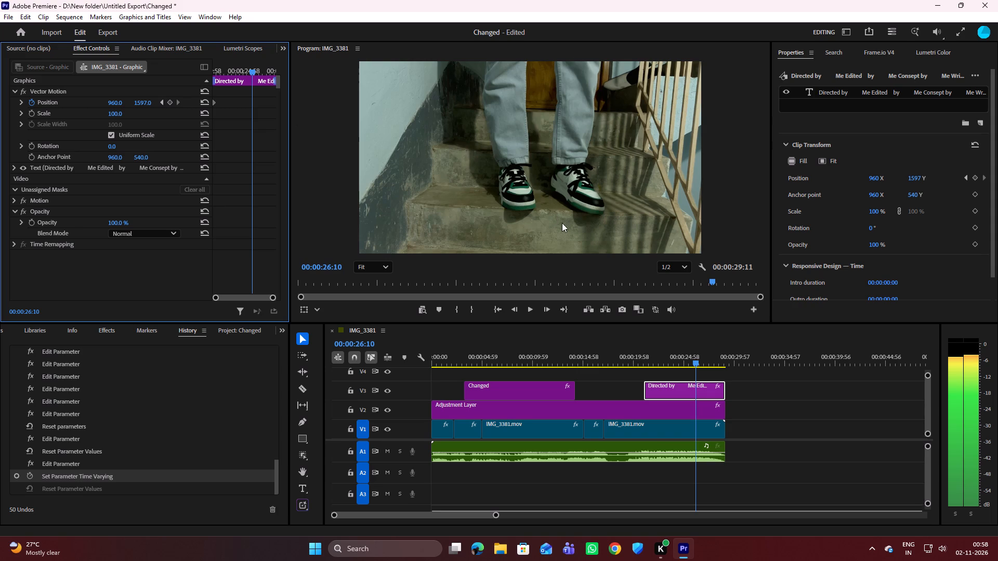
left_click_drag(696, 360, 659, 363)
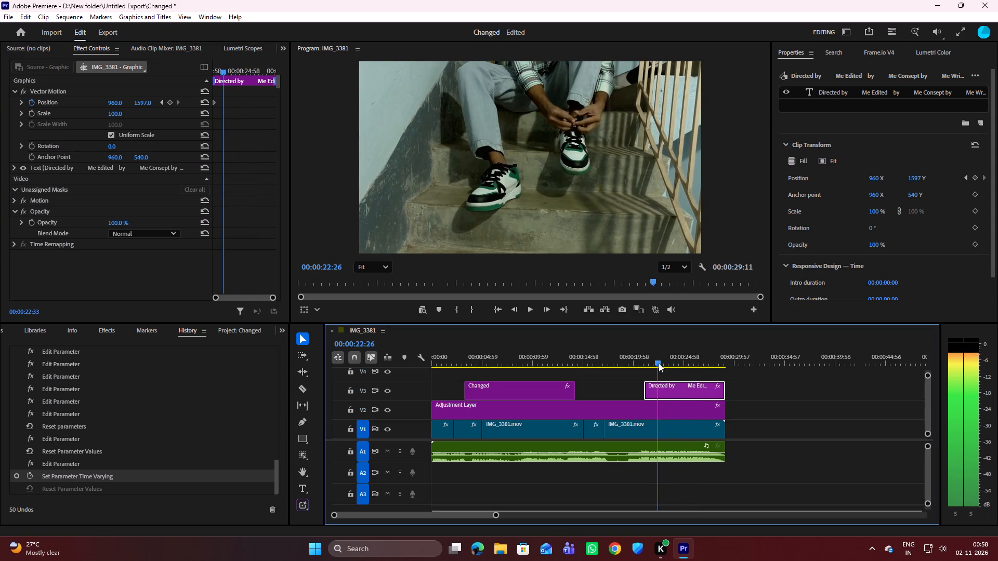
left_click_drag(659, 363, 644, 361)
key("space")
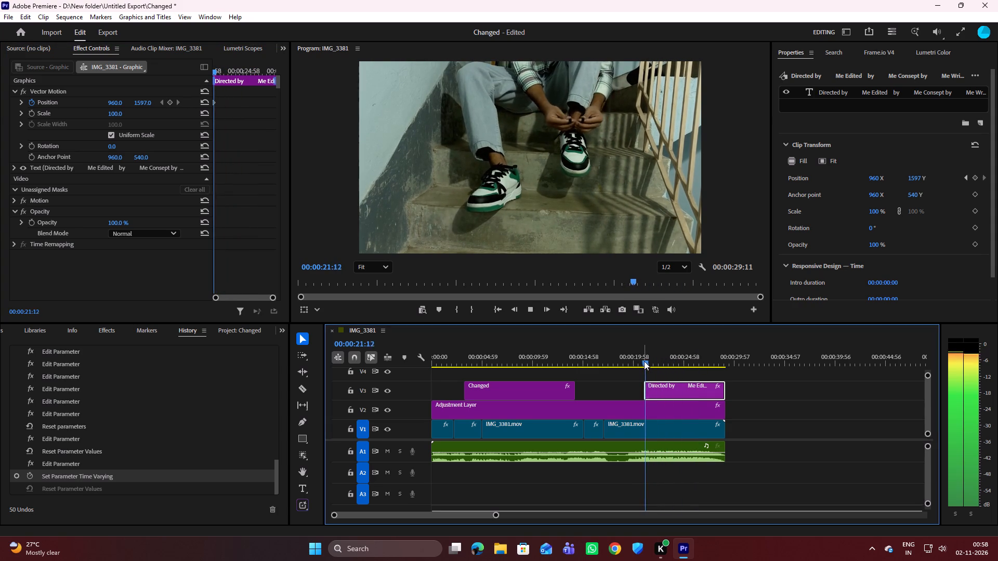
key("space")
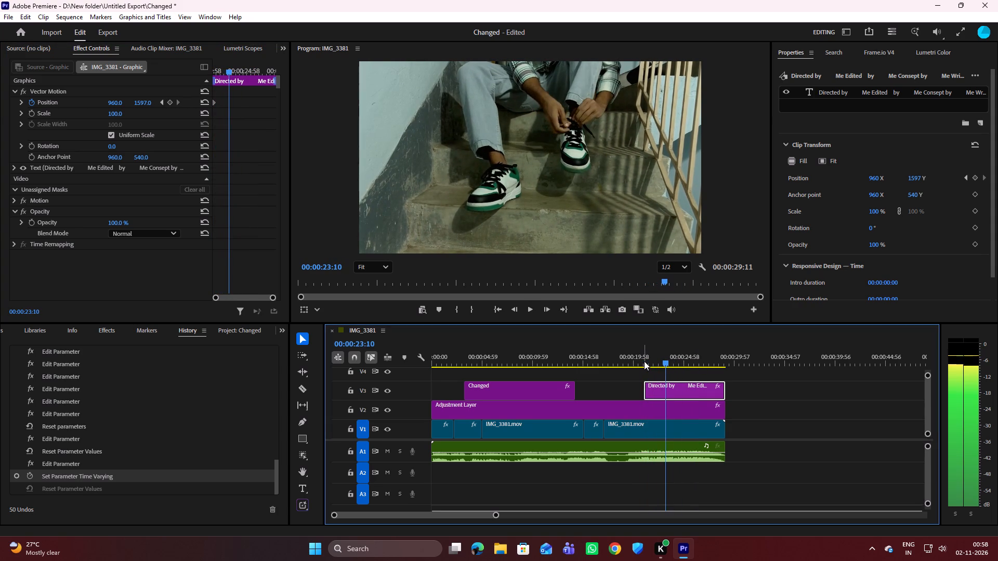
left_click(937, 550)
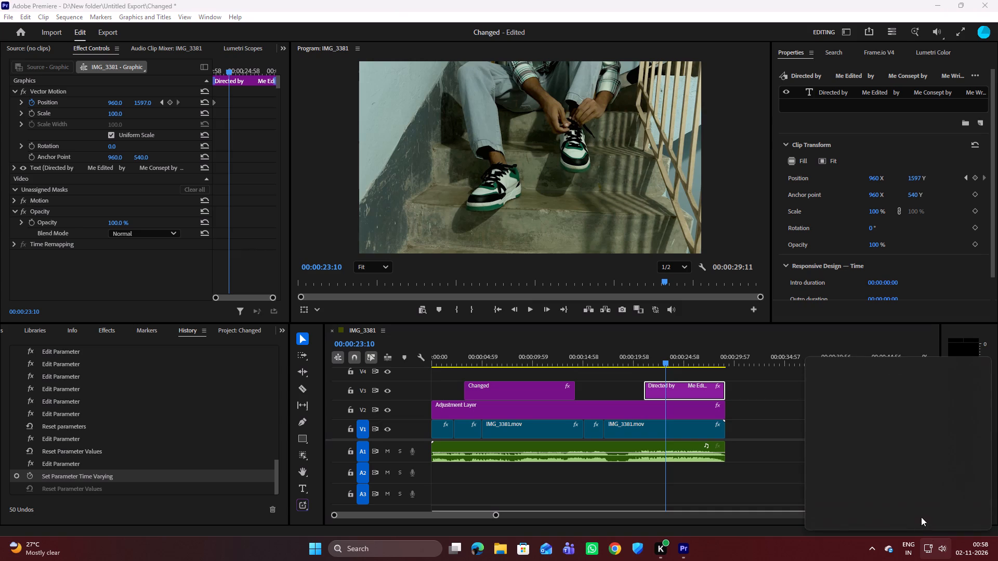
left_click(902, 485)
left_click(928, 543)
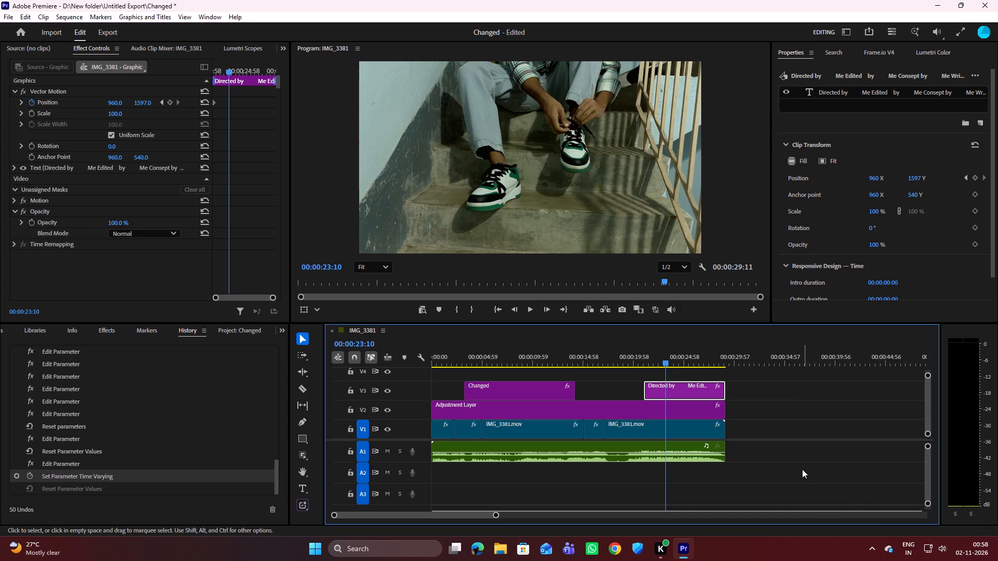
key("space")
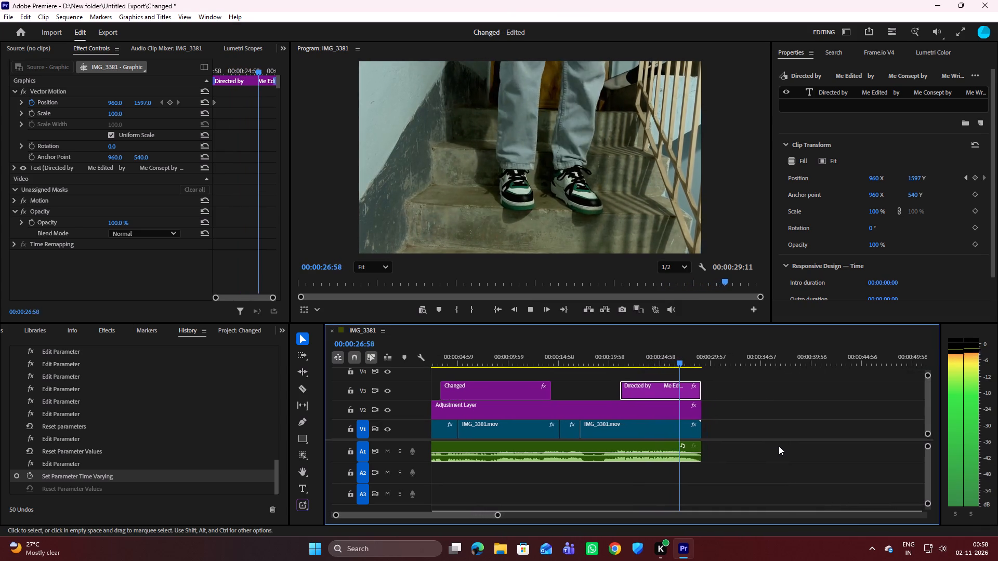
key("space")
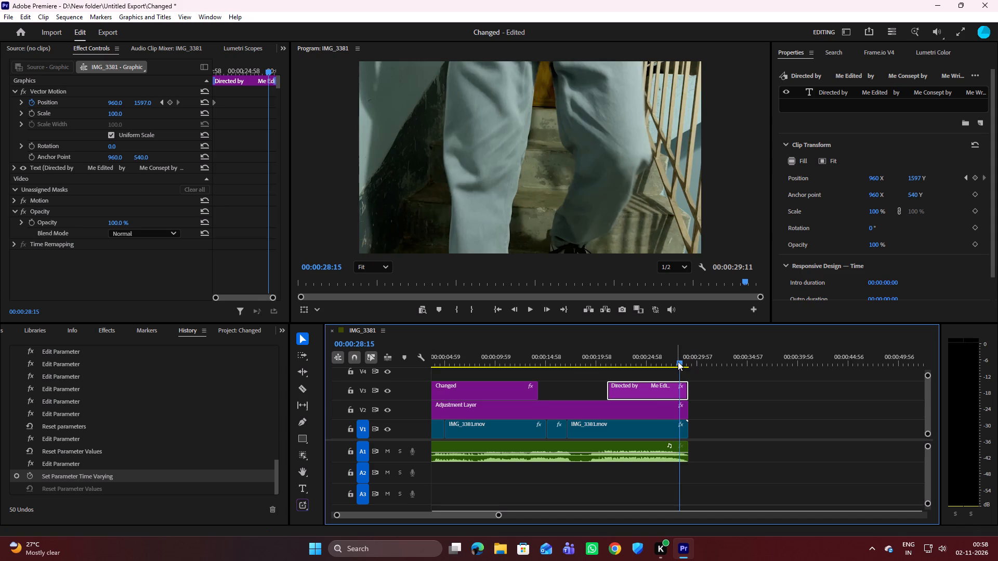
left_click_drag(678, 361, 651, 363)
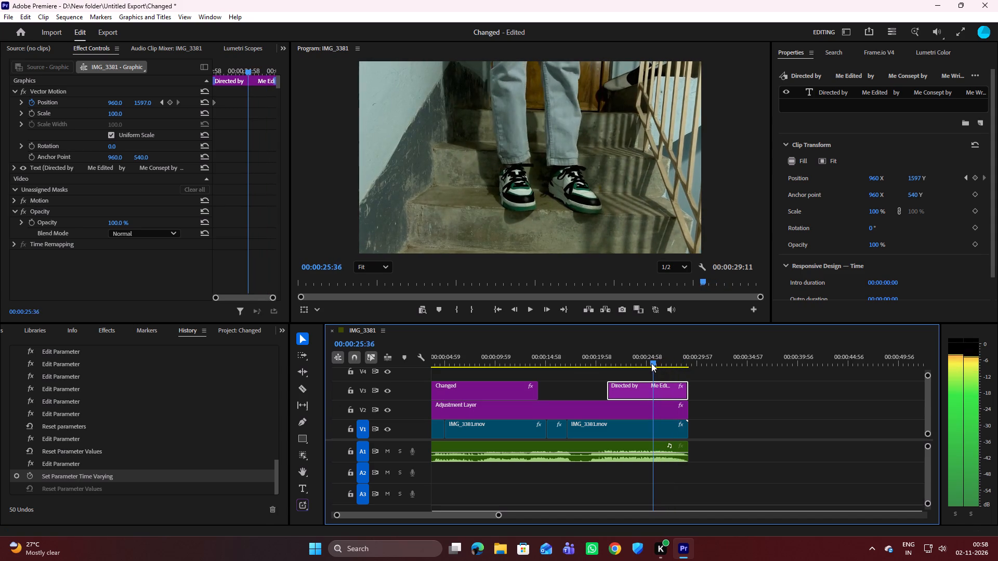
left_click_drag(651, 363, 645, 362)
key("space")
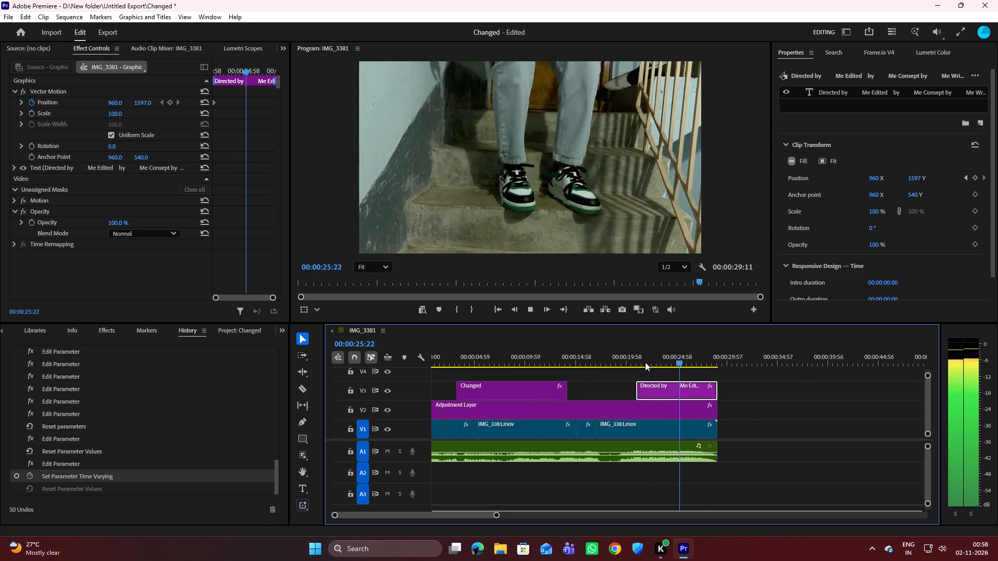
key("space")
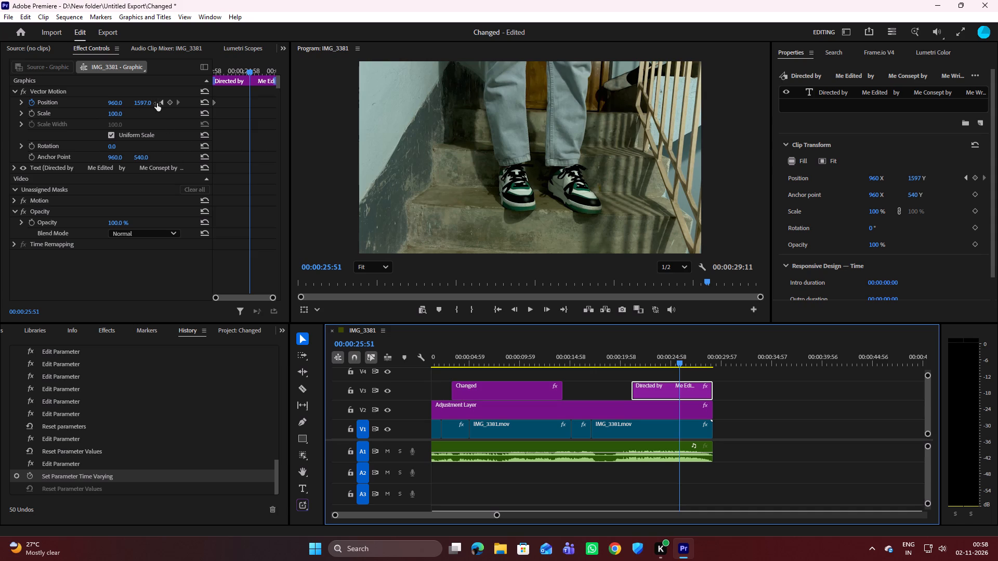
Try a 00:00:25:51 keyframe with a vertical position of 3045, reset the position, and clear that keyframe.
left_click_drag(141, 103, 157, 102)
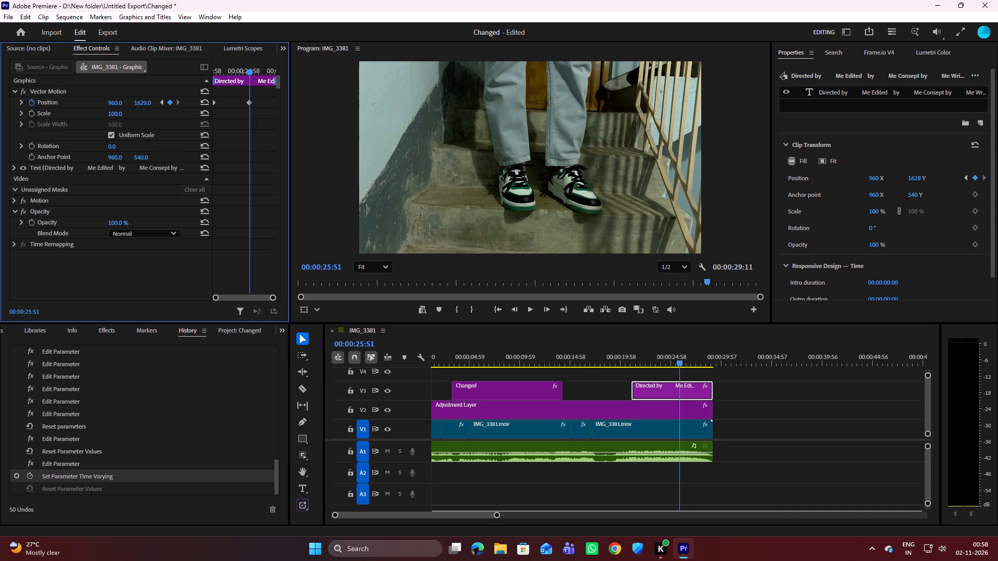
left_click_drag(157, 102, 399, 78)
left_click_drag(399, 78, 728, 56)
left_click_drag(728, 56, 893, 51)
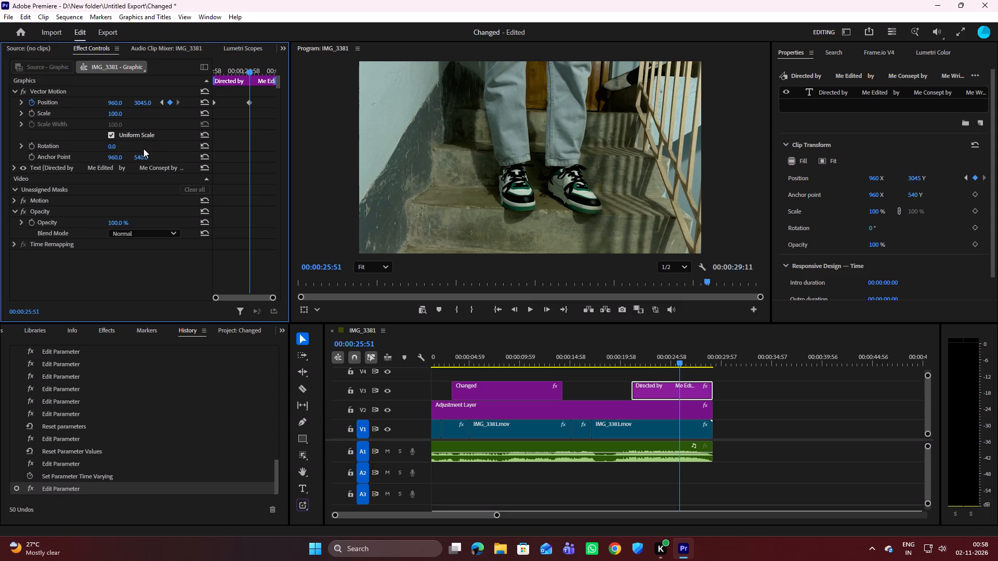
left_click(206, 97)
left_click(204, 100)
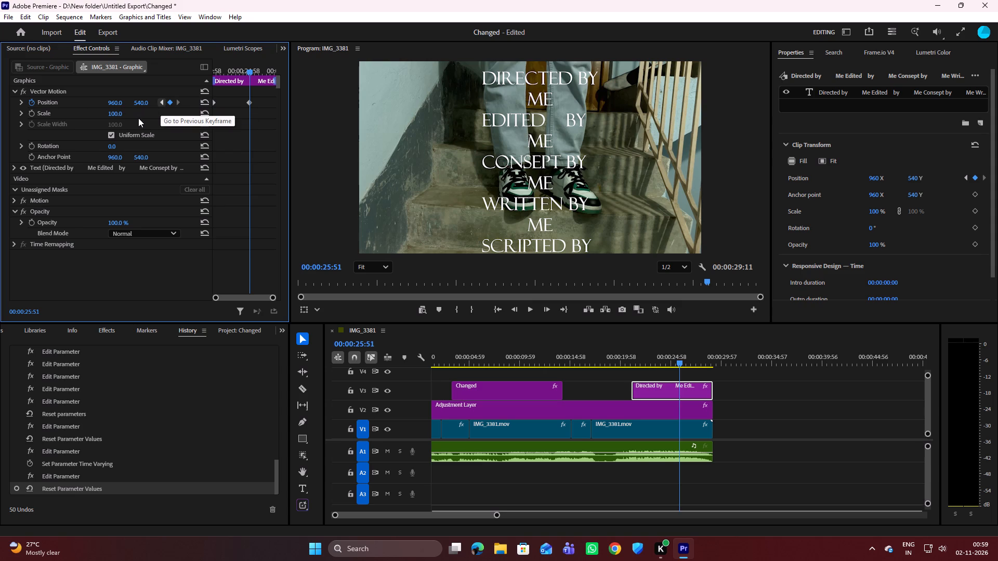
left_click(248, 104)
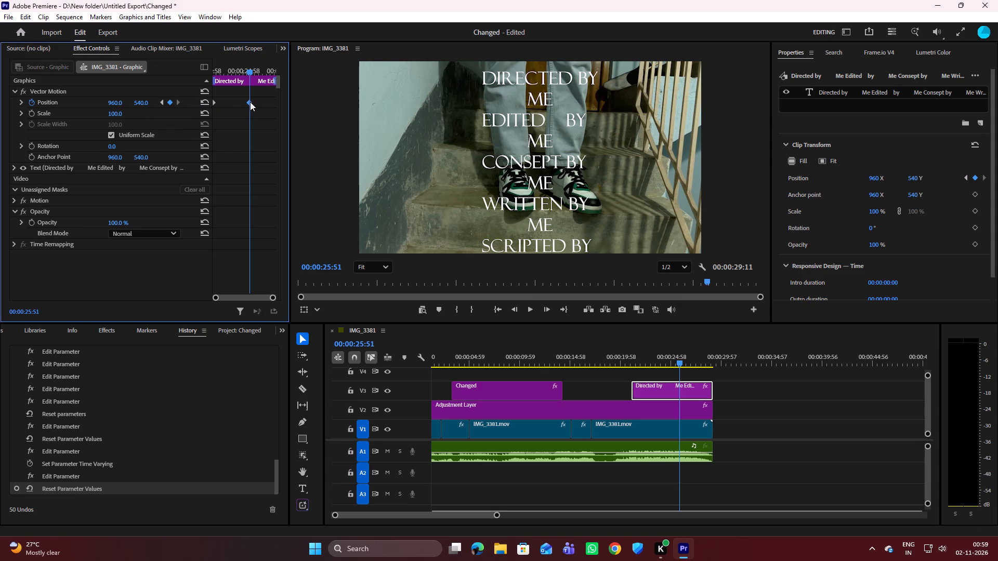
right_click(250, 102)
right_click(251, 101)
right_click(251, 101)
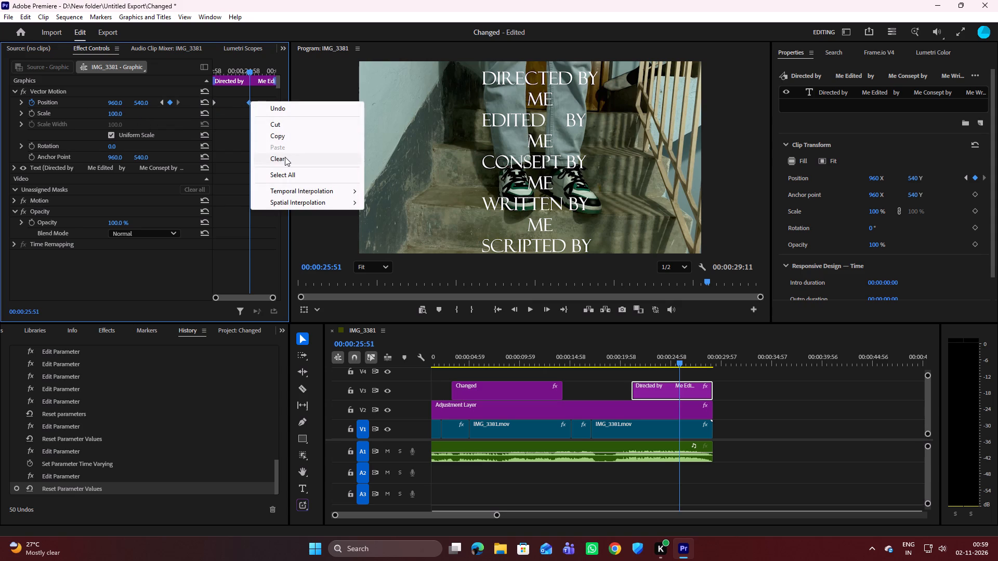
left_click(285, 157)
Return to the first position keyframe at 00:00:21:09 and set the credits' Vector Motion vertical position to 1583.
left_click_drag(248, 70, 215, 77)
left_click(215, 101)
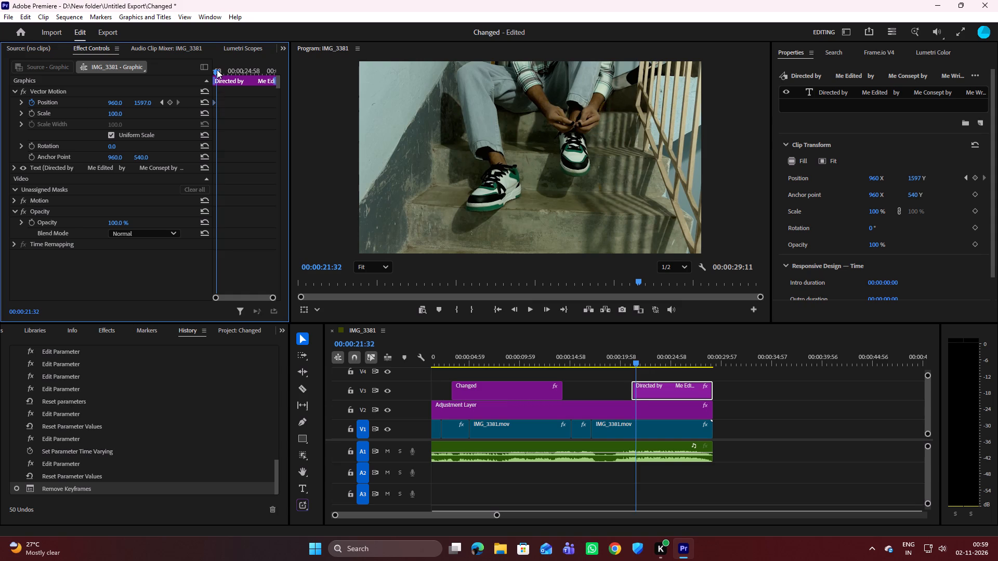
left_click(217, 70)
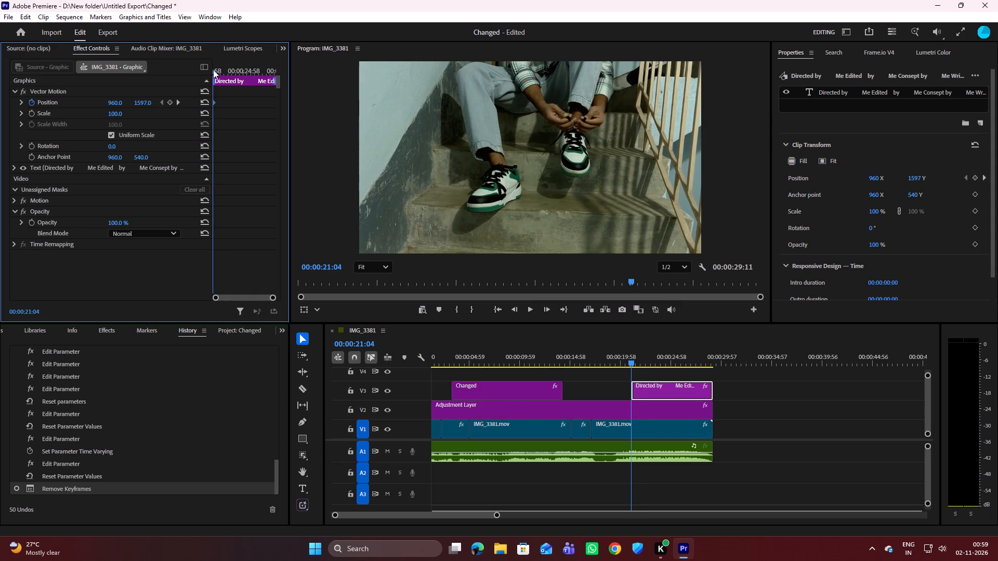
left_click(177, 100)
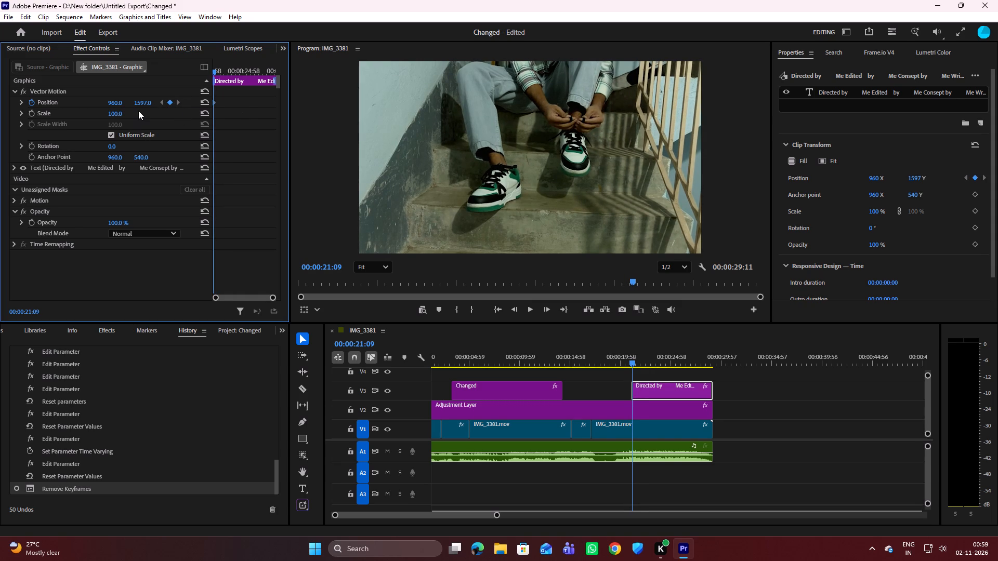
left_click_drag(138, 103, 206, 100)
left_click(201, 103)
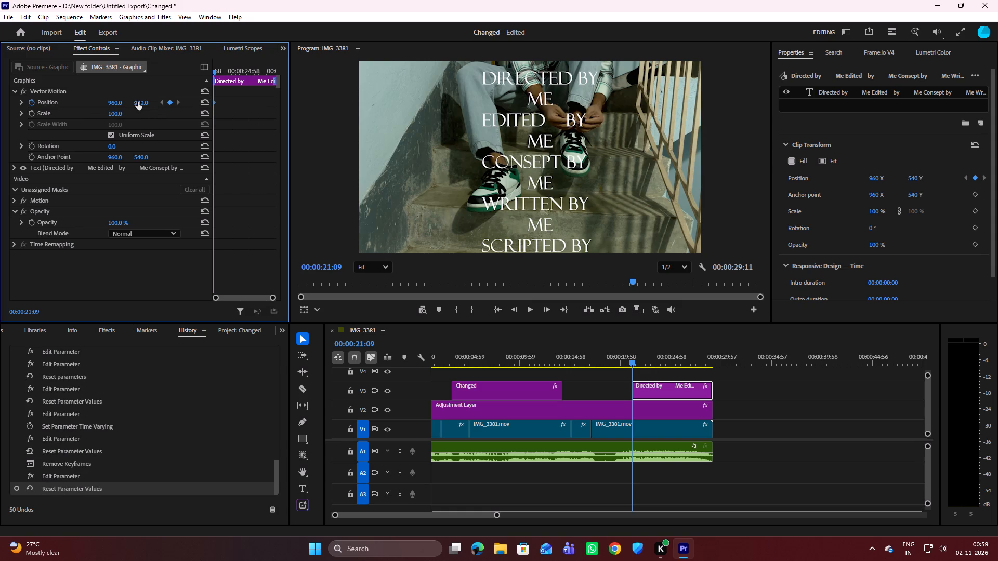
left_click_drag(142, 102, 56, 110)
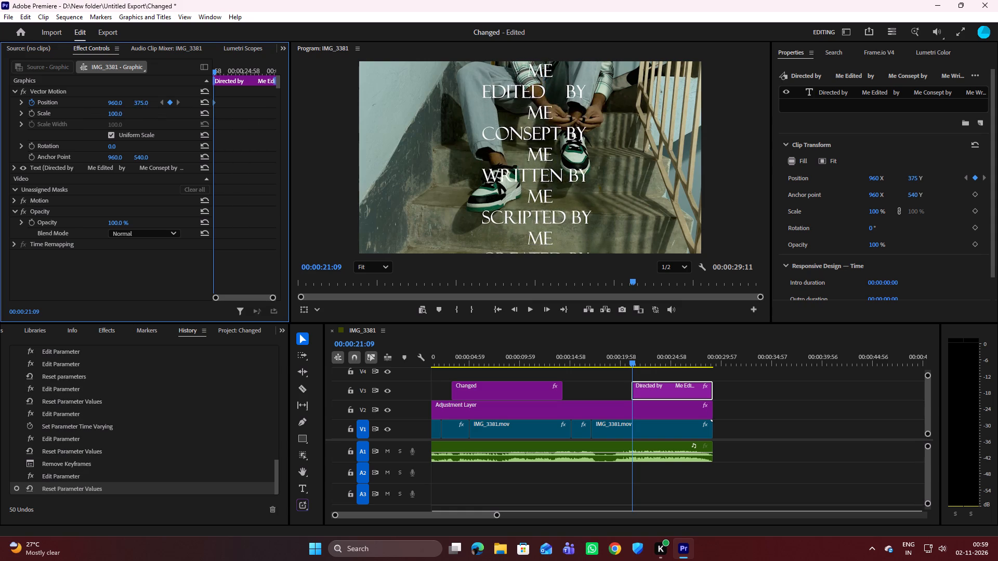
left_click_drag(56, 110, 497, 118)
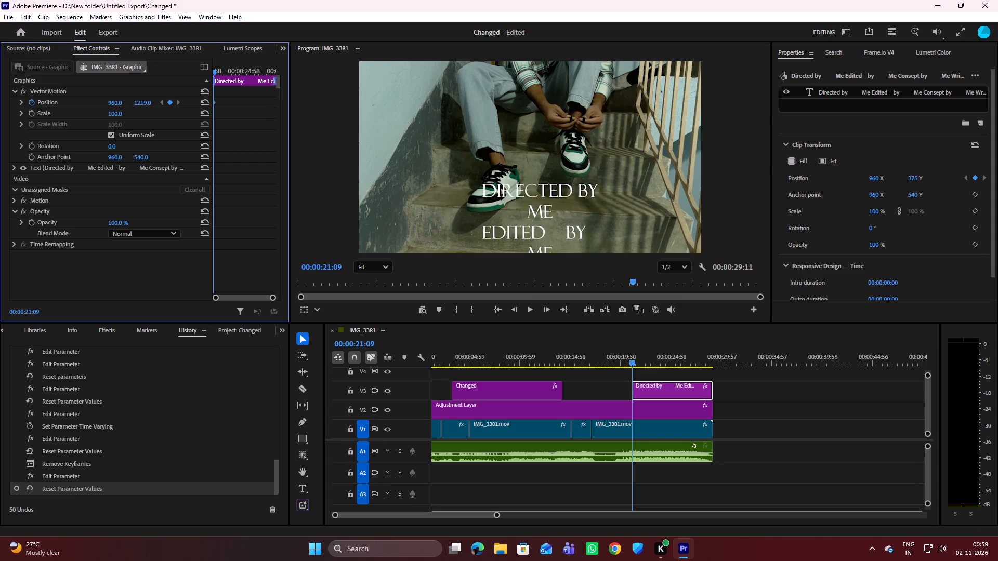
left_click_drag(497, 118, 685, 123)
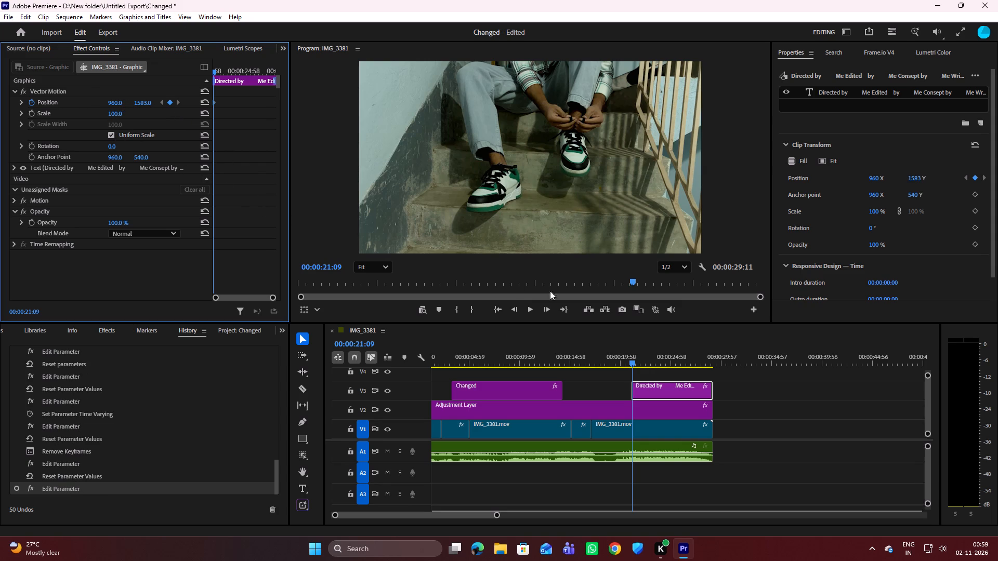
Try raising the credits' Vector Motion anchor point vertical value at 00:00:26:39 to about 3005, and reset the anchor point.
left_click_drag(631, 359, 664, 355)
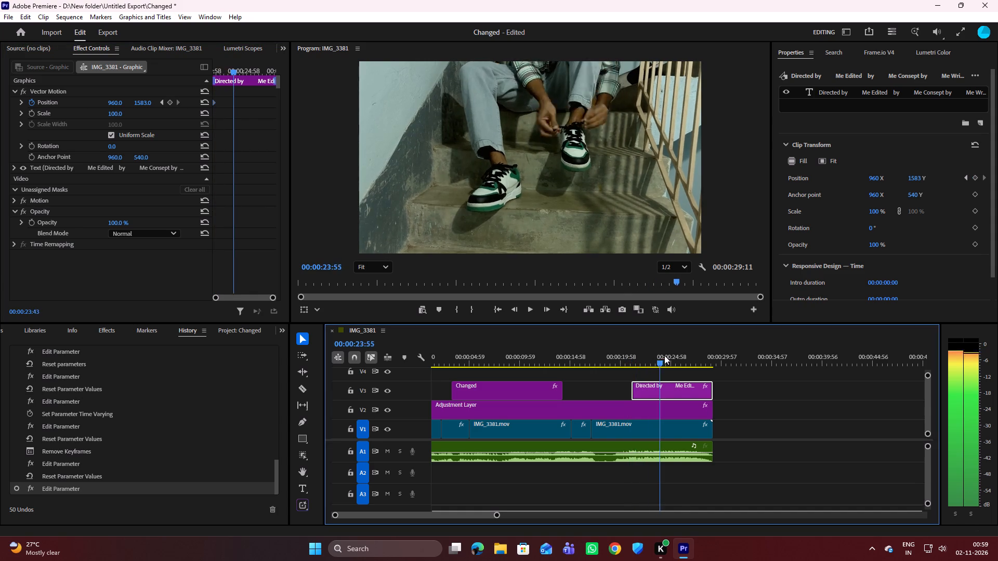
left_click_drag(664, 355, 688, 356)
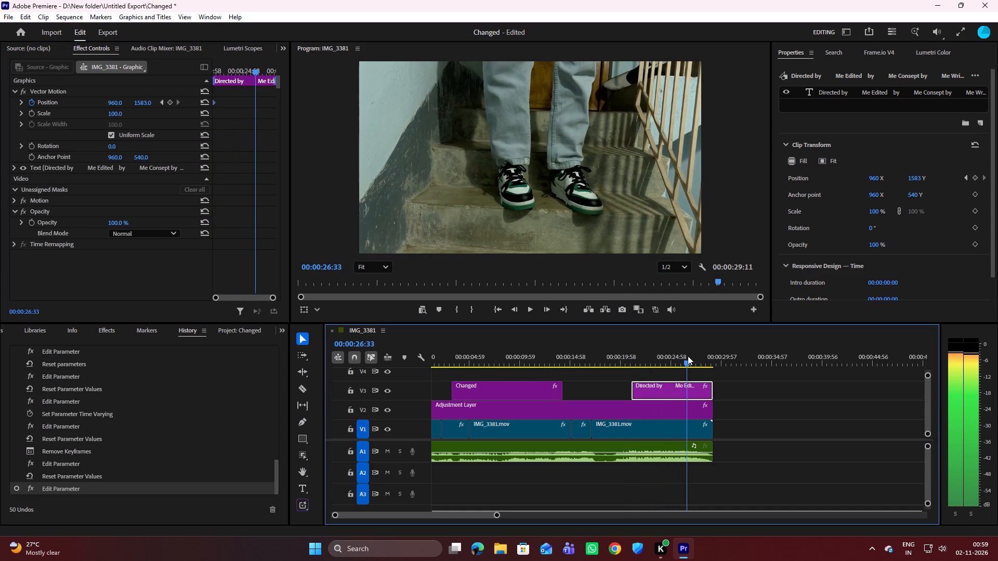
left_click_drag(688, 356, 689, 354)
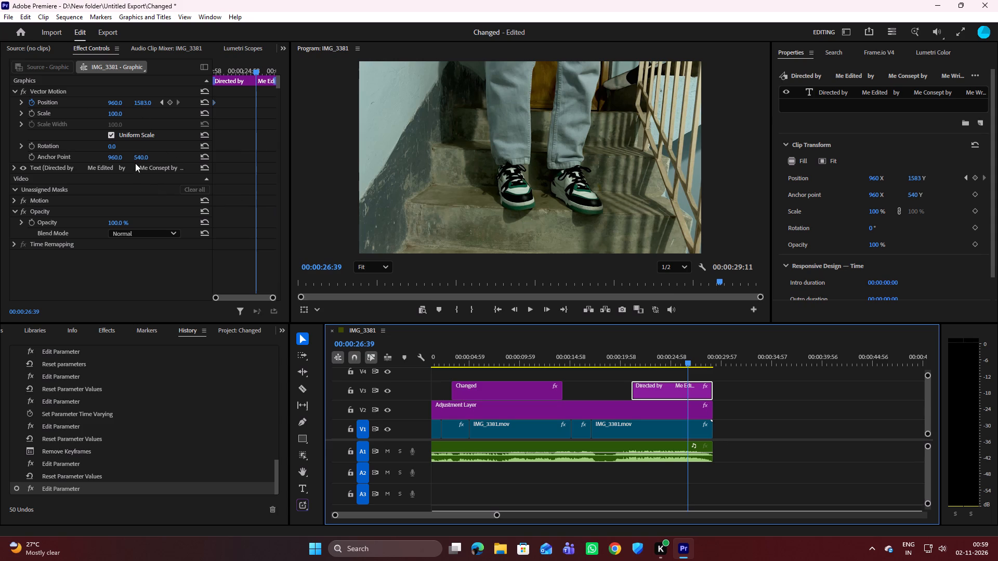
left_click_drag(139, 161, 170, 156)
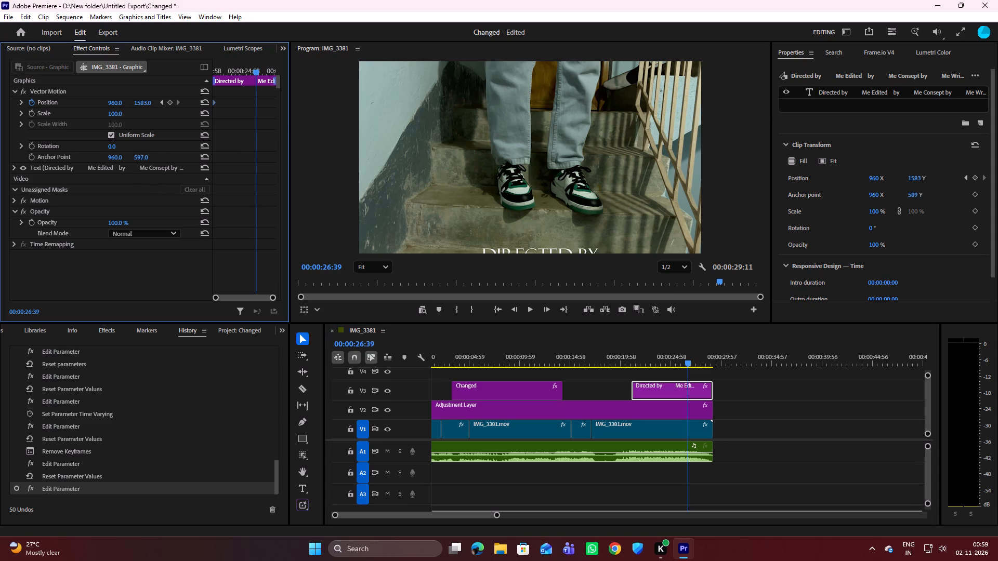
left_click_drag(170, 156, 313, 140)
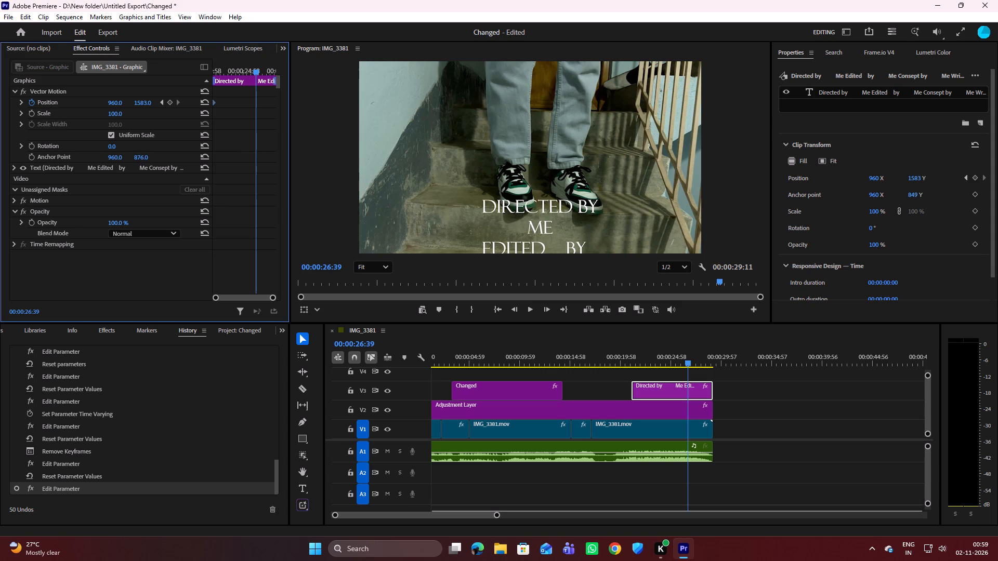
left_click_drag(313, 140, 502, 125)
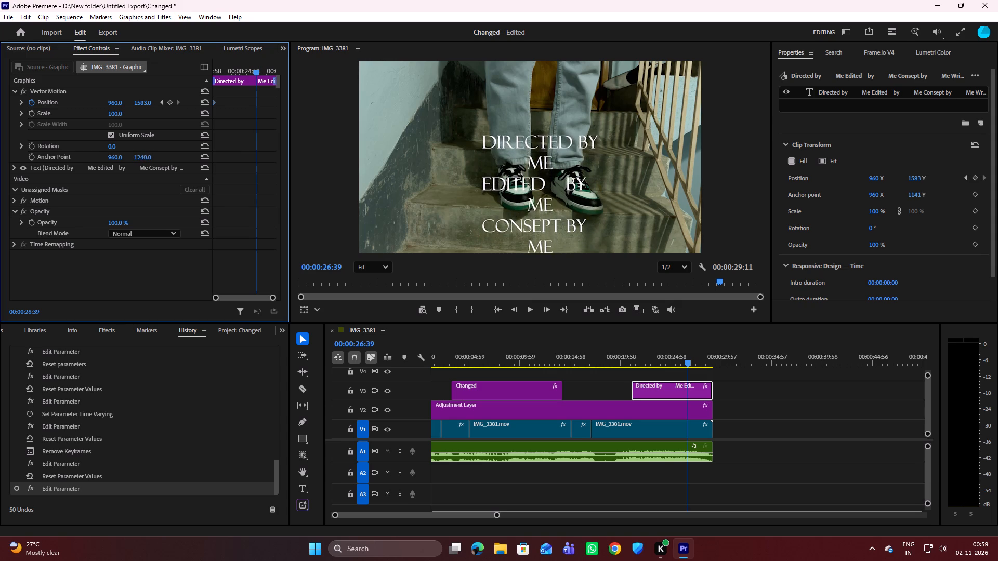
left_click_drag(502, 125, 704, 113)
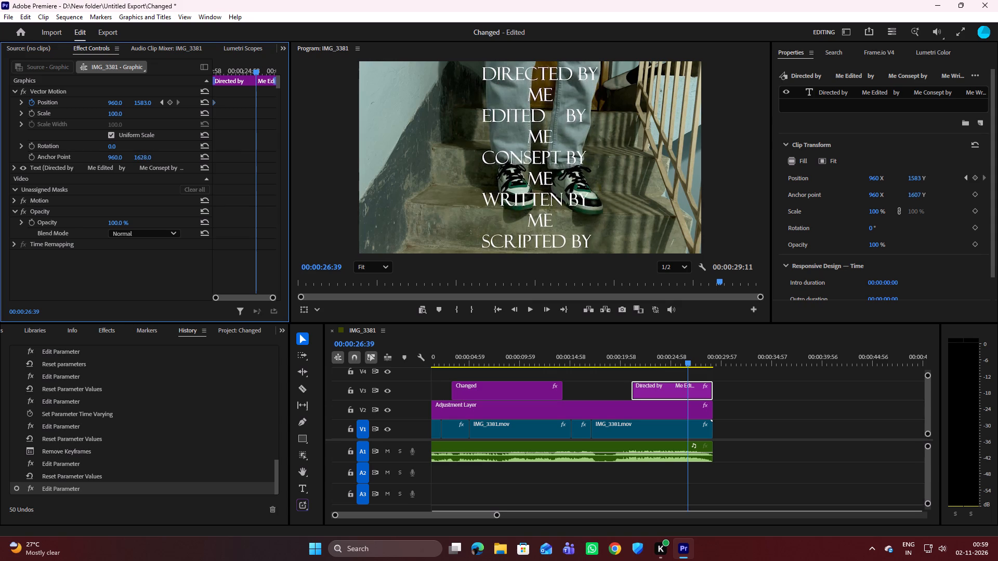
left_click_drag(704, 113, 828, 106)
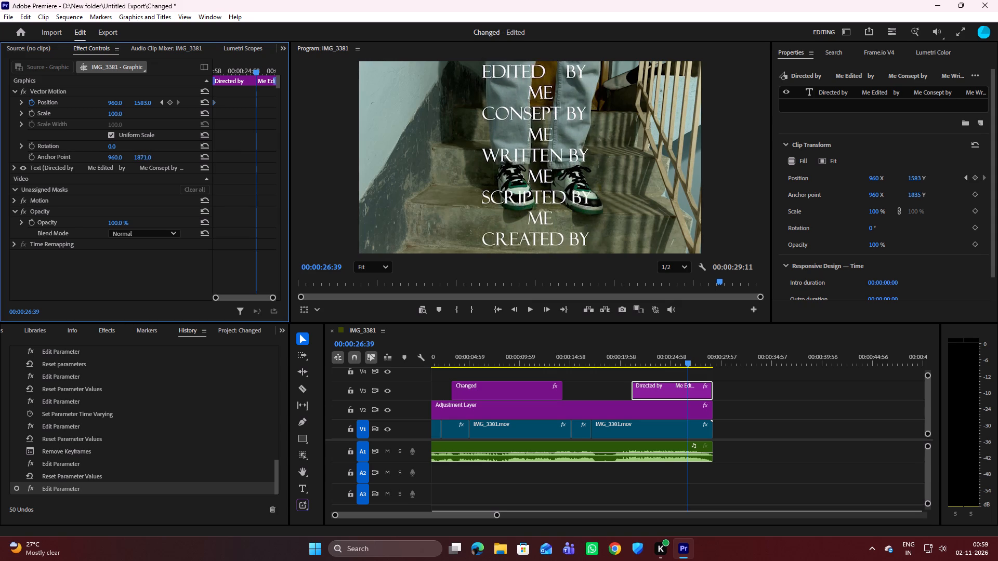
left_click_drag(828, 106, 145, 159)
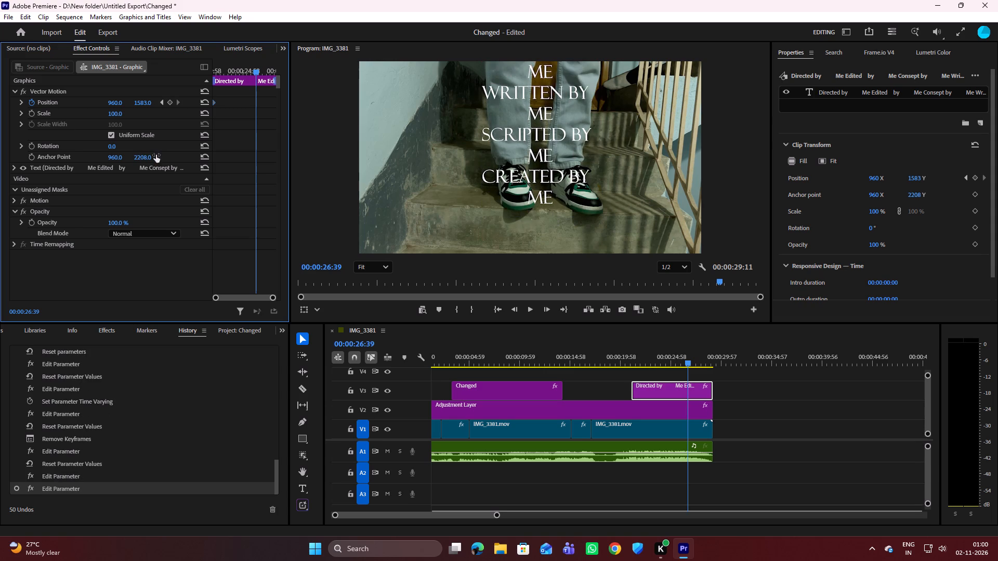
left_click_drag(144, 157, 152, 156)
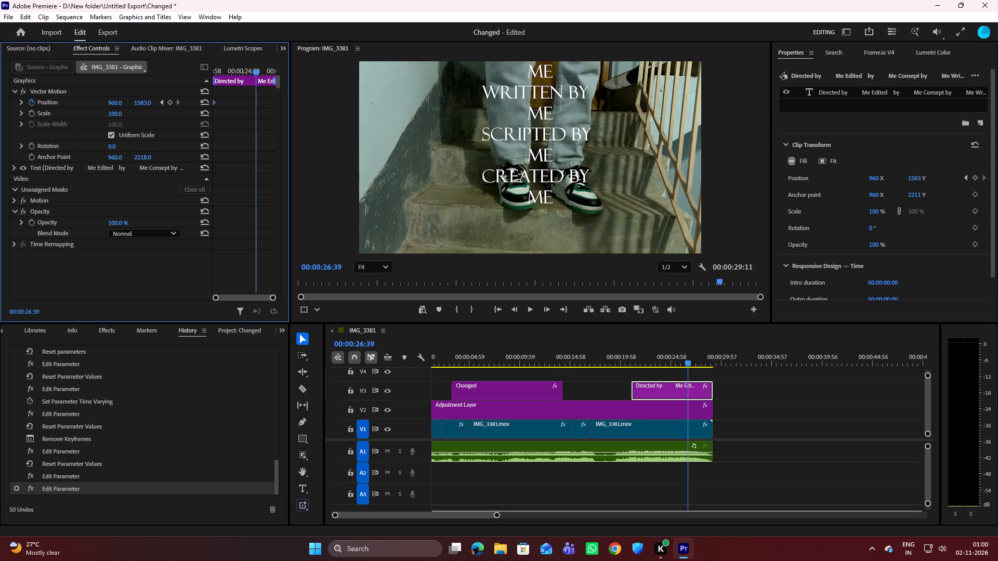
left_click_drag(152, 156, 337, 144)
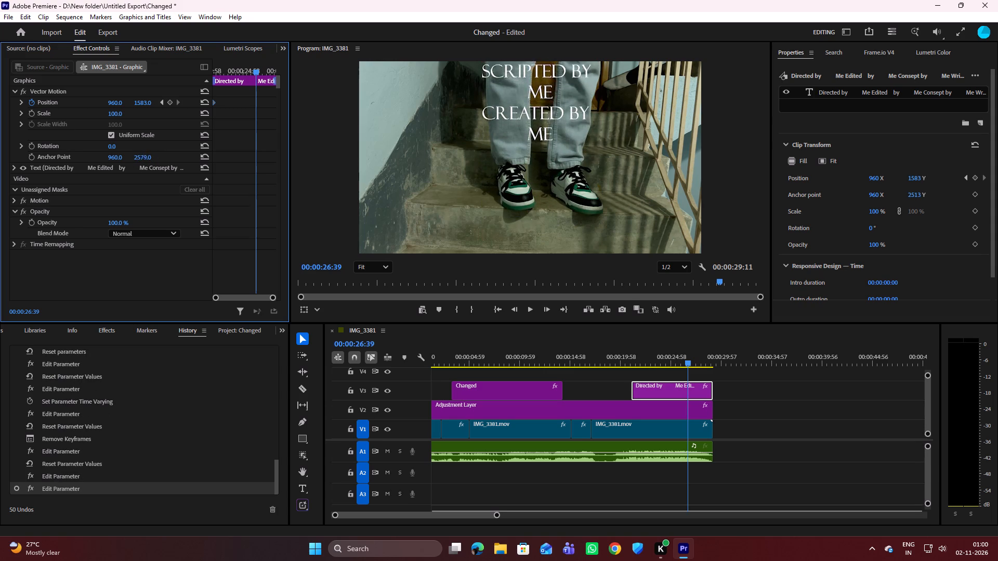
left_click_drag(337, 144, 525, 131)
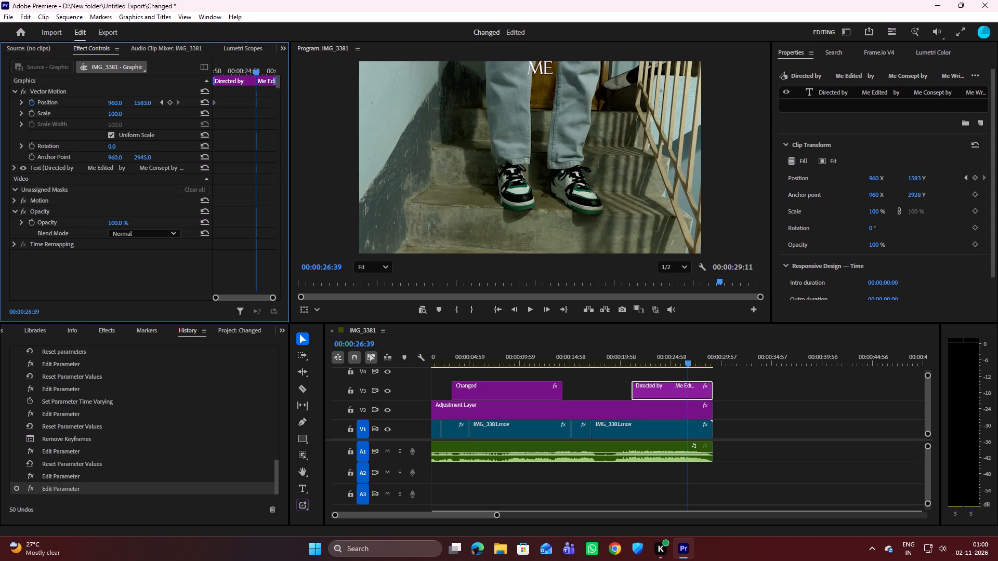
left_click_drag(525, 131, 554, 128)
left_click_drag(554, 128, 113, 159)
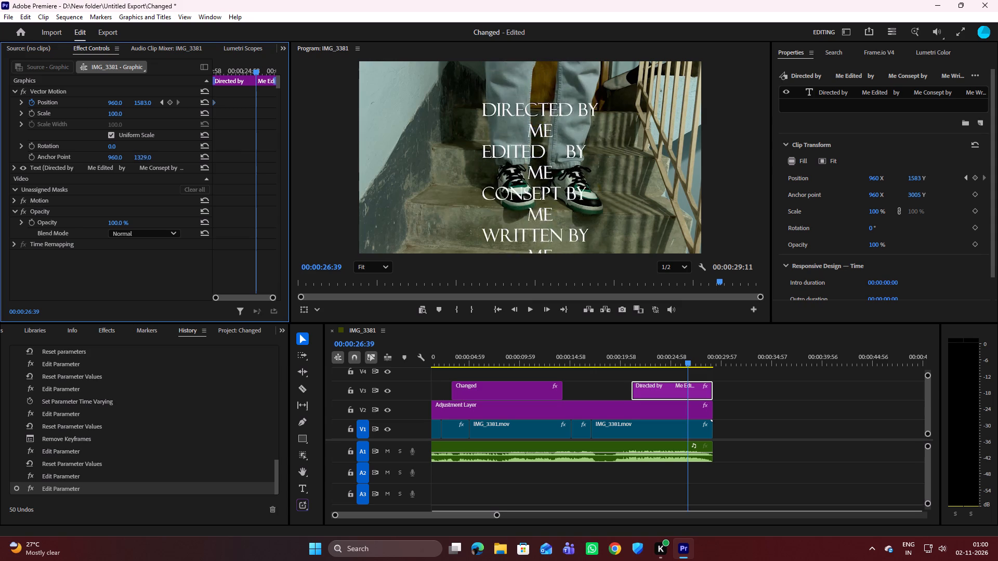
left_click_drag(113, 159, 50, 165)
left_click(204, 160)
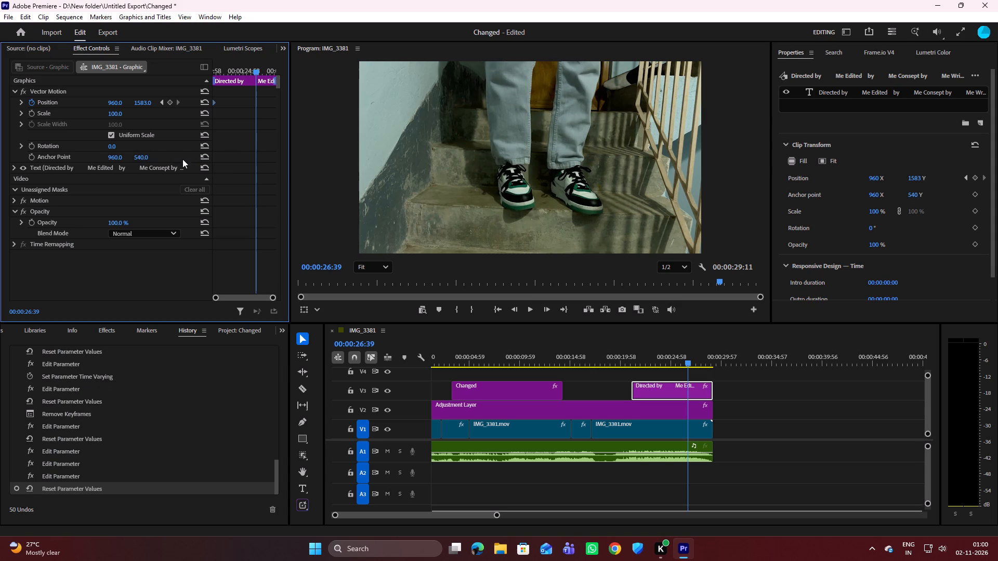
Turn off animation for the credits' Vector Motion position, deleting its existing keyframes.
left_click(32, 99)
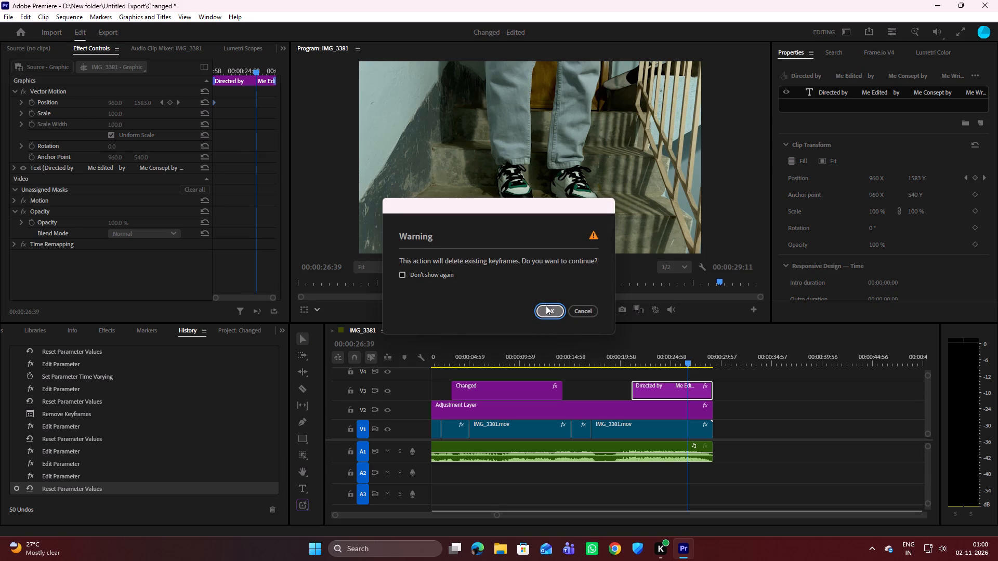
left_click(546, 305)
Turn on anchor point animation for the credits' Vector Motion at 00:00:21:05, near the start of the credits clip.
left_click_drag(687, 361, 658, 360)
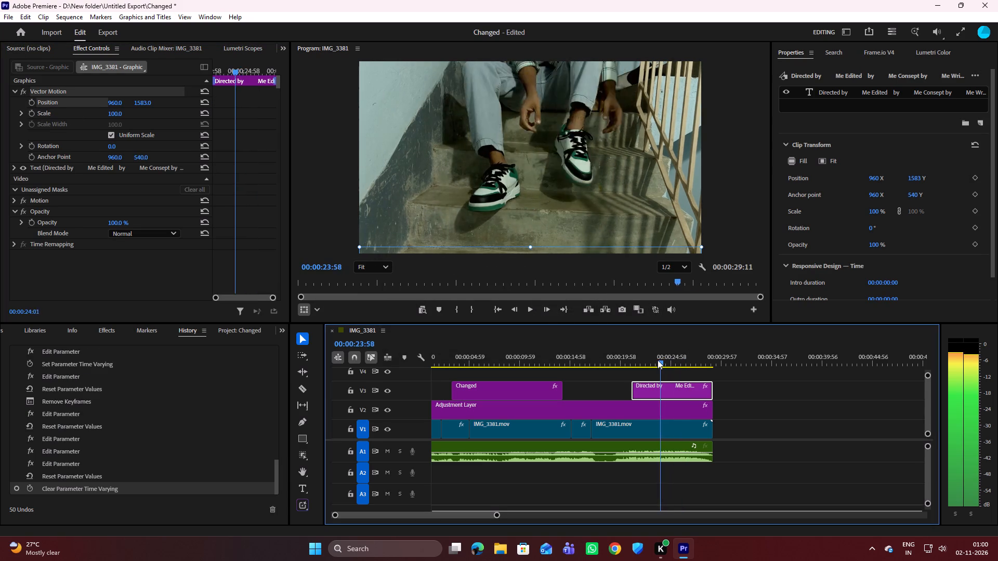
left_click_drag(658, 360, 631, 364)
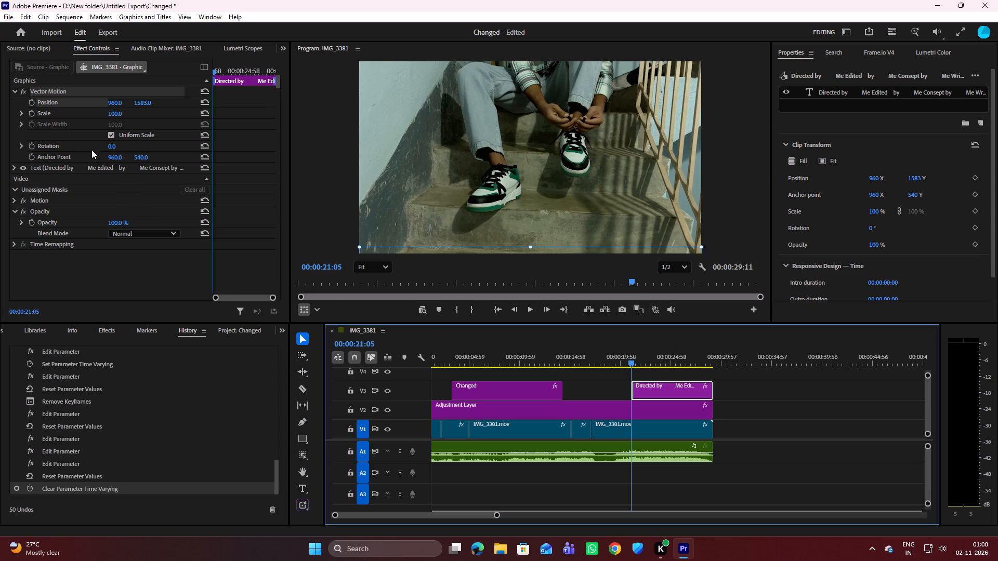
left_click(29, 157)
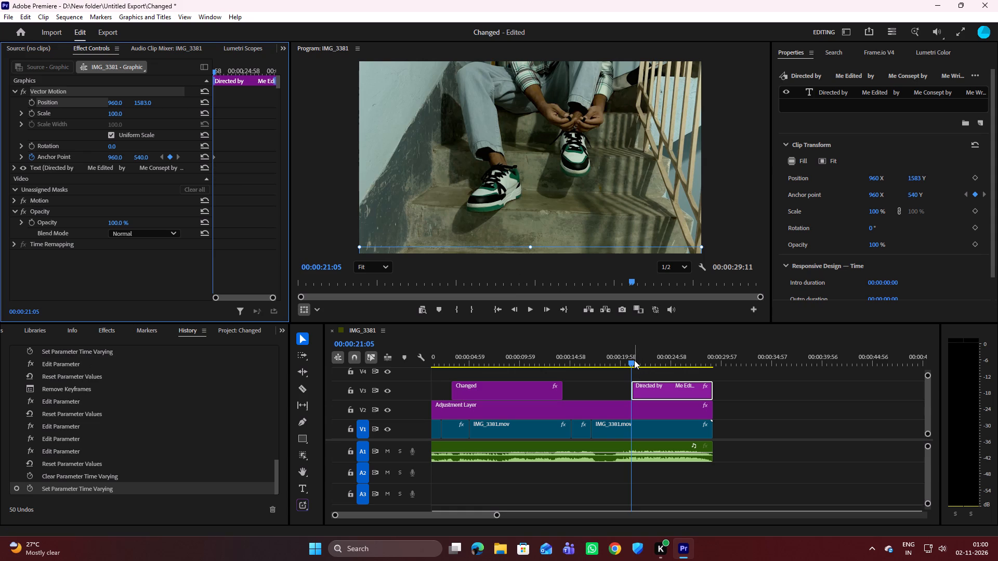
Add an anchor point keyframe at 00:00:25:43 with a vertical value of 3178, so the credits roll up past the frame's top.
left_click_drag(632, 360, 671, 354)
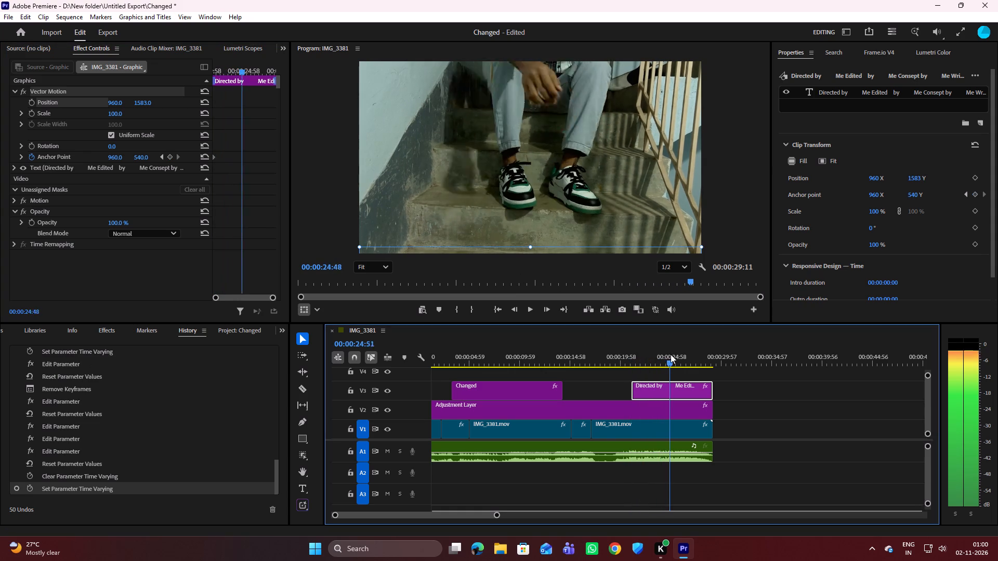
left_click_drag(671, 354, 678, 351)
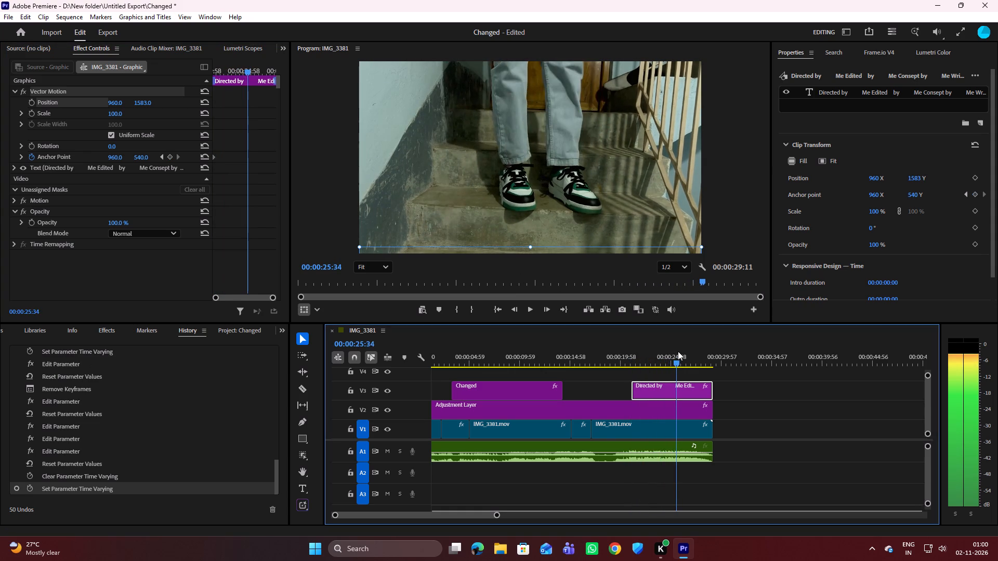
left_click_drag(678, 351, 679, 350)
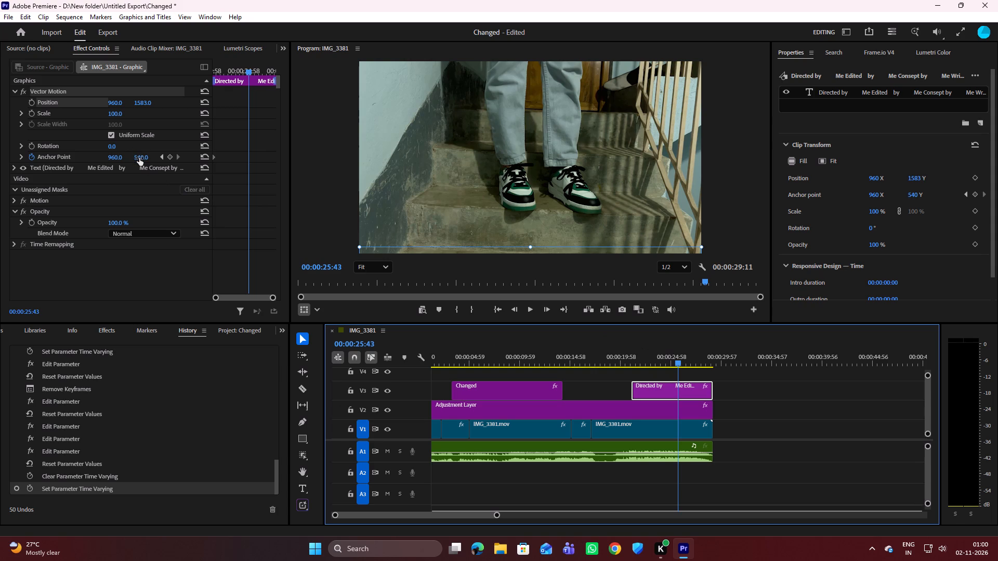
left_click_drag(139, 158, 264, 143)
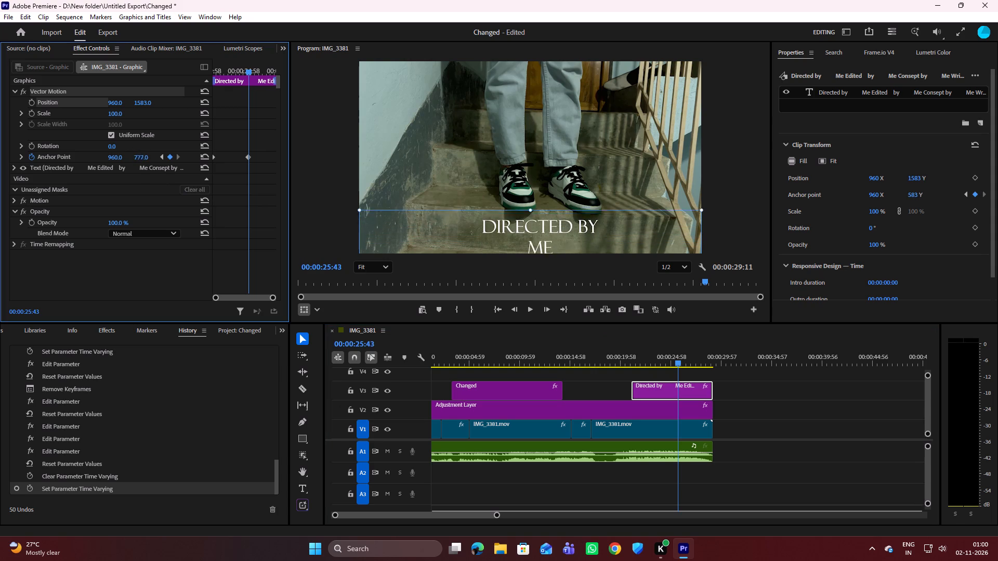
left_click_drag(264, 143, 555, 126)
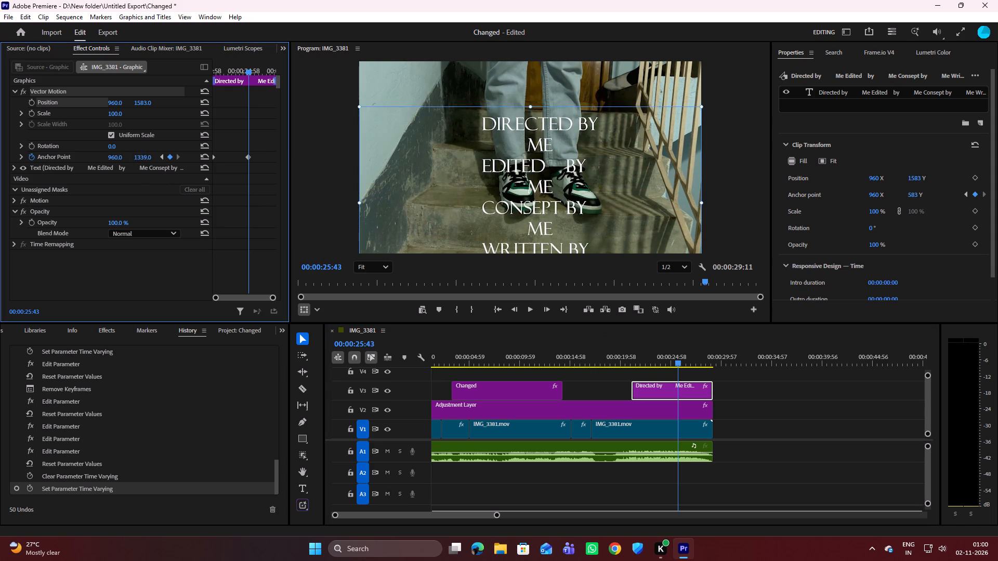
left_click_drag(555, 126, 836, 123)
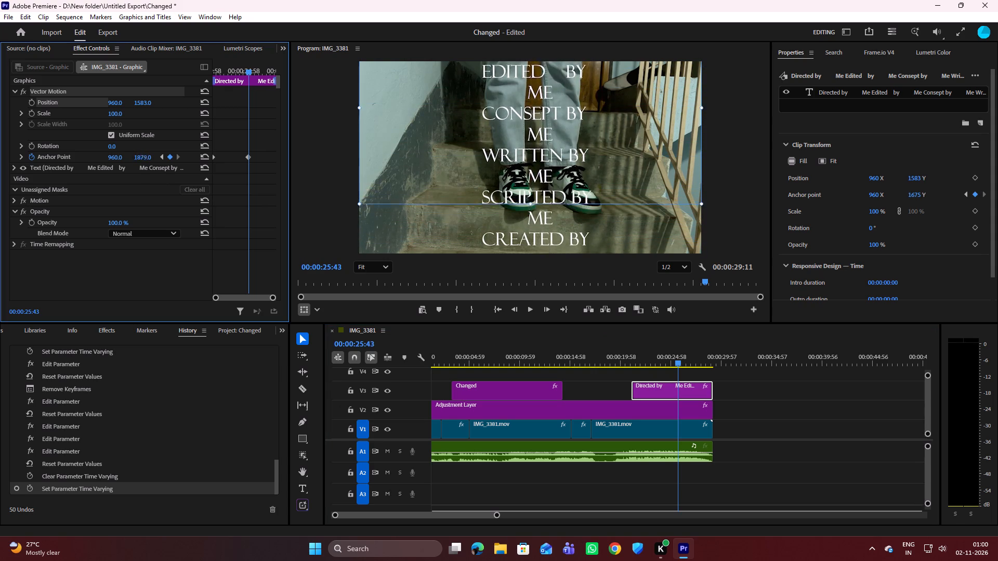
left_click_drag(836, 123, 935, 115)
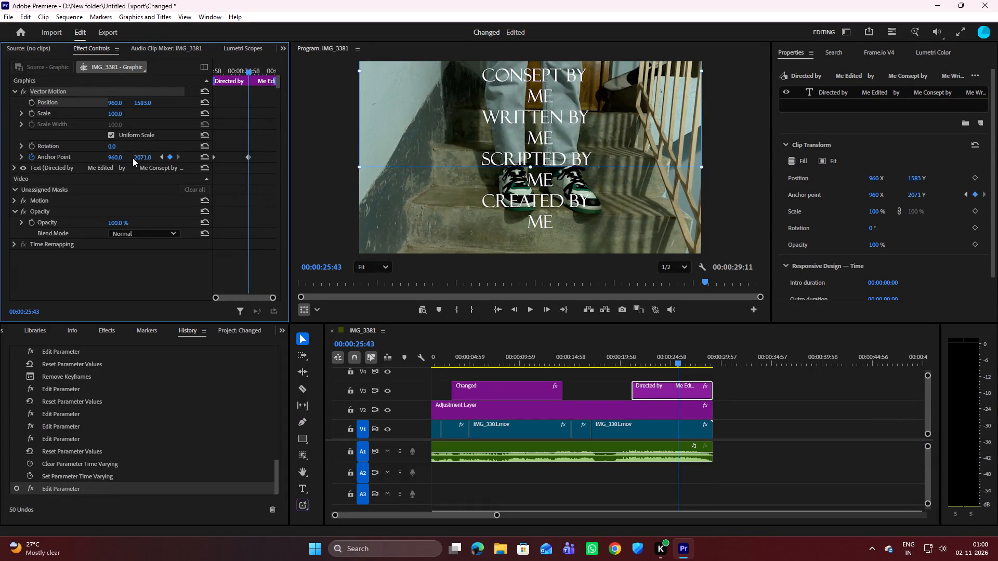
left_click(134, 158)
left_click_drag(139, 155, 166, 152)
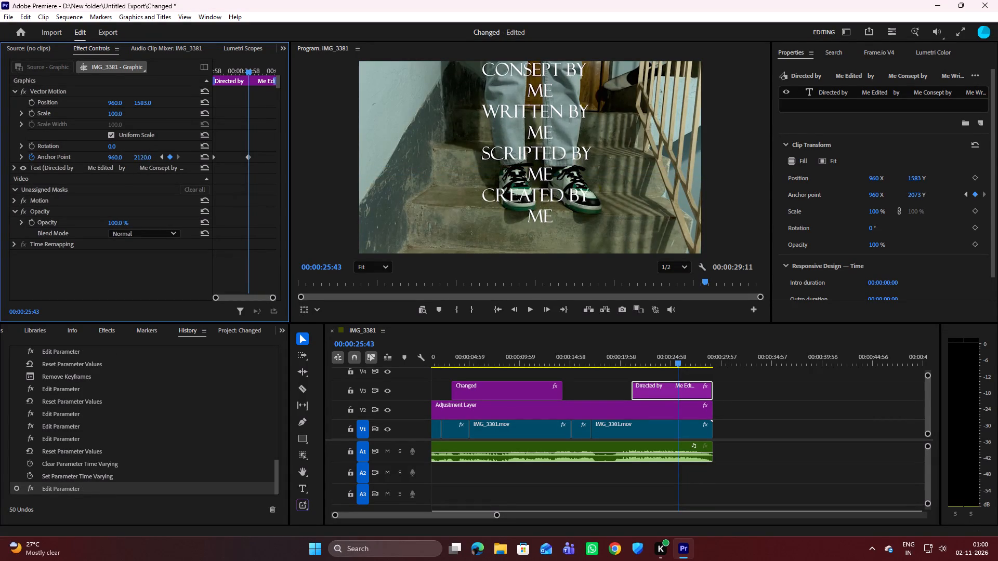
left_click_drag(166, 152, 357, 140)
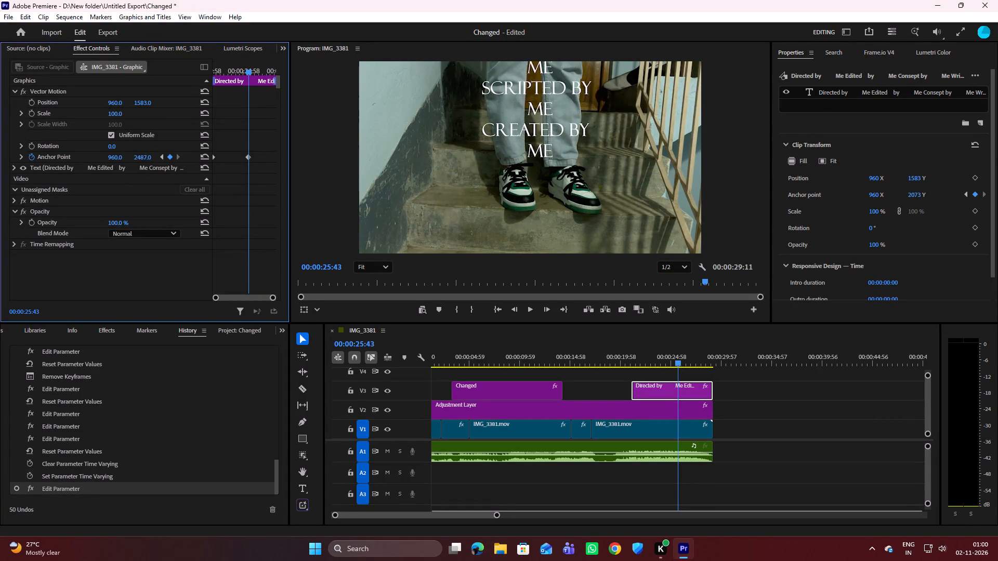
left_click_drag(357, 140, 530, 127)
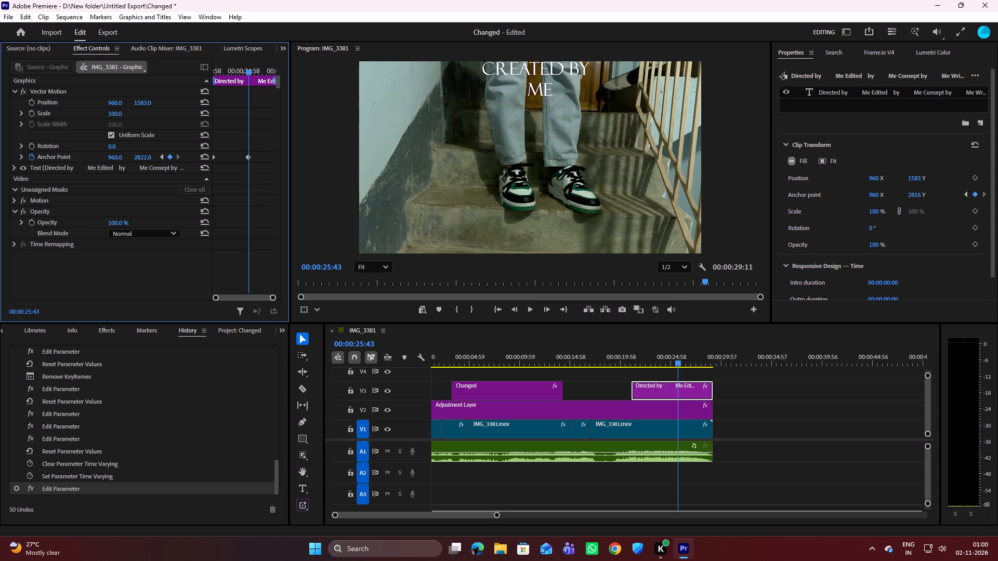
left_click_drag(530, 127, 646, 120)
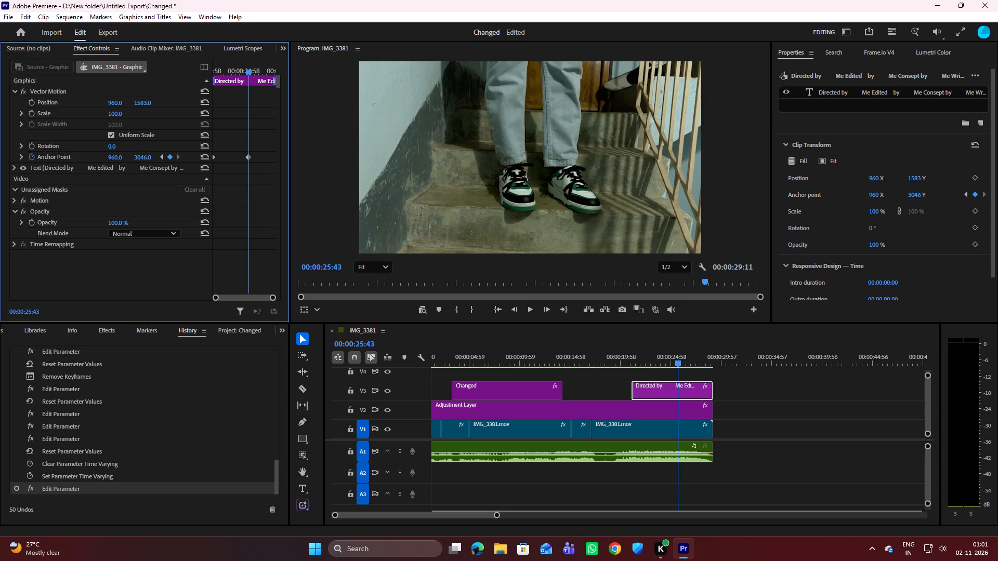
left_click_drag(646, 120, 714, 116)
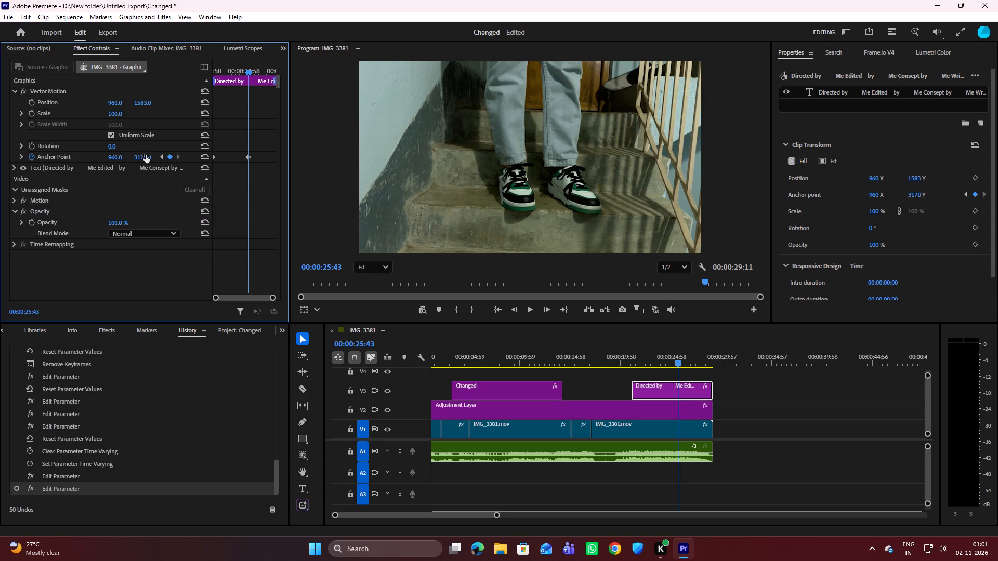
left_click(395, 219)
Play the sequence back from its start through the credits to review the rolling animation.
left_click_drag(681, 363, 633, 362)
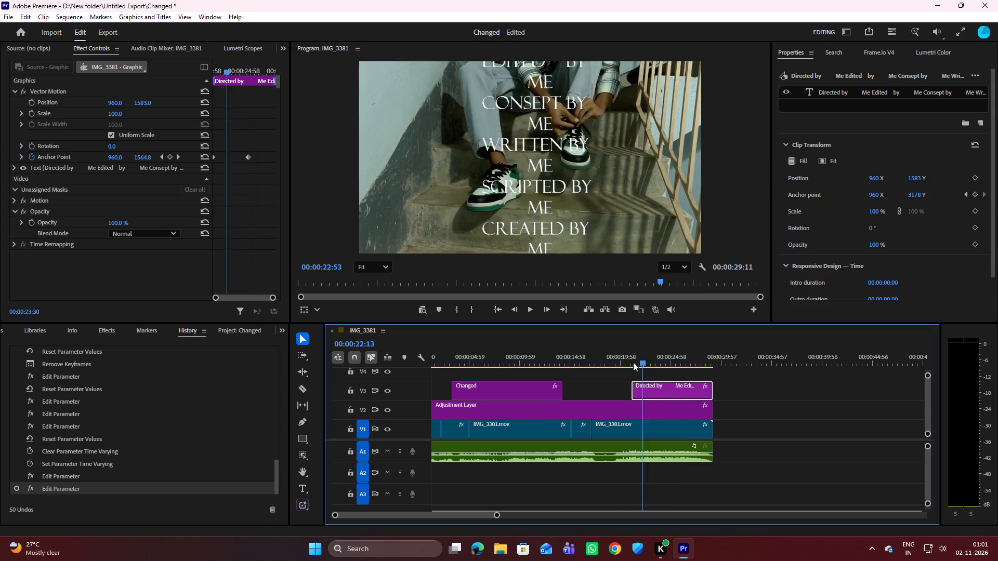
left_click_drag(633, 362, 427, 379)
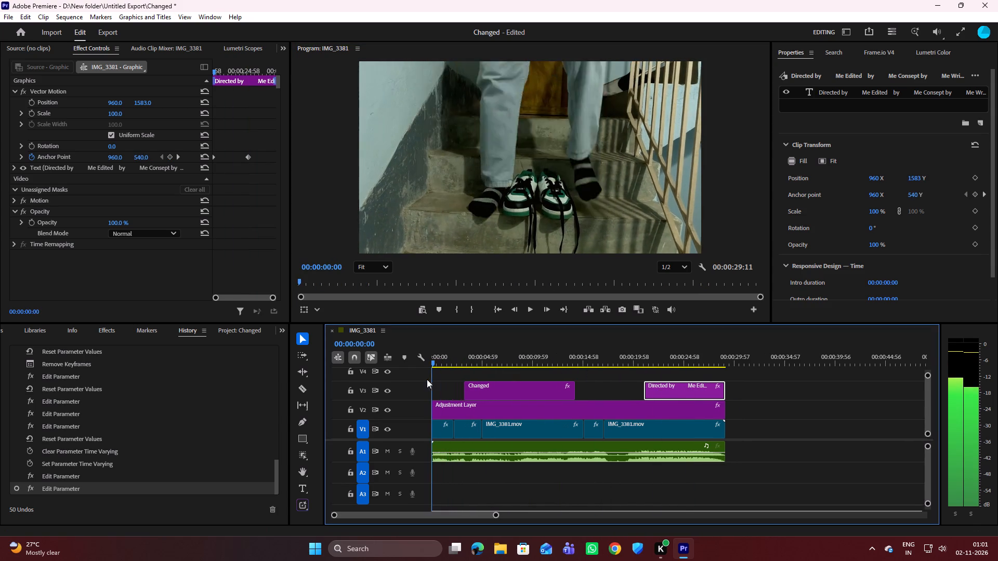
left_click_drag(427, 379, 422, 379)
key("space")
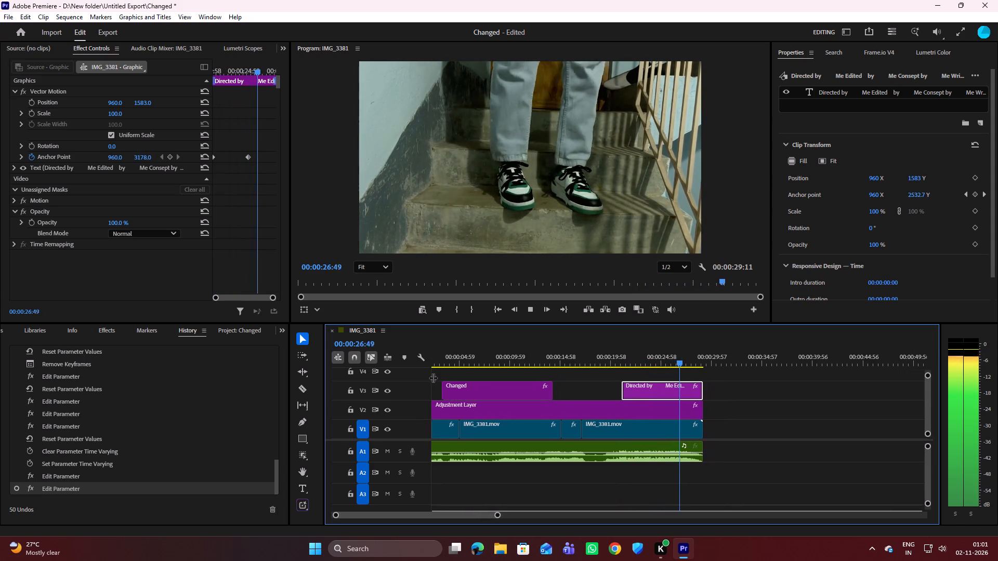
key("space")
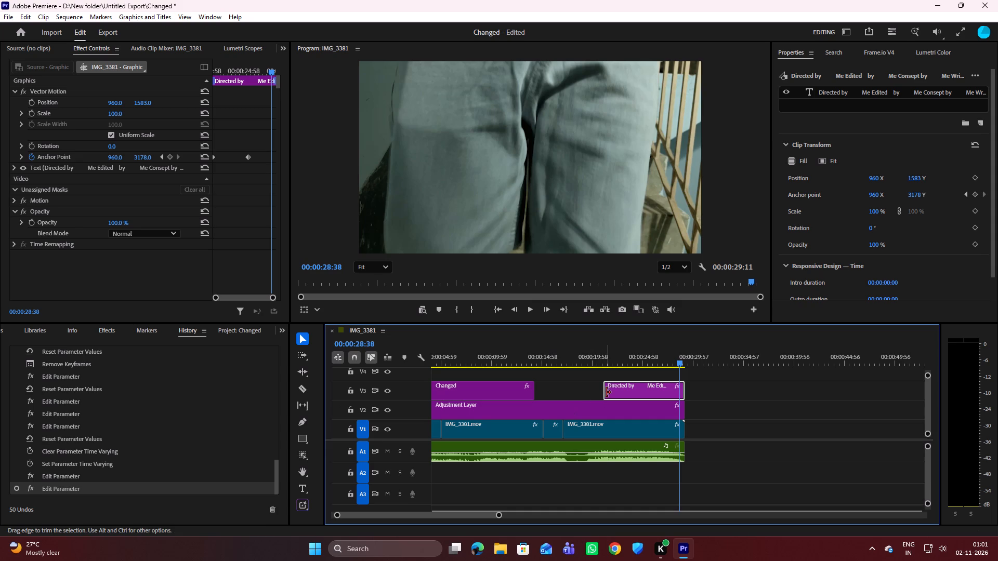
Extend the start of the credits clip back to 00:00:19:40 after playing the sequence to find the earlier entry point.
left_click_drag(679, 359, 430, 387)
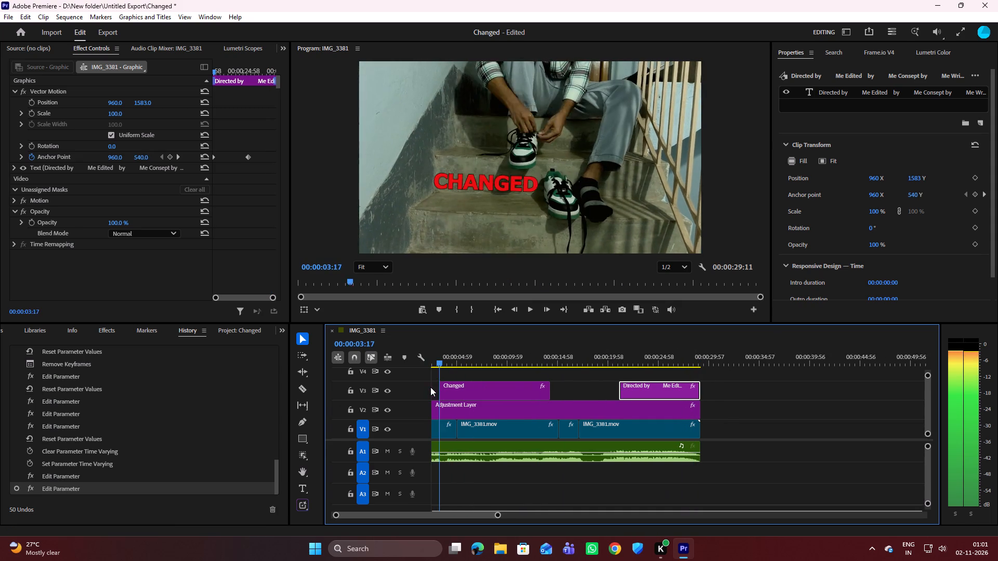
left_click_drag(430, 387, 379, 389)
key("space")
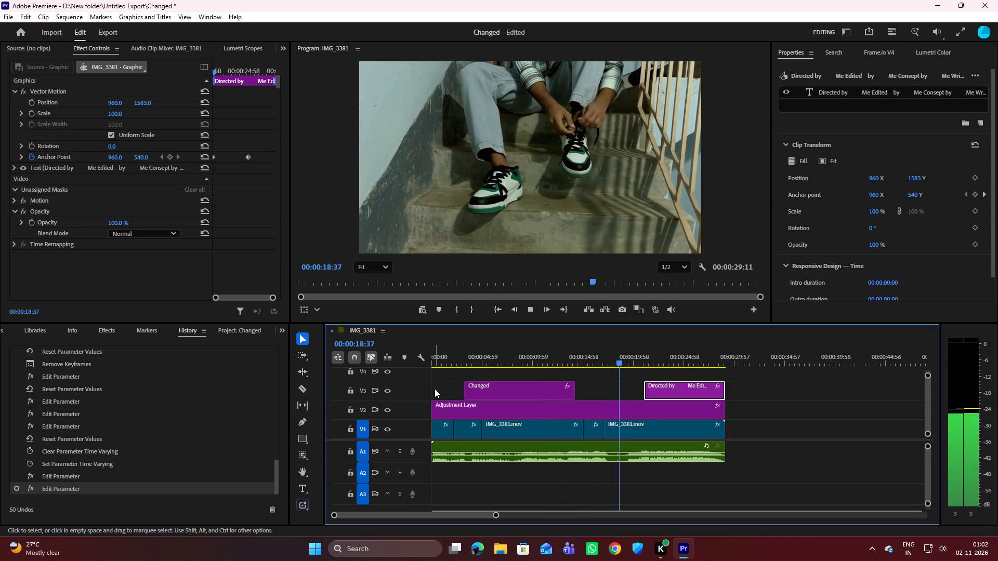
key("space")
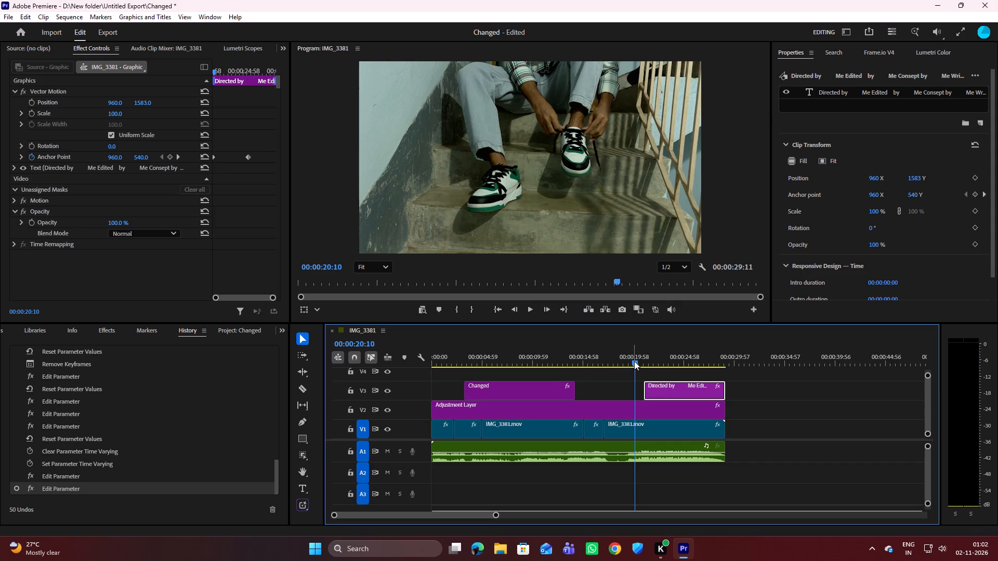
left_click_drag(634, 361, 626, 362)
key("space")
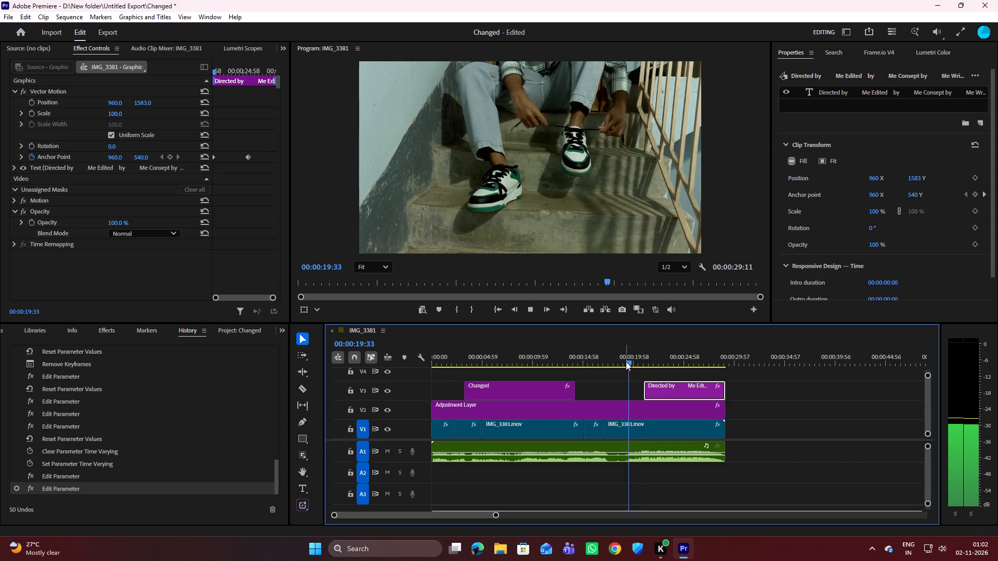
key("space")
left_click(632, 362)
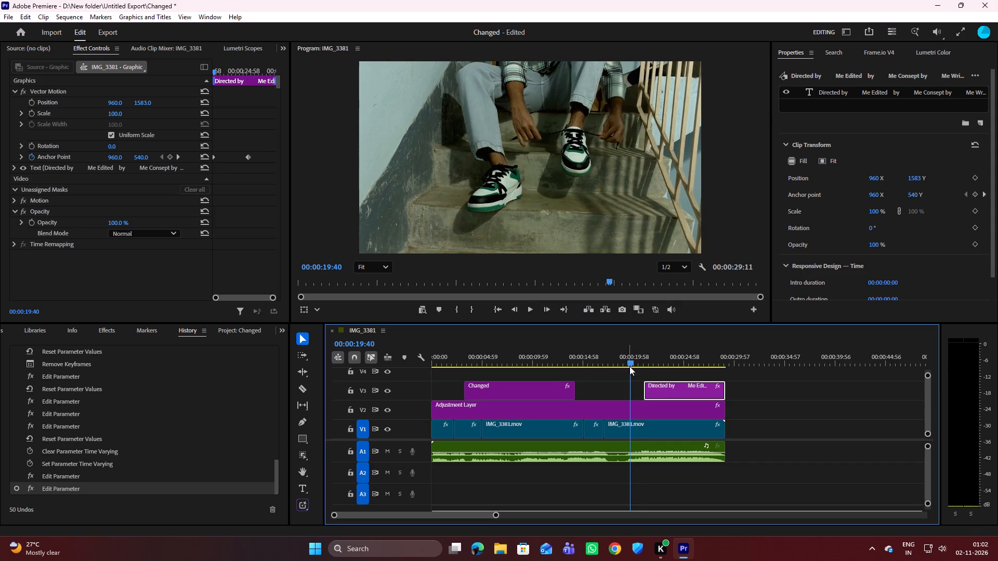
left_click_drag(645, 392, 633, 391)
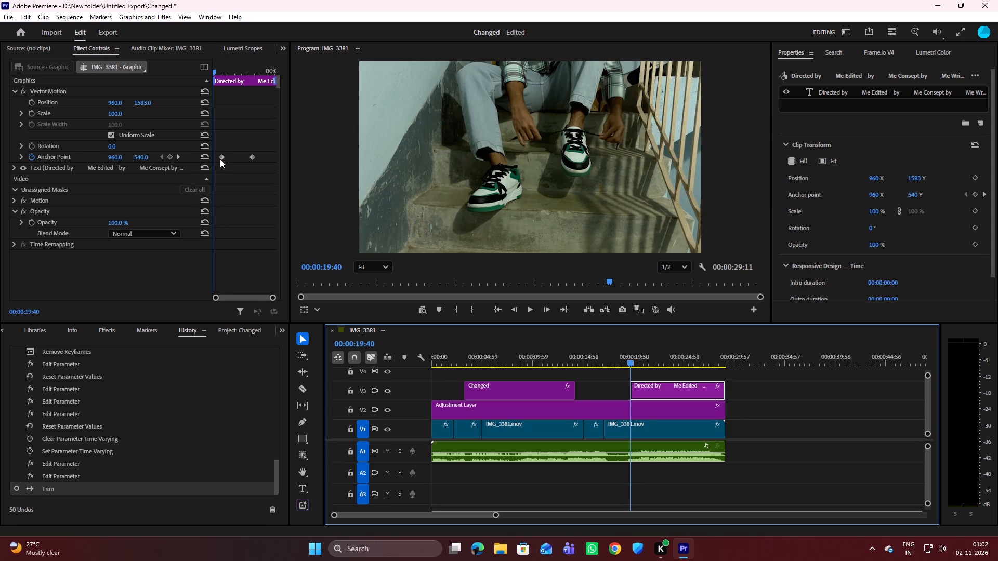
Move the credits' first anchor point keyframe to the start of the extended clip at 00:00:19:40.
left_click(221, 157)
left_click_drag(221, 157, 214, 159)
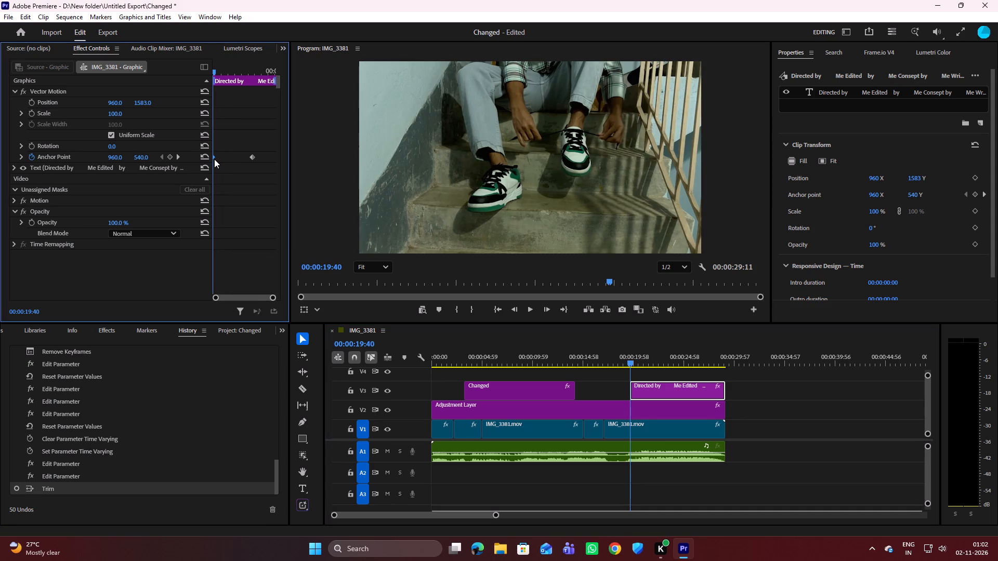
left_click_drag(214, 159, 213, 159)
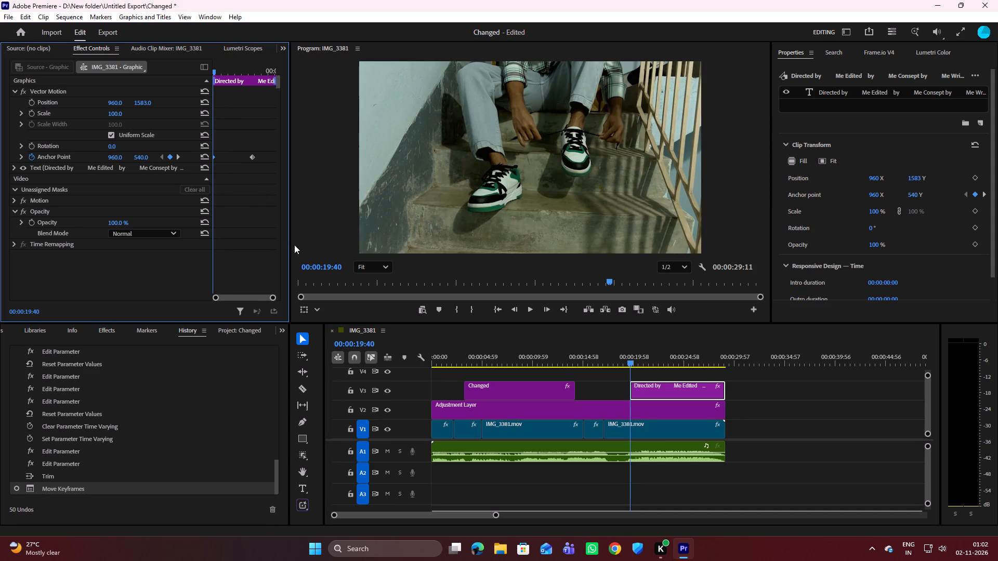
Find a later end point for the roll and move the credits' second anchor point keyframe to 00:00:27:19.
key("space")
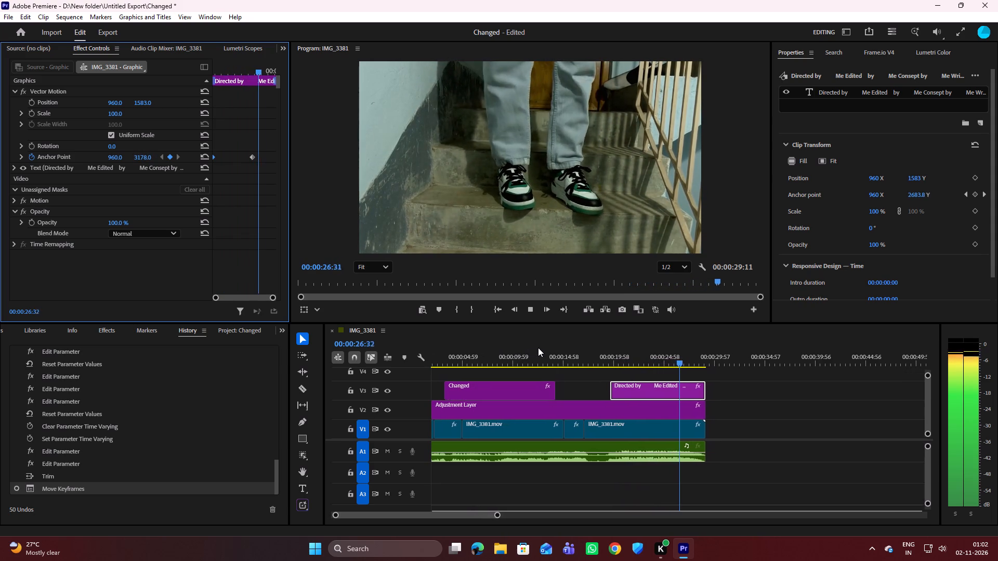
key("space")
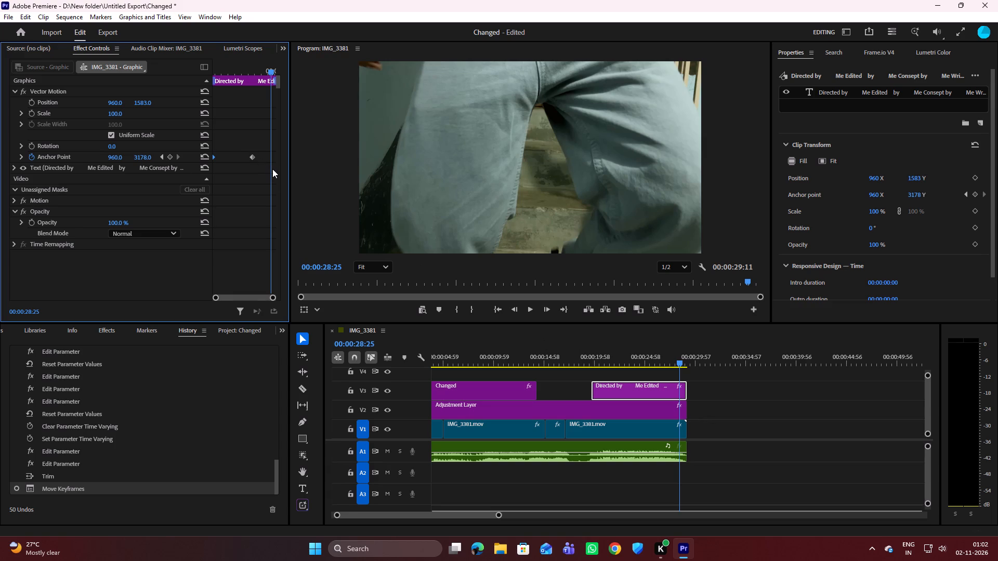
left_click_drag(679, 360, 678, 360)
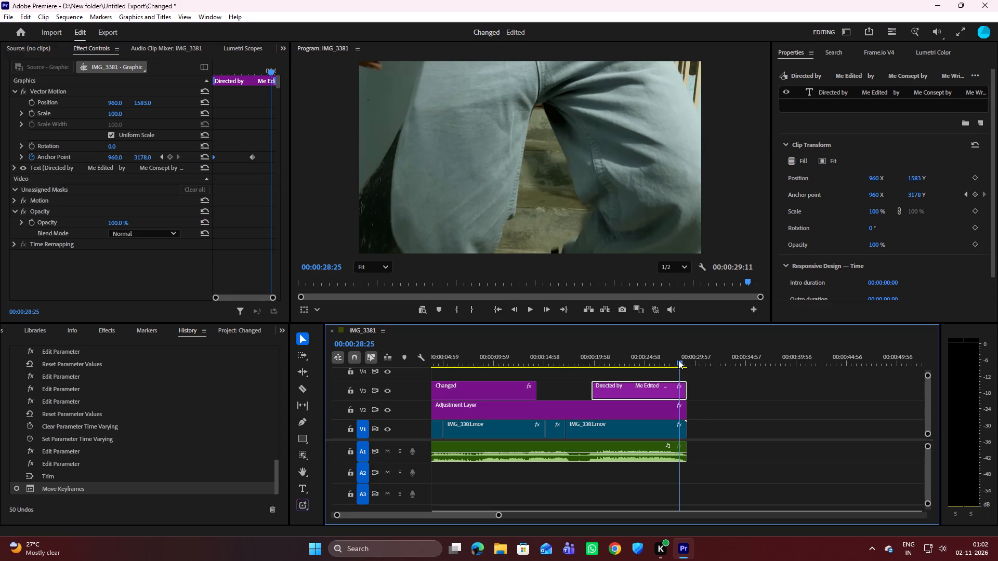
left_click_drag(678, 360, 670, 359)
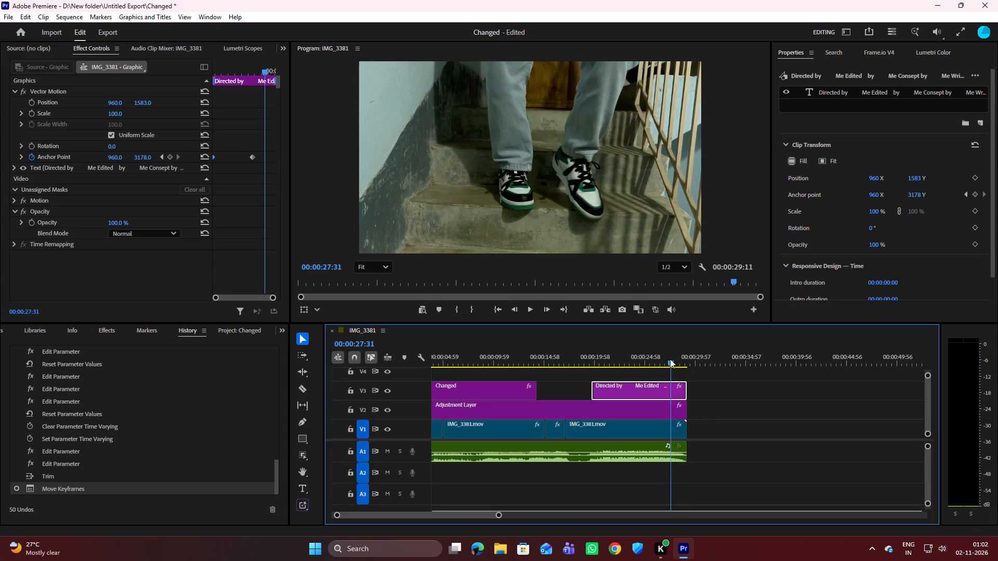
left_click_drag(670, 359, 681, 359)
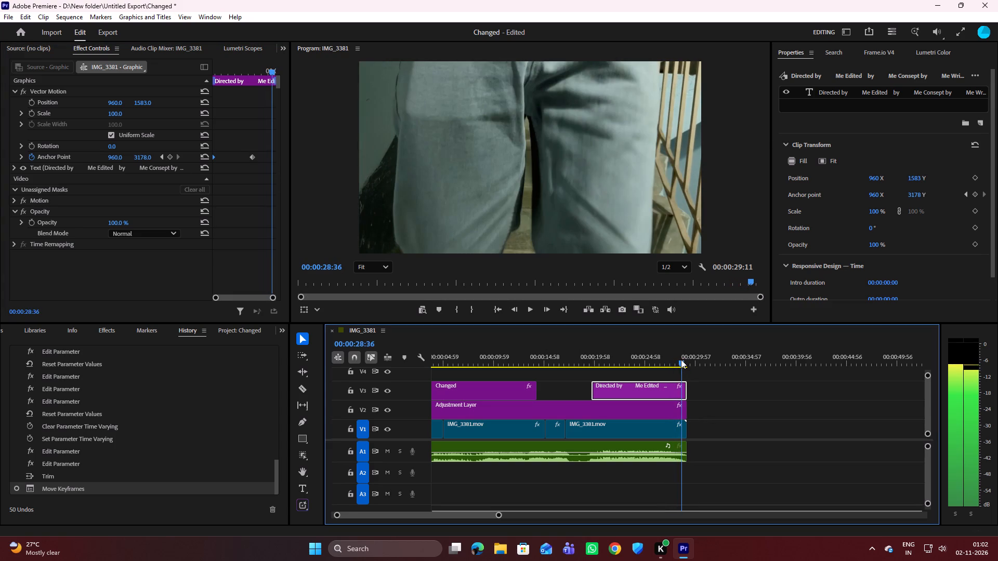
left_click_drag(681, 359, 672, 356)
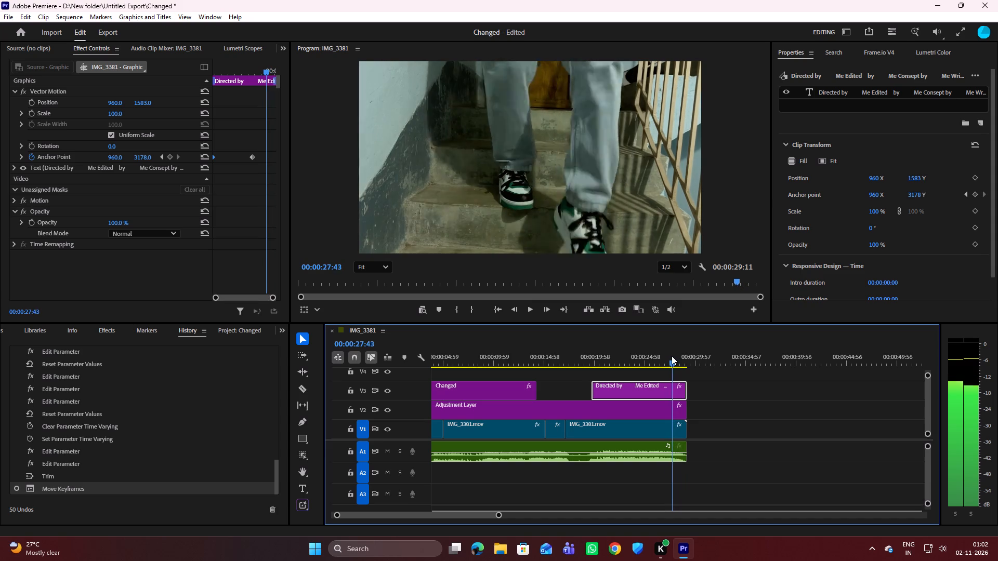
left_click_drag(672, 356, 666, 353)
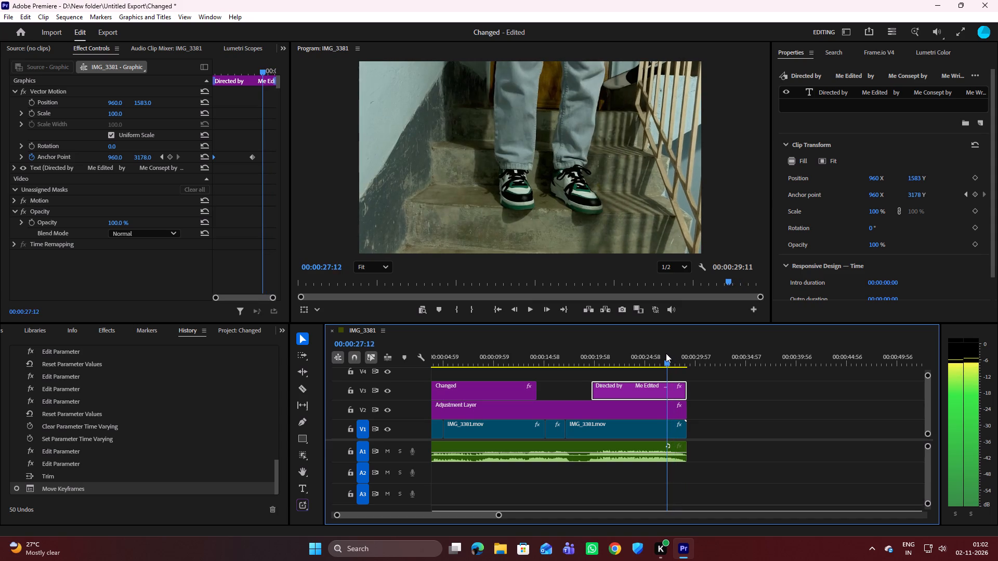
left_click_drag(666, 353, 668, 352)
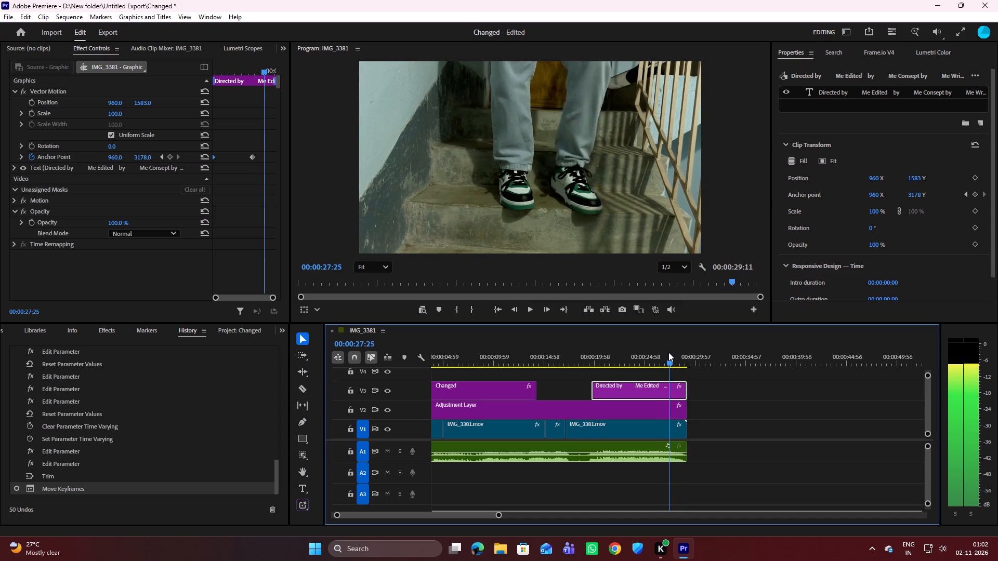
left_click_drag(668, 352, 674, 351)
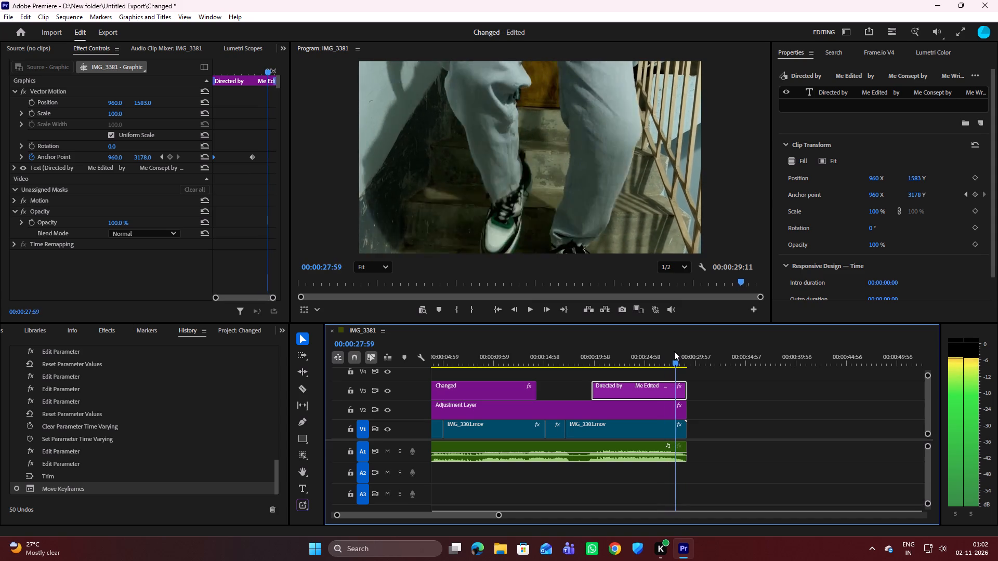
left_click_drag(674, 351, 668, 351)
left_click(253, 157)
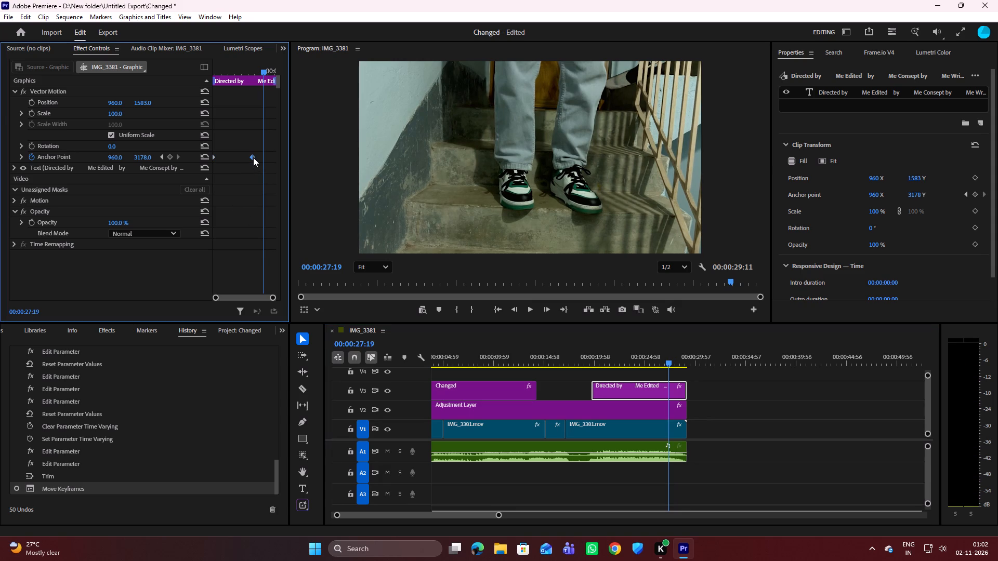
left_click_drag(253, 157, 260, 156)
left_click_drag(254, 156, 262, 154)
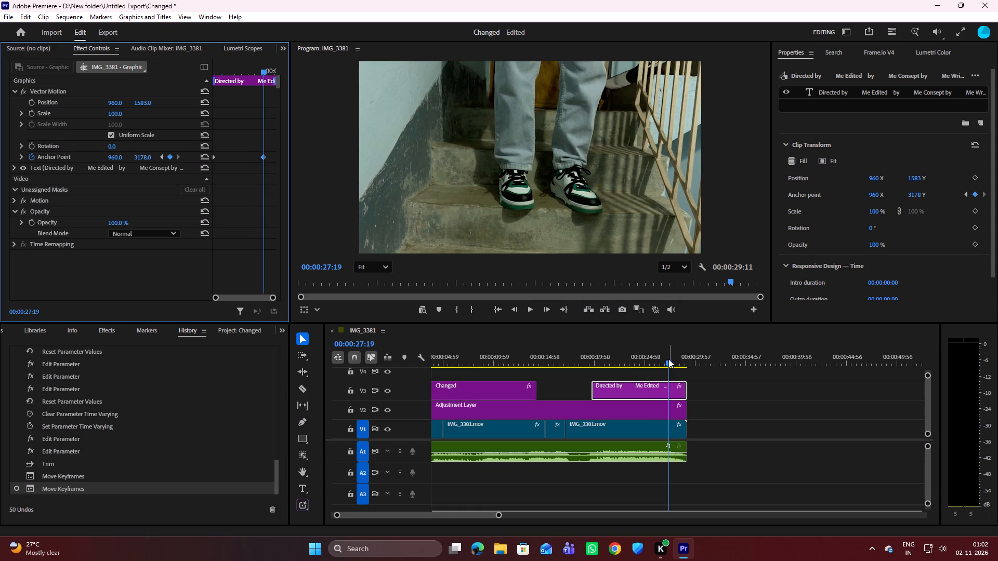
Play the whole sequence from its beginning to review the retimed credits roll against the footage.
left_click_drag(668, 359, 548, 364)
key("space")
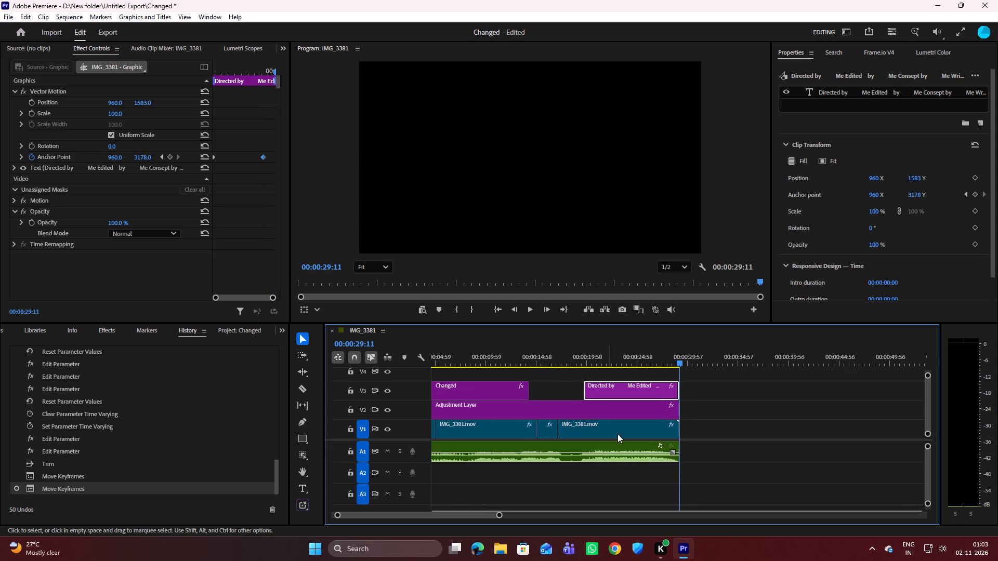
left_click_drag(681, 360, 383, 387)
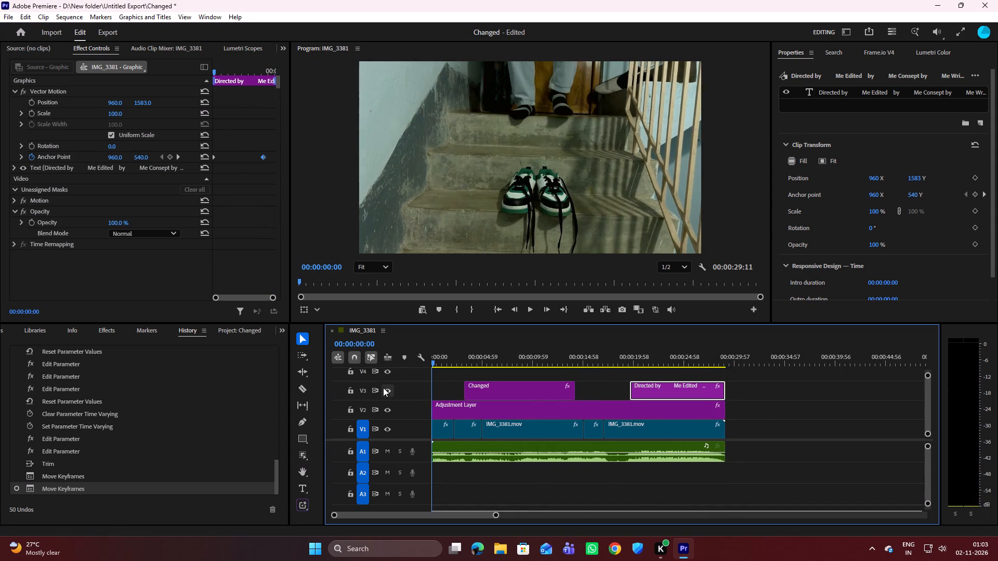
key("space")
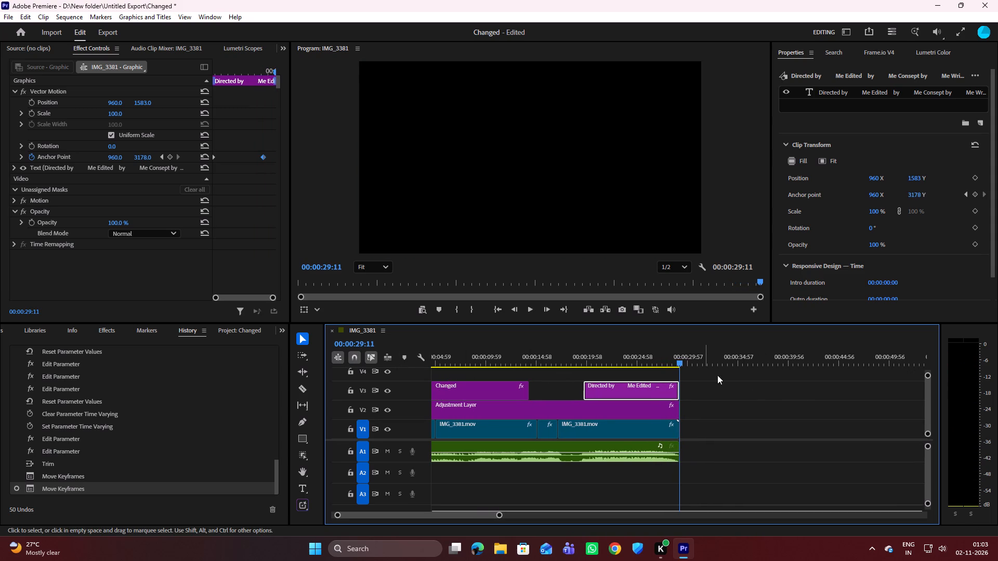
left_click(800, 397)
left_click_drag(681, 362, 679, 362)
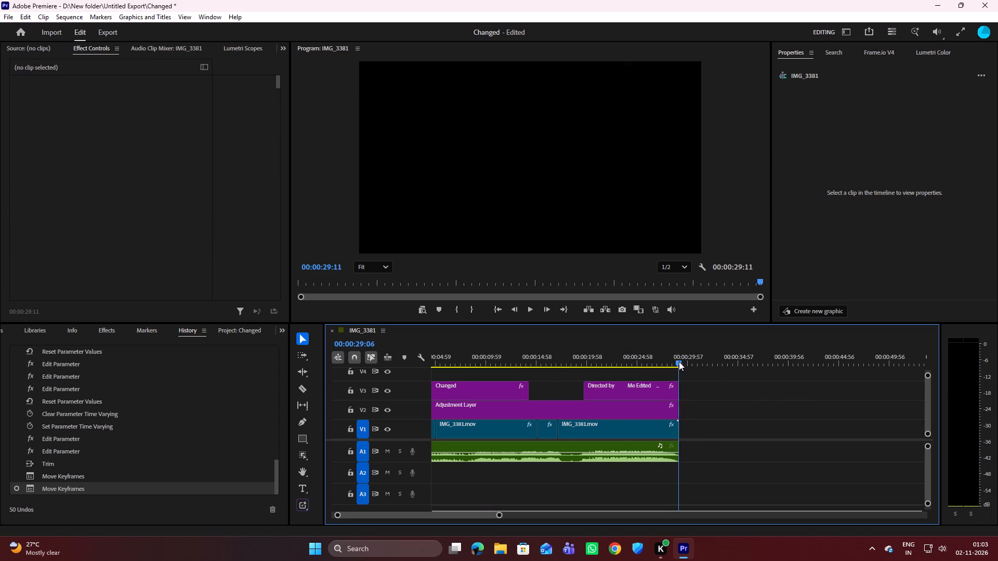
left_click_drag(679, 362, 396, 382)
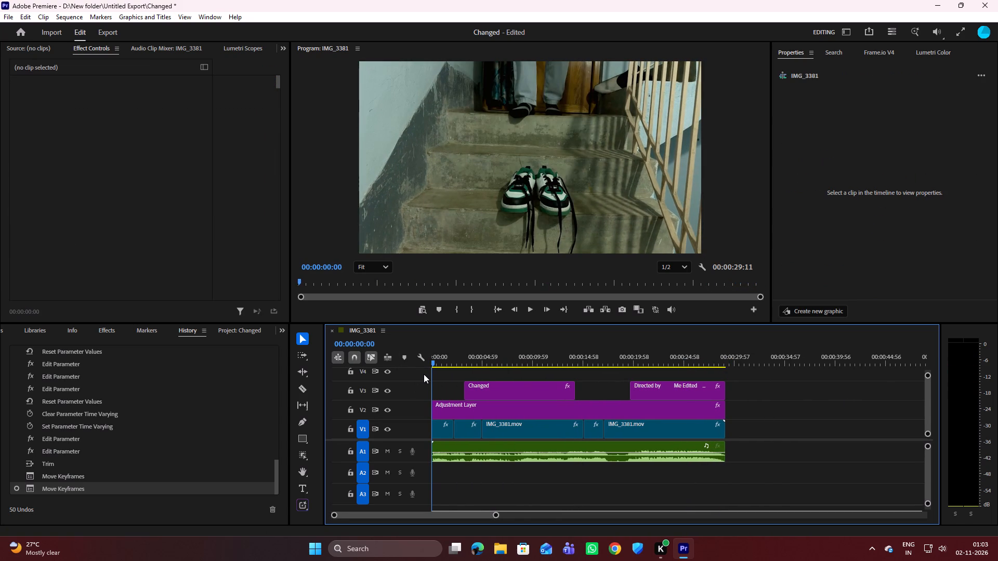
key("space")
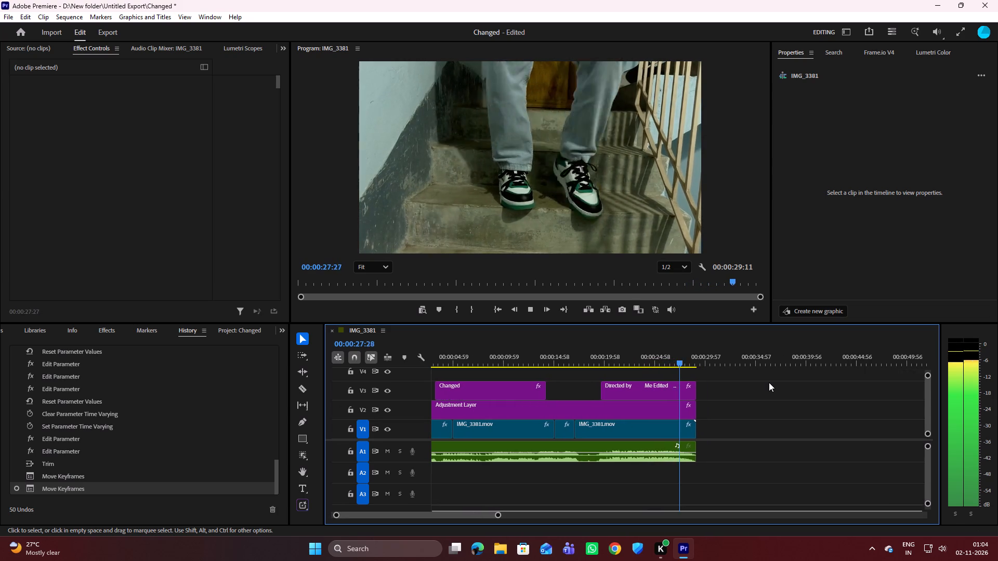
key("space")
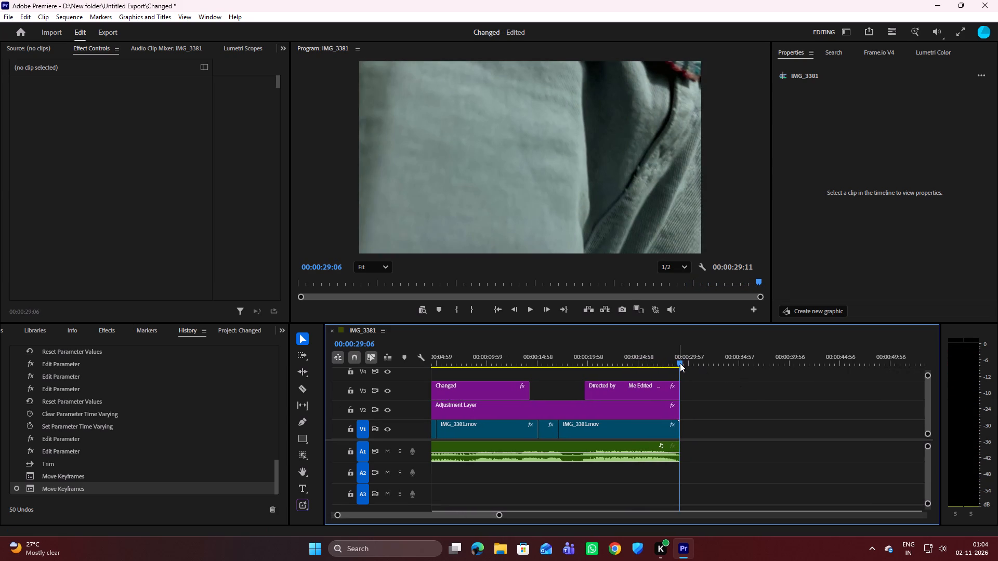
Select the credits clip and replay its section from 00:00:20:10, pausing along the way to check the roll's pacing.
left_click_drag(680, 363, 593, 364)
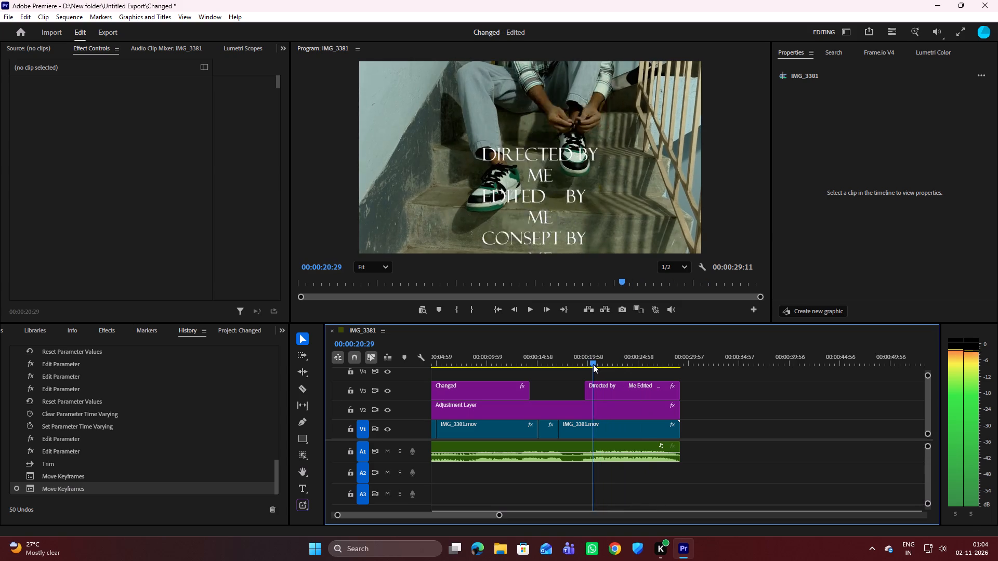
left_click_drag(593, 364, 590, 364)
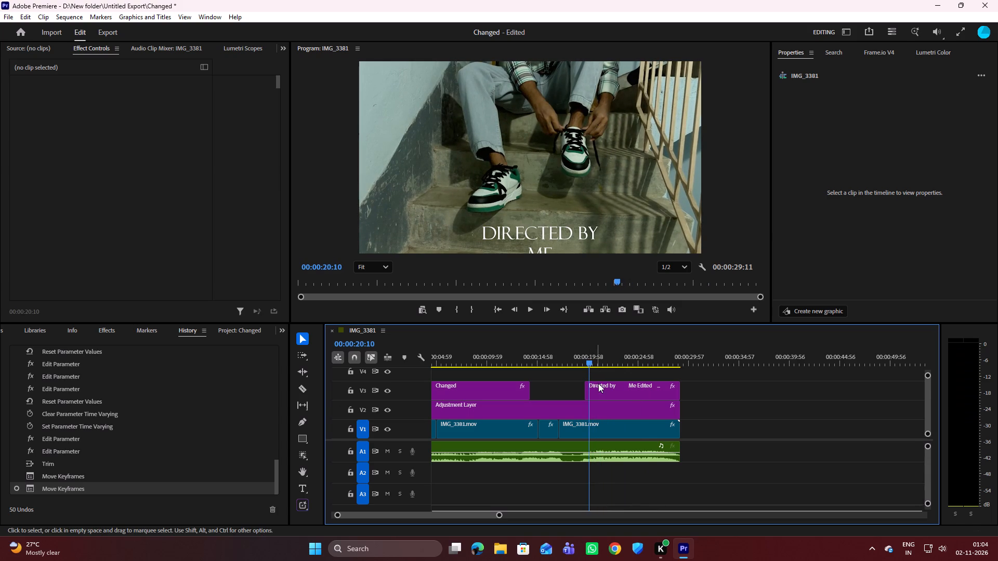
left_click(603, 391)
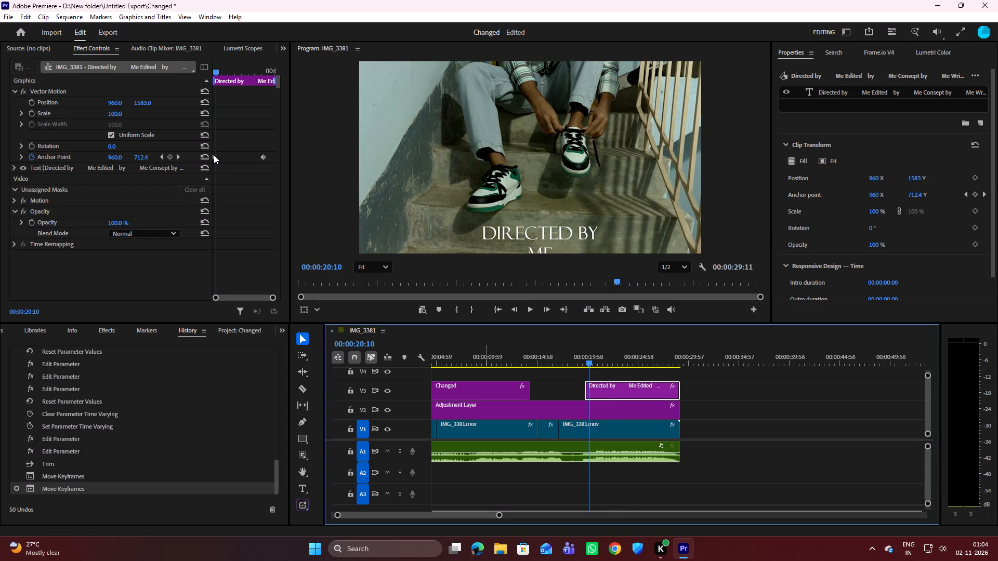
key("space")
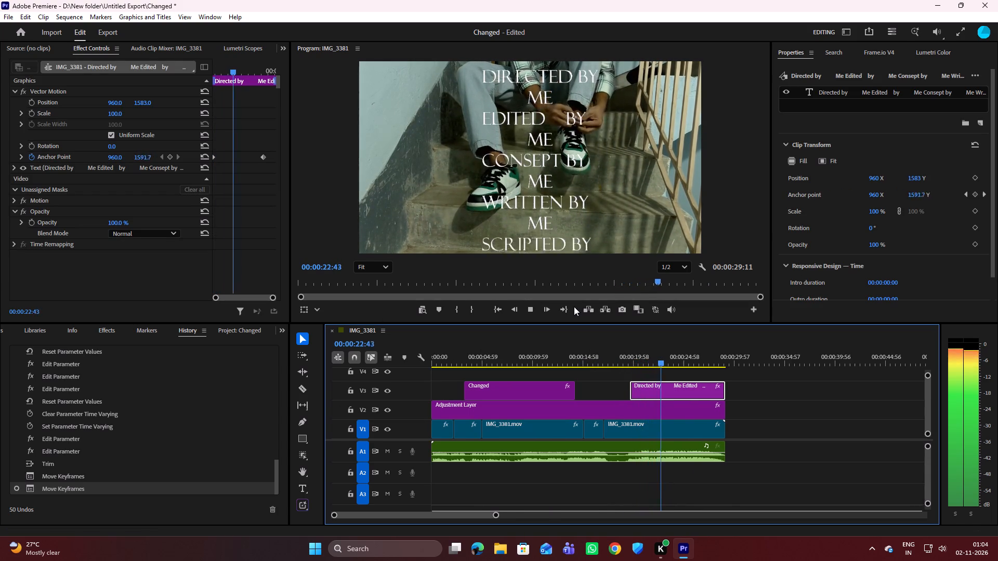
key("space")
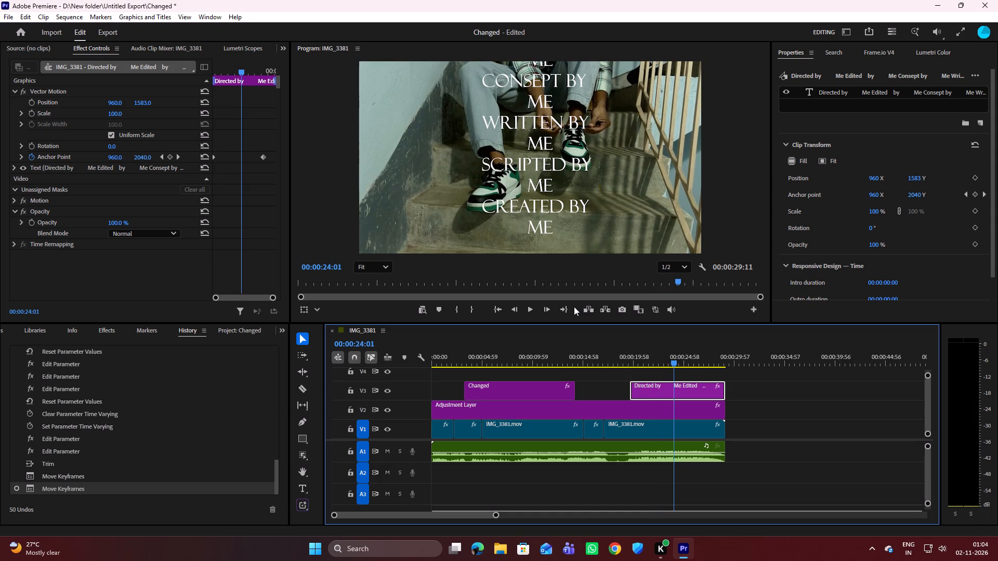
key("space")
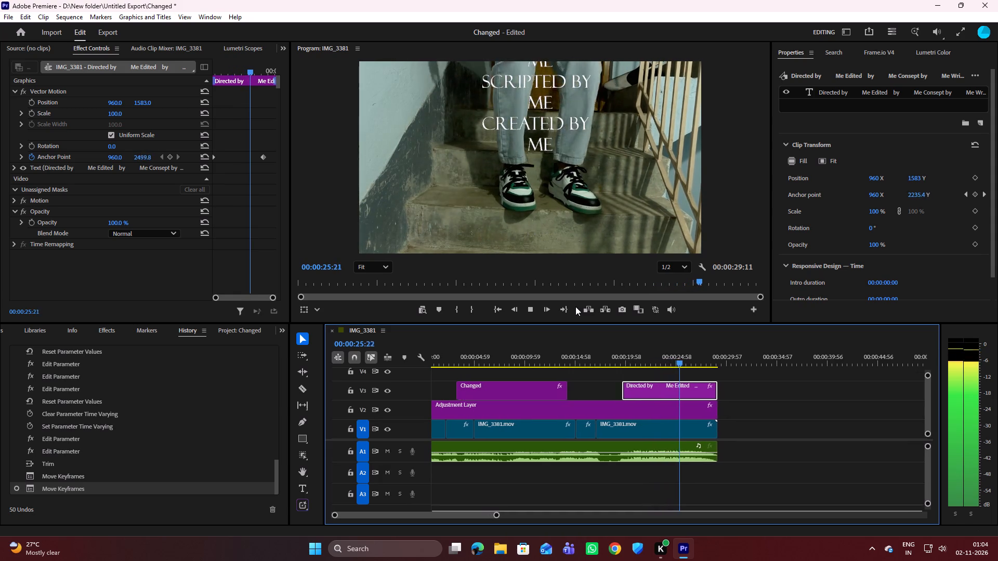
key("space")
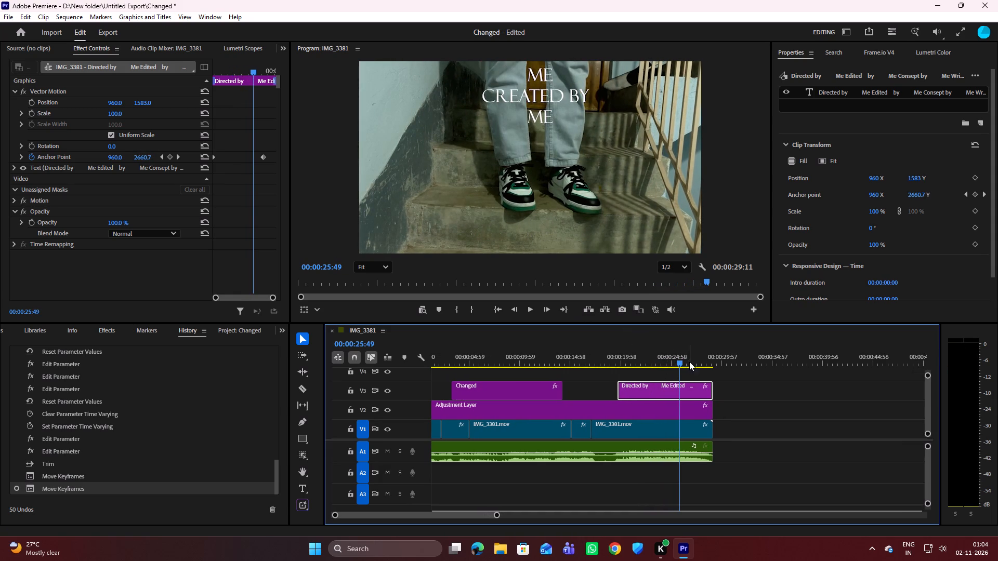
key("space")
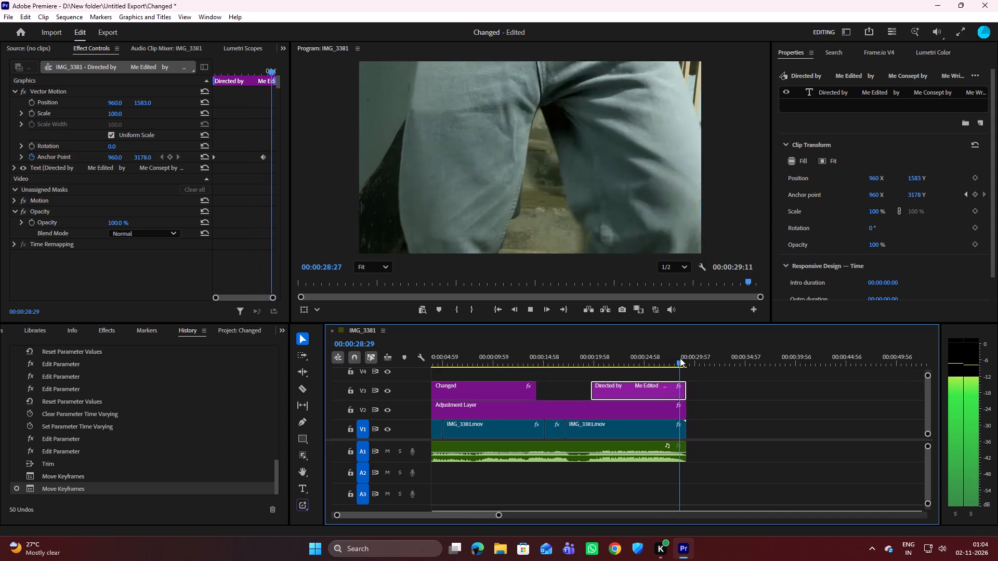
Scrub through the credits roll, return to the sequence start and play until the Changed title is on screen at 00:00:04:29.
key("space")
left_click_drag(681, 362, 604, 363)
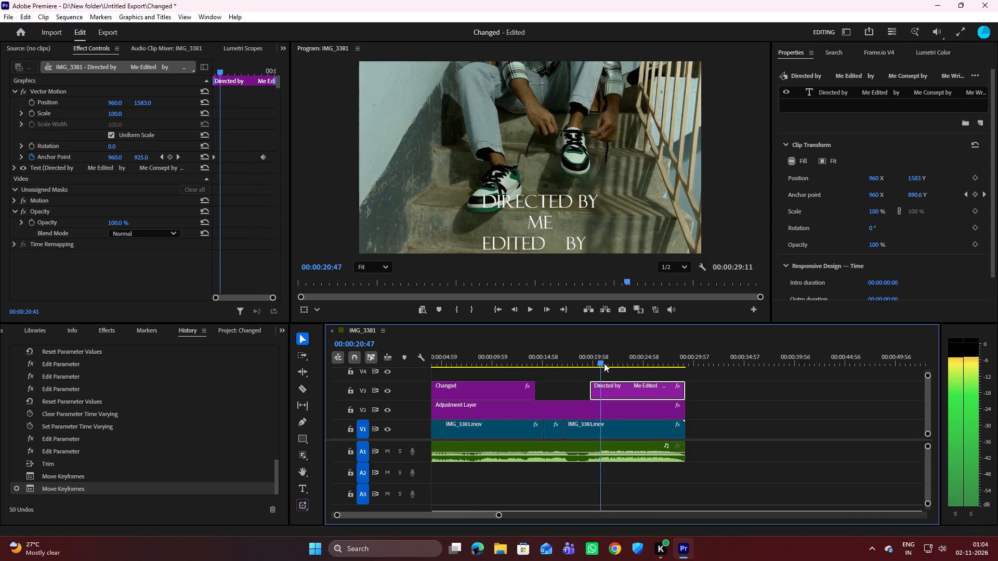
left_click_drag(604, 363, 631, 360)
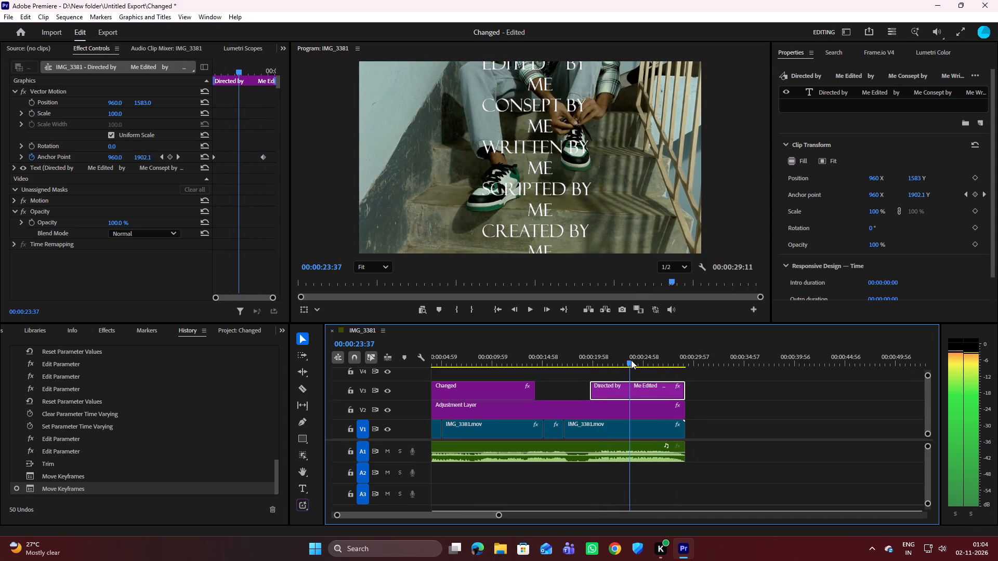
left_click_drag(631, 360, 681, 354)
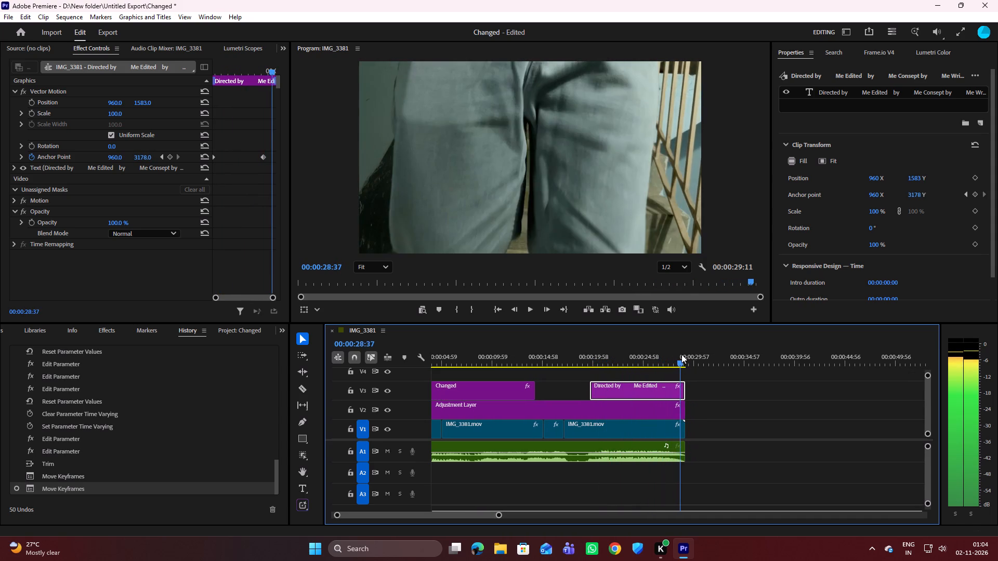
left_click_drag(681, 354, 397, 348)
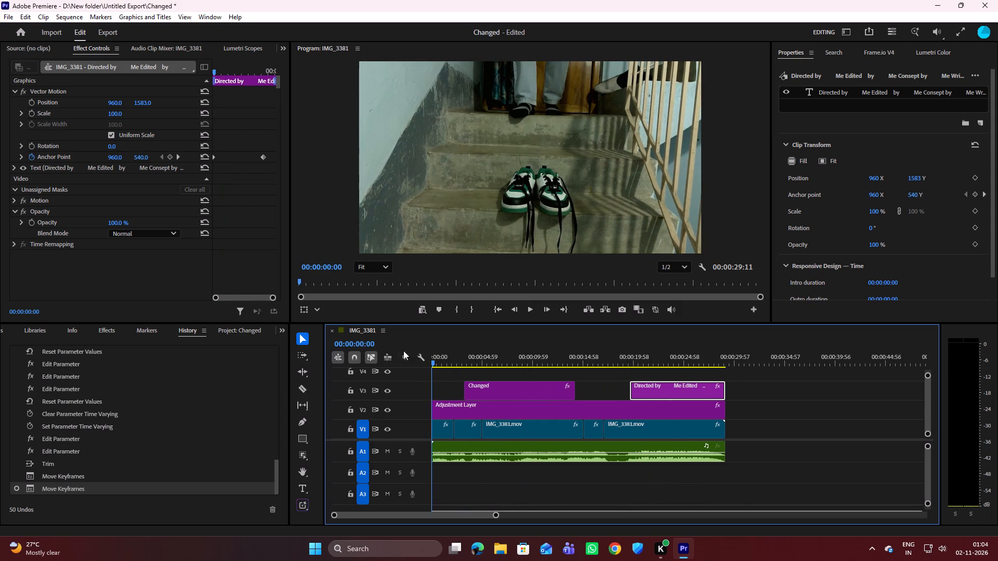
key("space")
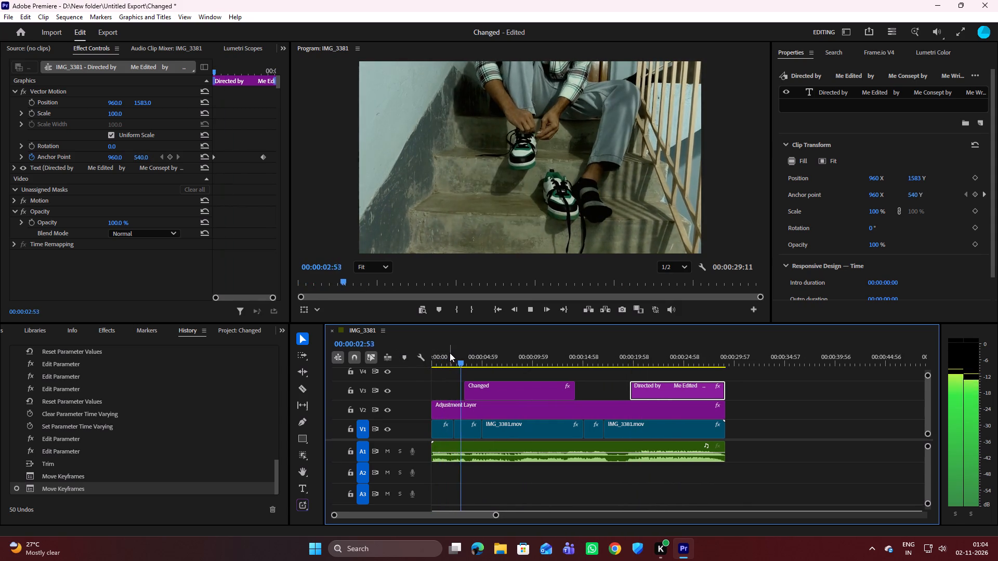
key("space")
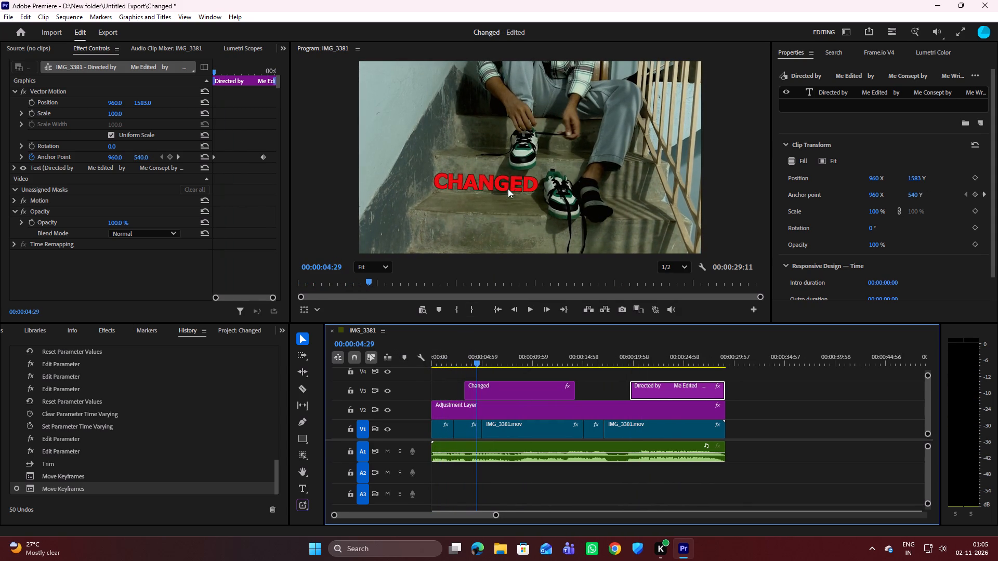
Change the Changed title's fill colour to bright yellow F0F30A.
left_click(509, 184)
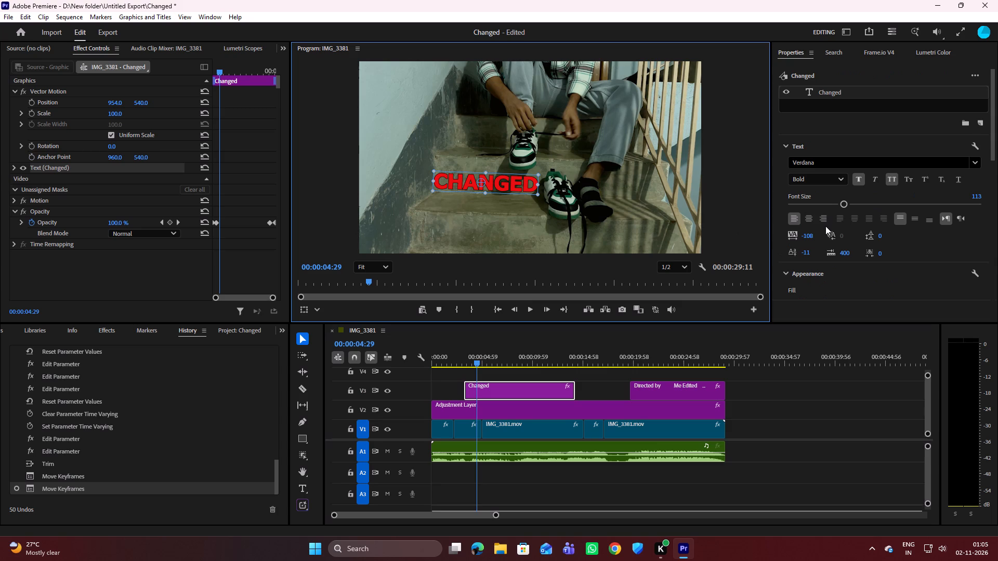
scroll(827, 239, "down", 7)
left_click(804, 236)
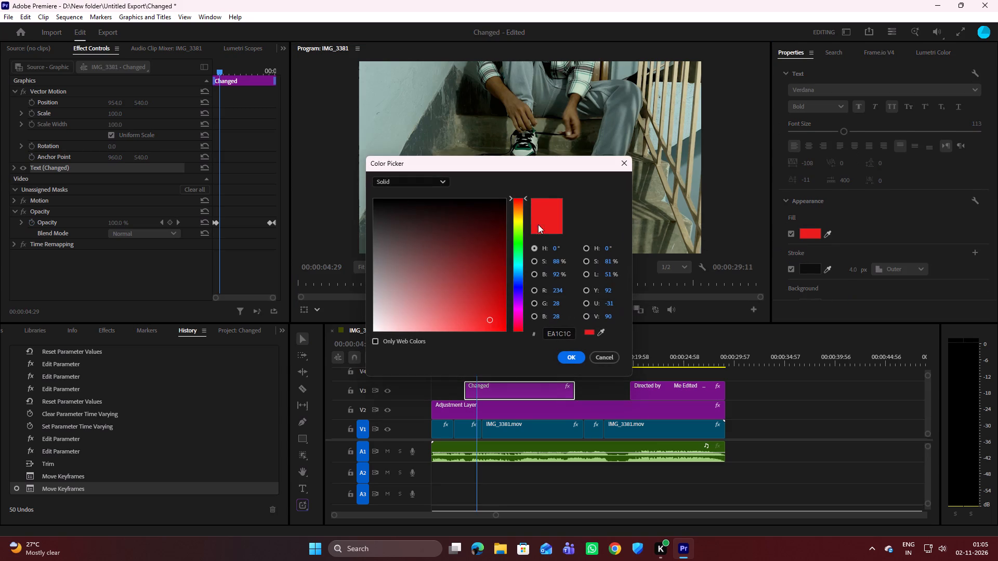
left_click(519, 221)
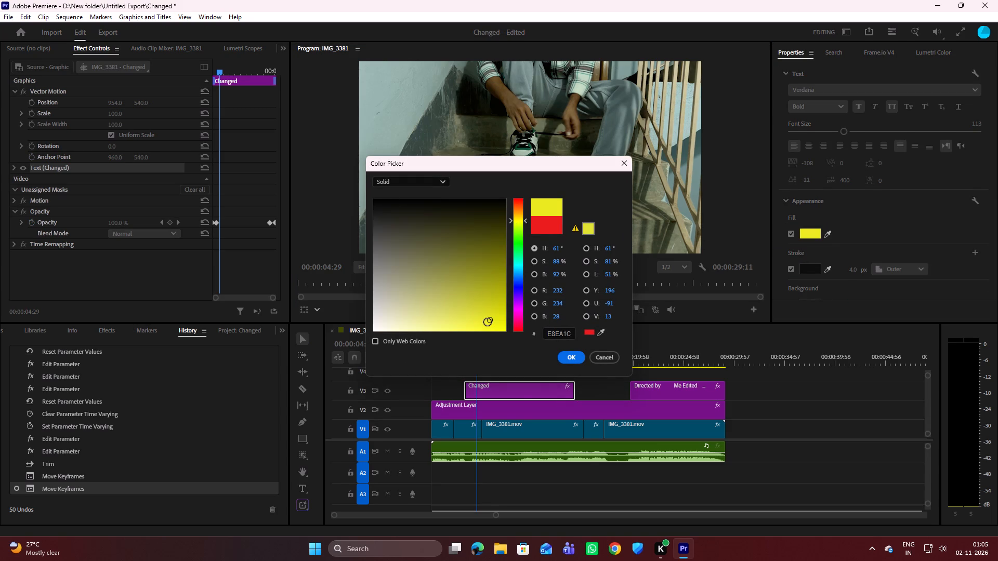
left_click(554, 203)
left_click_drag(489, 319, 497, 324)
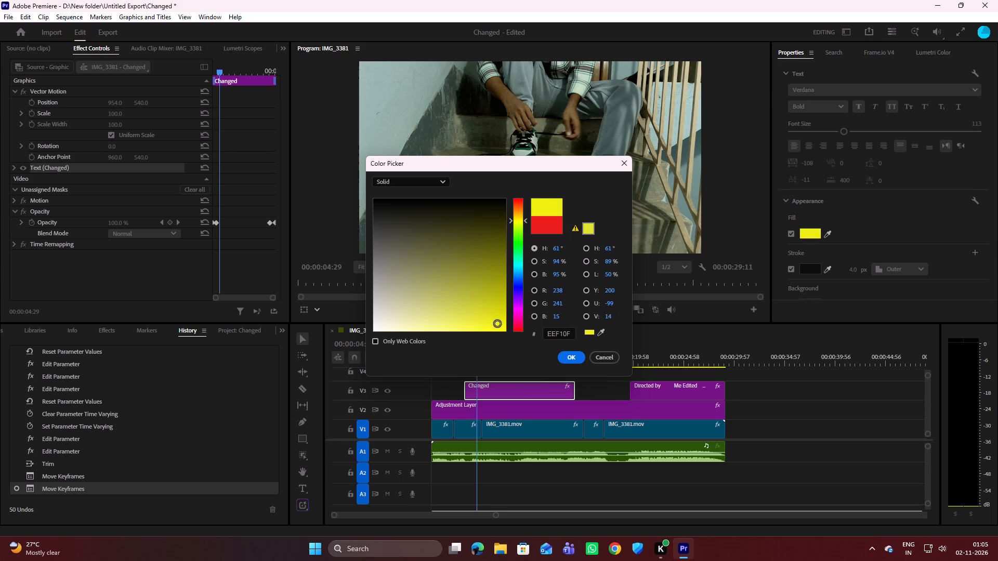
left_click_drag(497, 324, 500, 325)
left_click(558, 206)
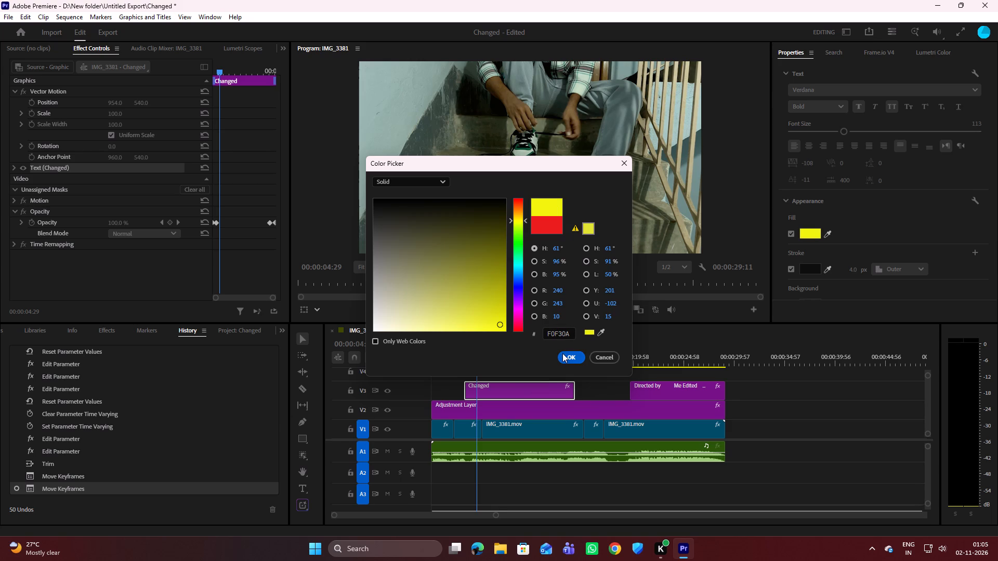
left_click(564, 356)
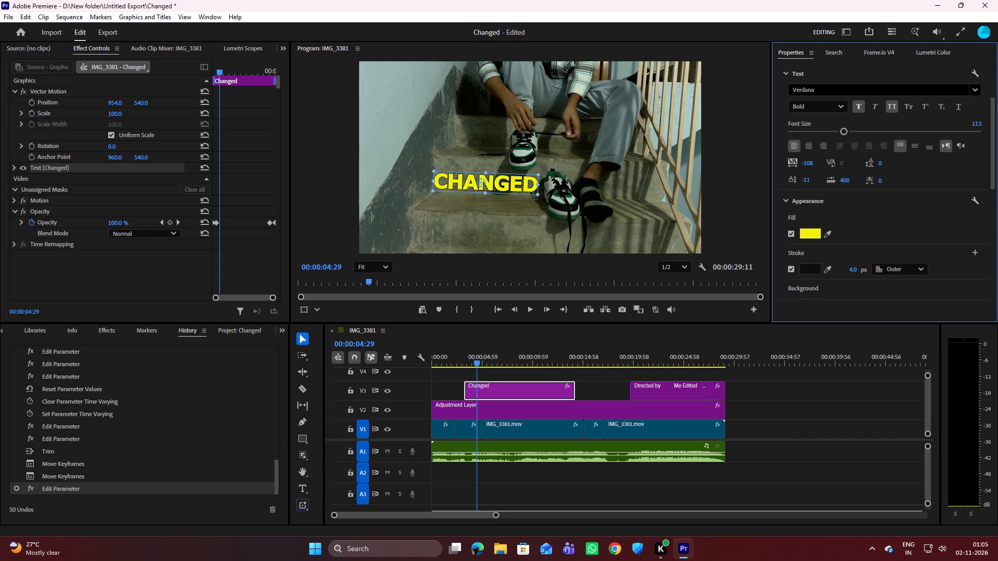
Set the Changed title's fill colour to red F30A1A.
left_click(813, 231)
left_click(517, 325)
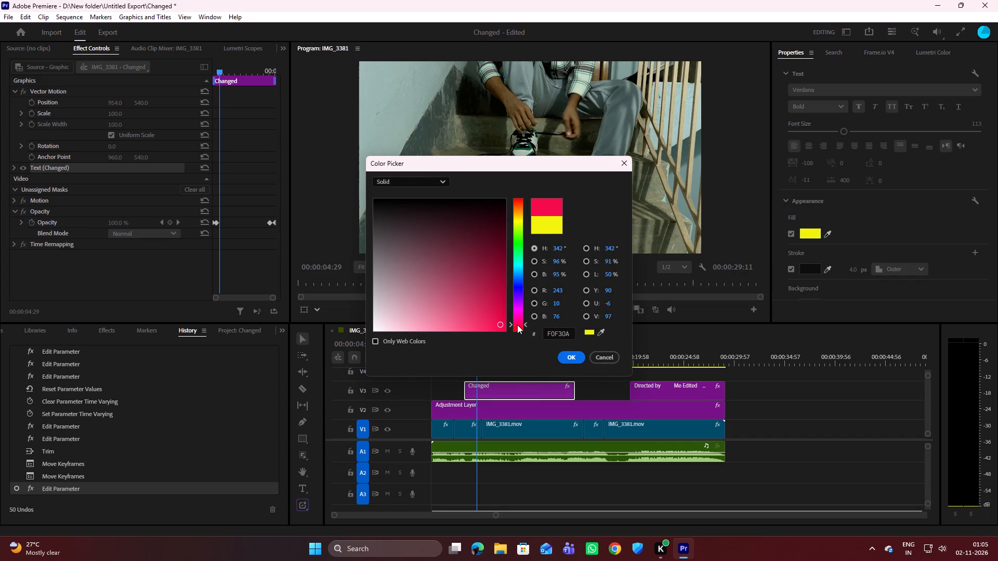
double_click(518, 326)
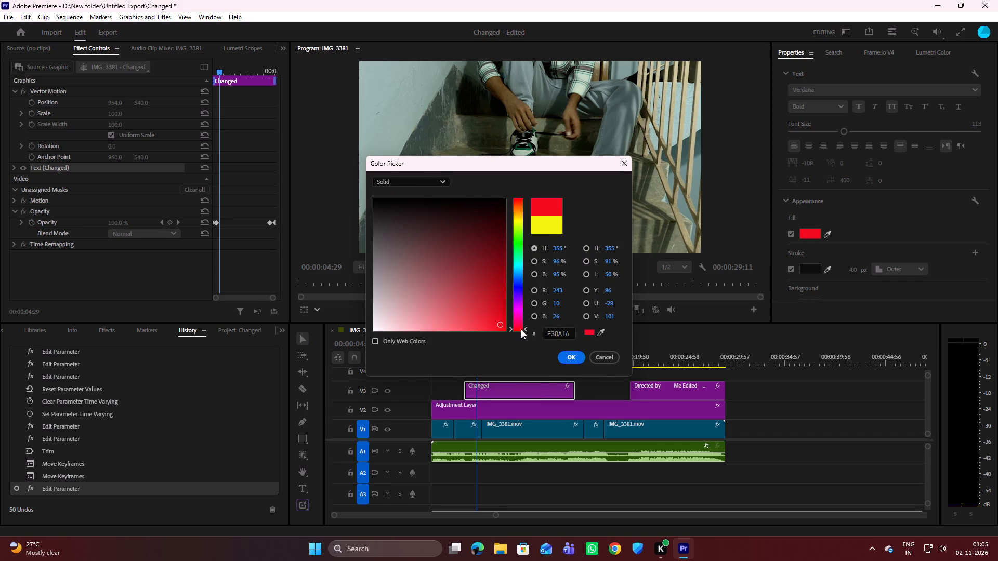
left_click(564, 355)
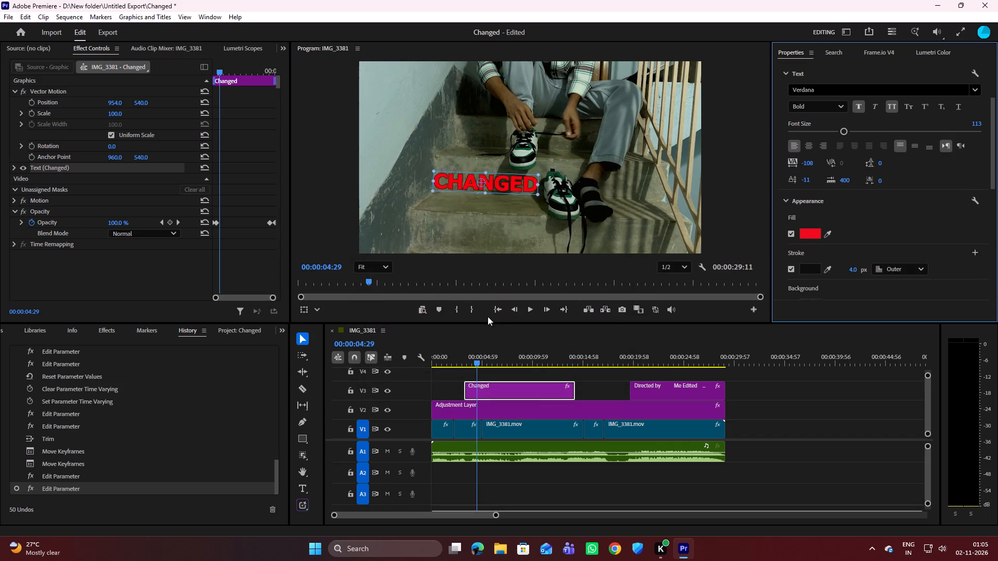
Play the sequence from 00:00:04:29 to its end to review the recoloured title and the credits roll.
left_click(498, 232)
key("space")
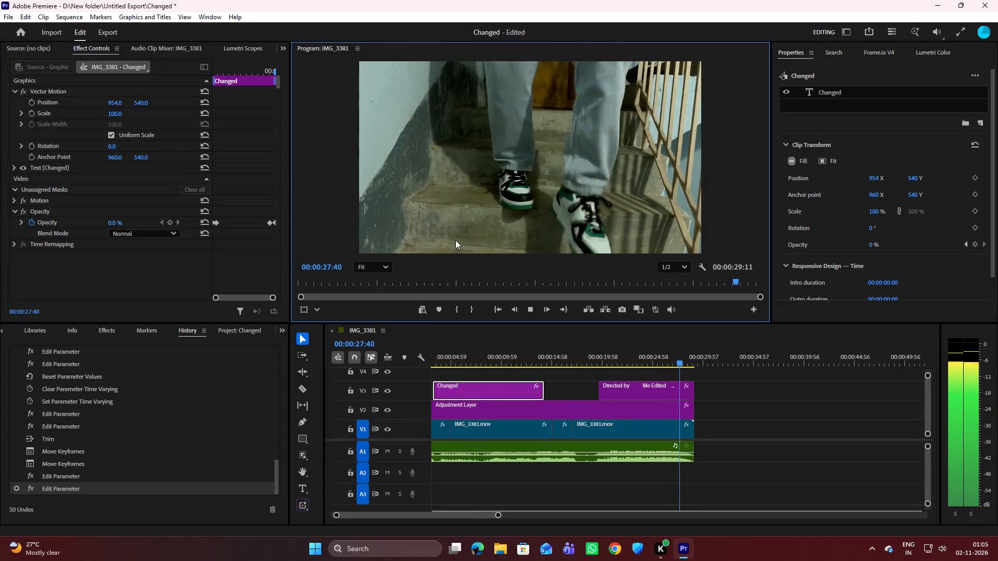
key("space")
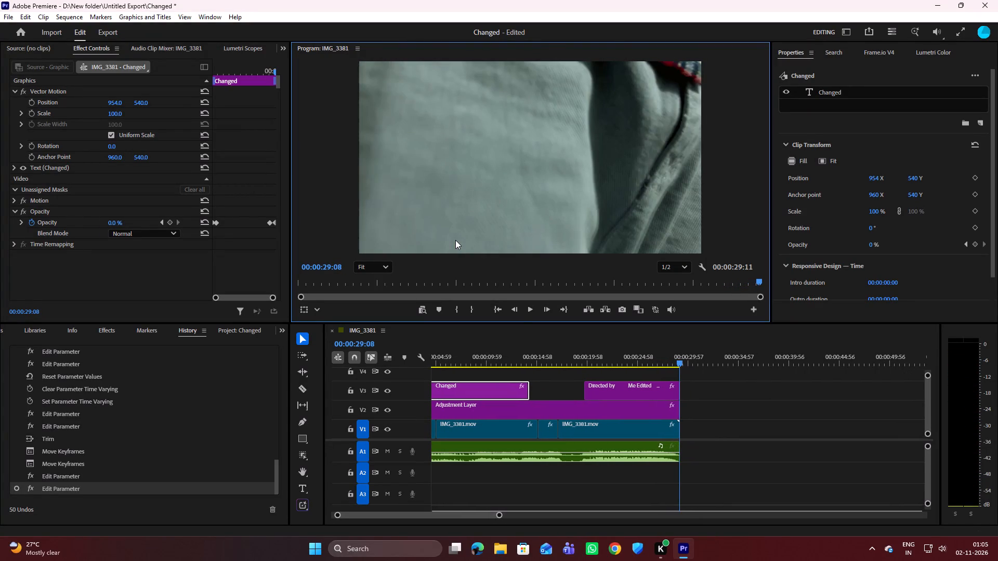
key("space")
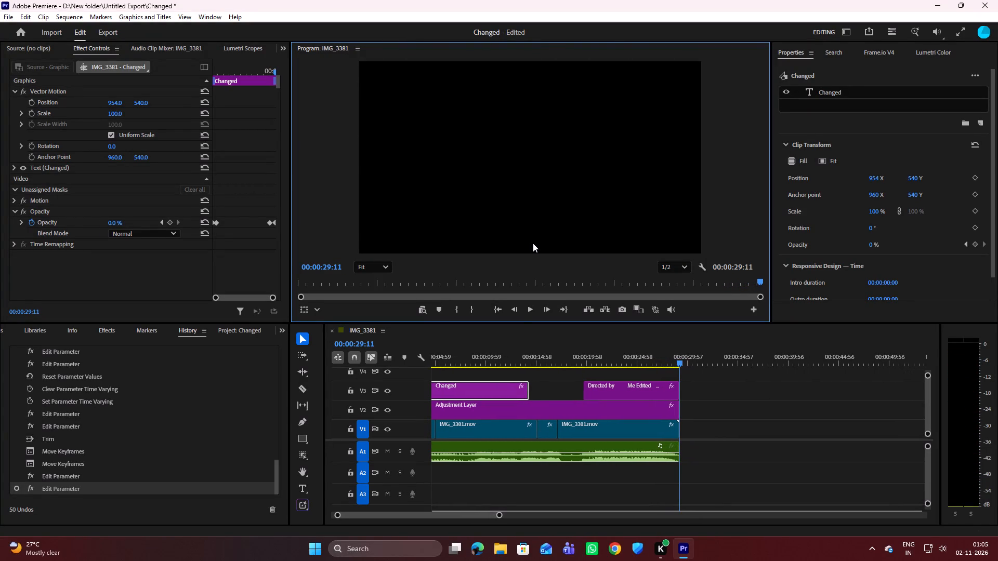
Scrub back from the end to 00:00:09:48 and replay the sequence through the credits to 00:00:29:00.
left_click_drag(680, 364, 672, 363)
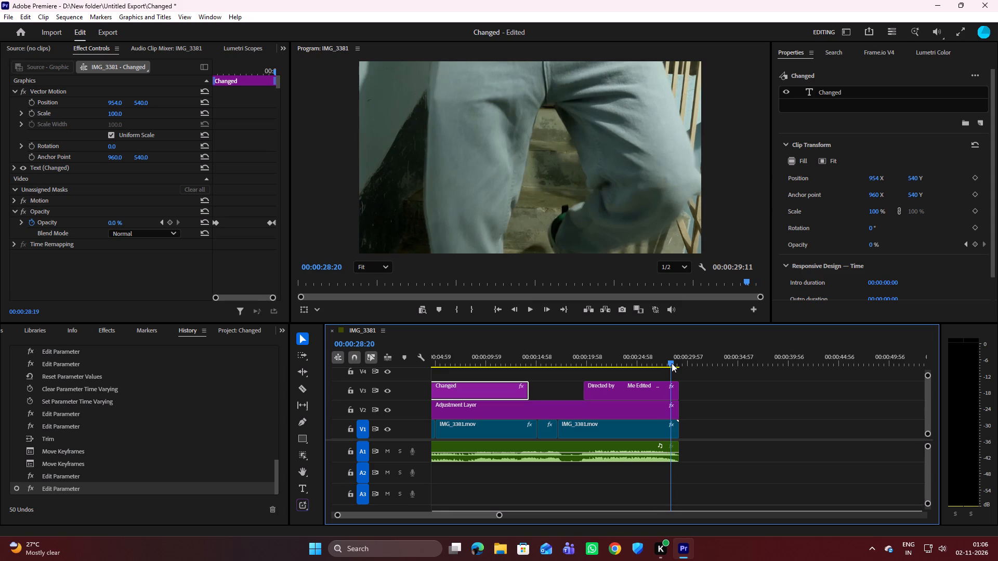
left_click_drag(672, 363, 667, 360)
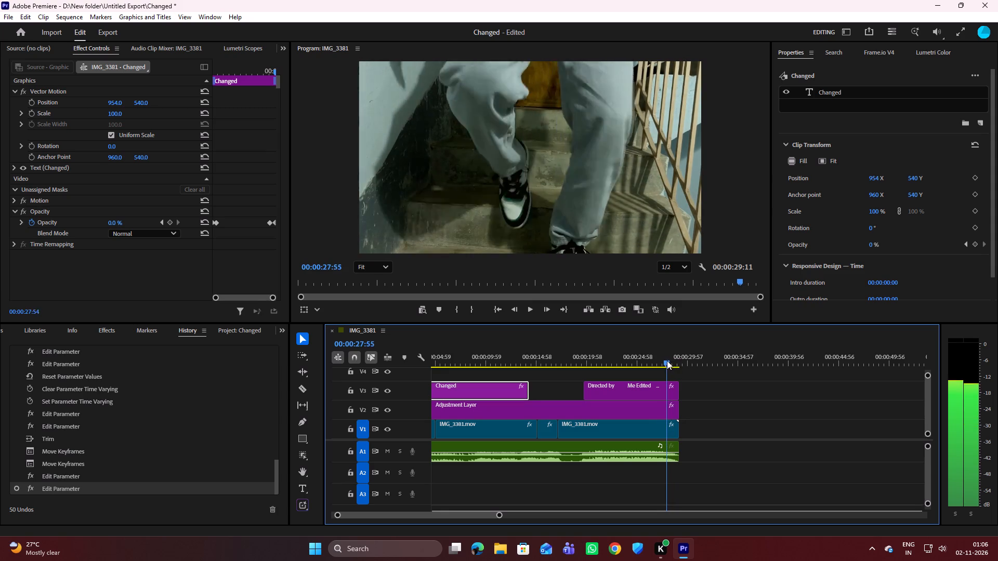
left_click_drag(667, 360, 658, 356)
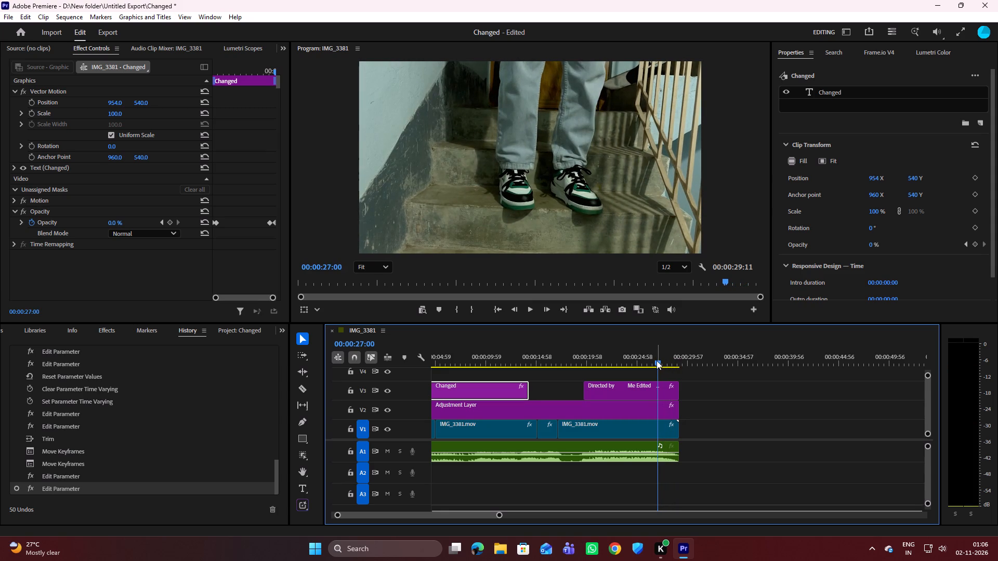
left_click_drag(656, 360, 631, 357)
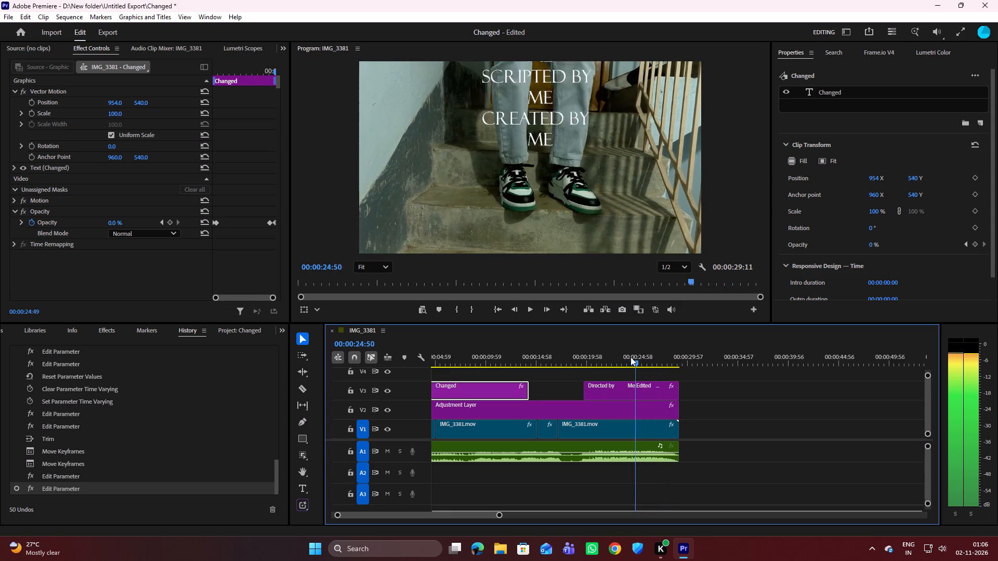
left_click_drag(631, 357, 559, 357)
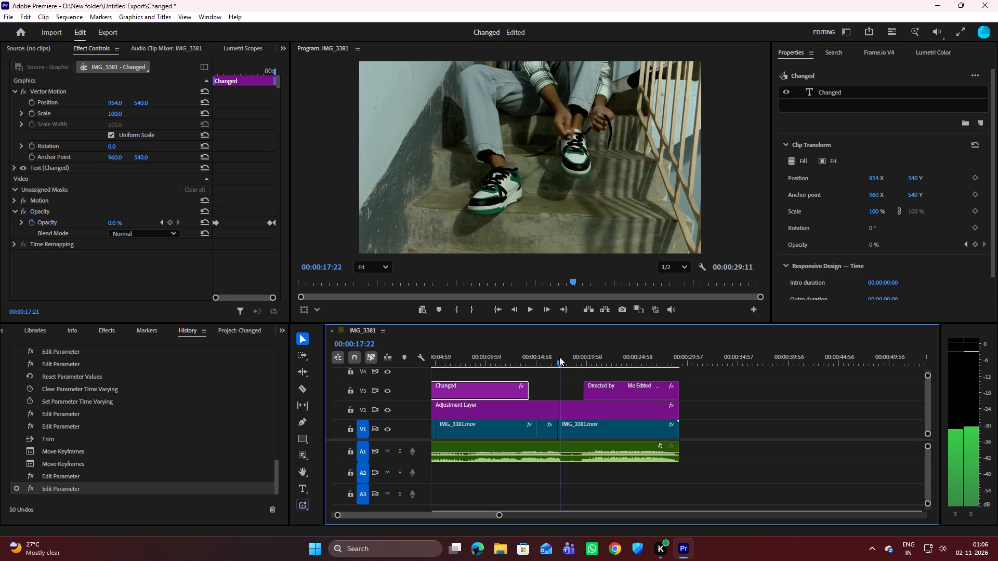
left_click_drag(559, 357, 483, 364)
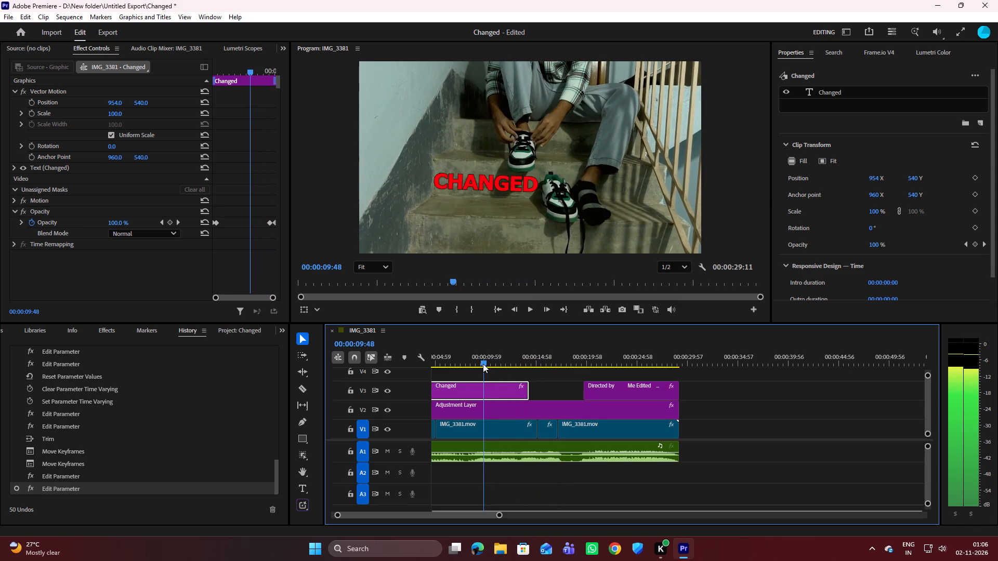
key("space")
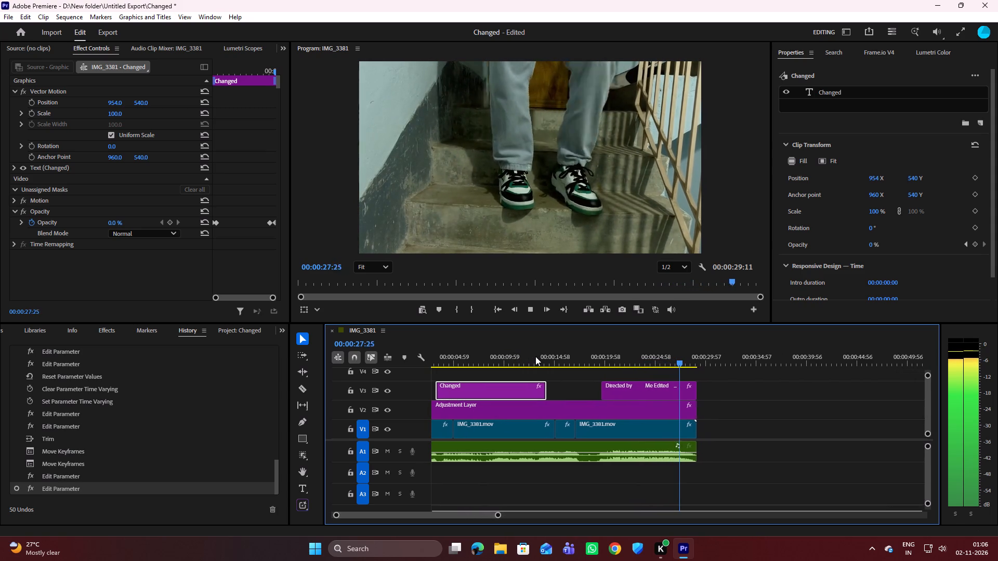
key("space")
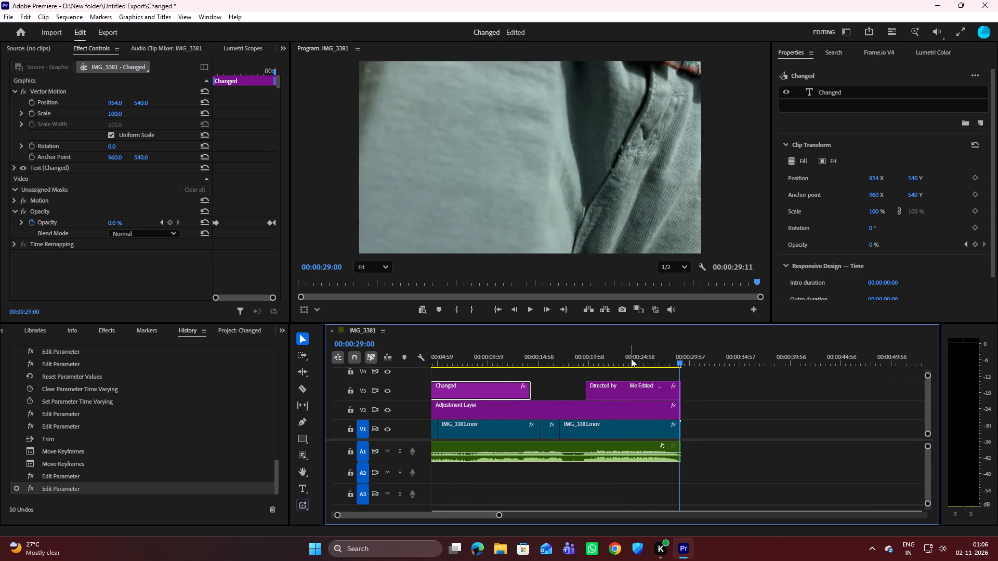
Replay briefly from about 00:00:15:05, and scrub back through the Changed title's section to 00:00:03:58 to examine its look.
left_click_drag(678, 360, 537, 380)
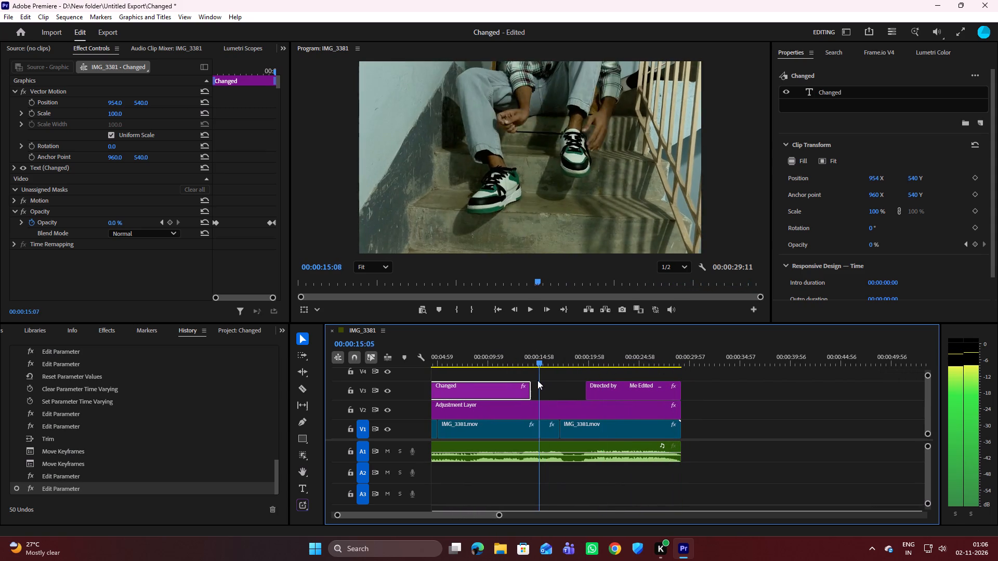
left_click_drag(537, 380, 537, 381)
key("space")
key("space")
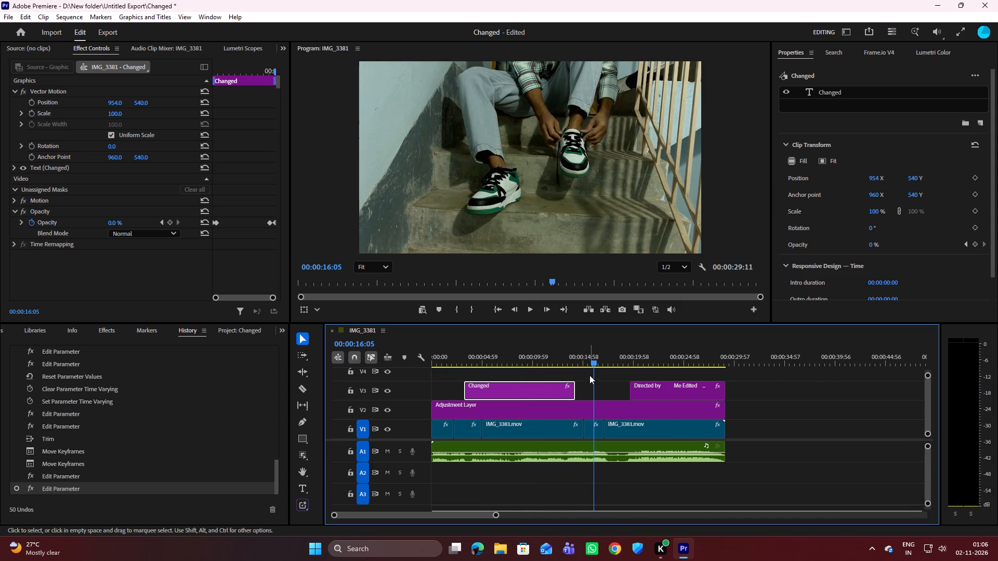
left_click_drag(594, 363, 549, 367)
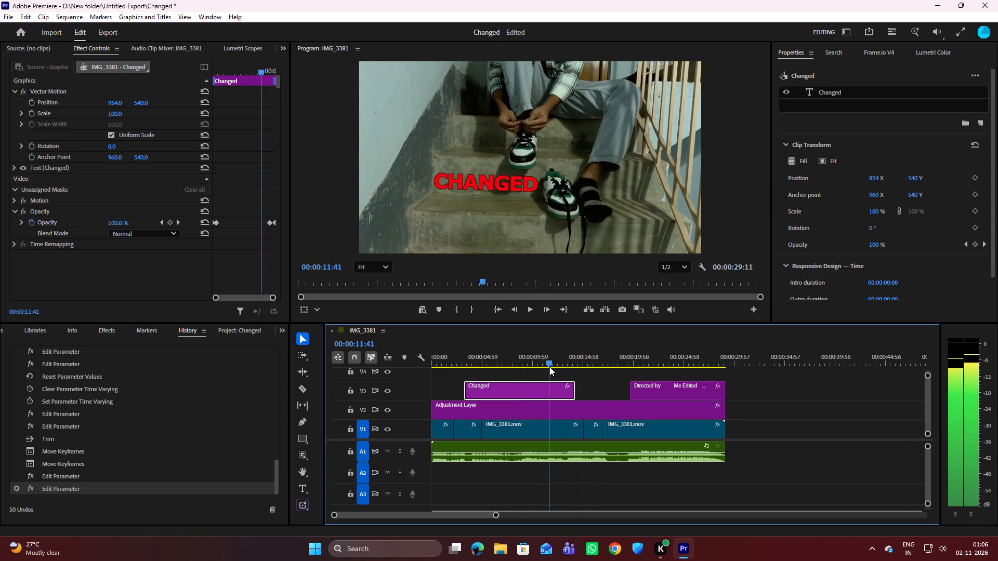
left_click_drag(549, 367, 507, 368)
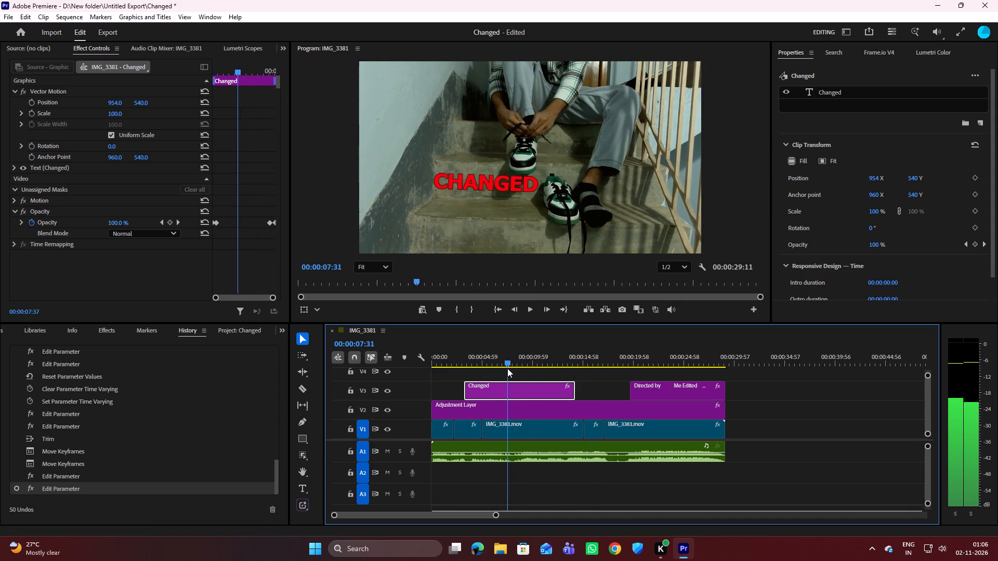
left_click_drag(507, 368, 516, 368)
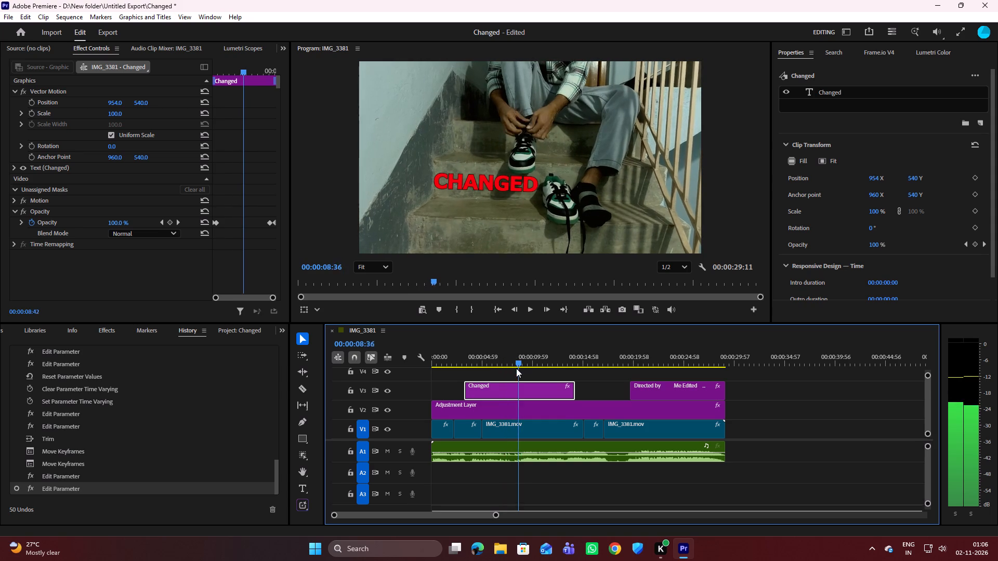
left_click_drag(516, 368, 500, 365)
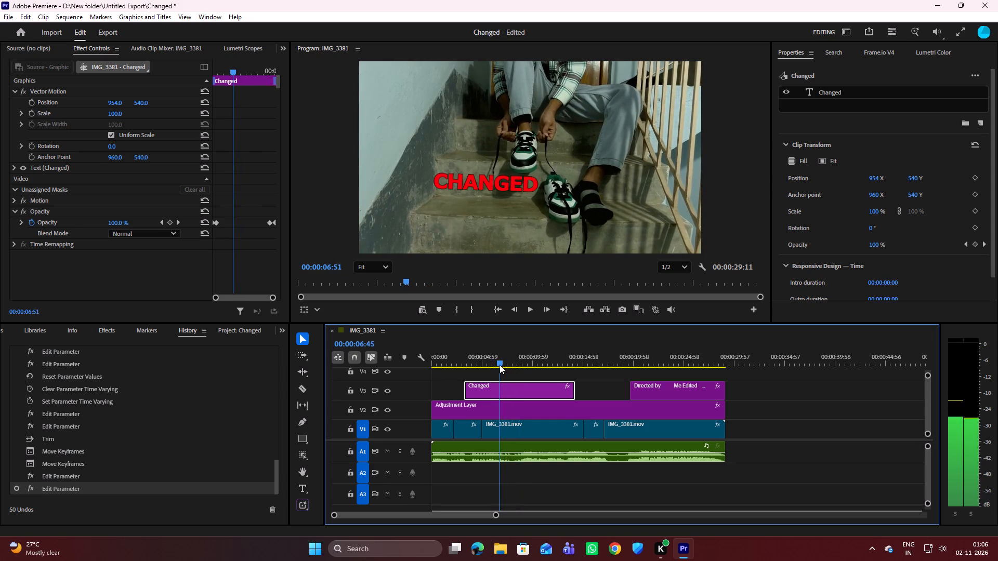
left_click_drag(500, 365, 471, 354)
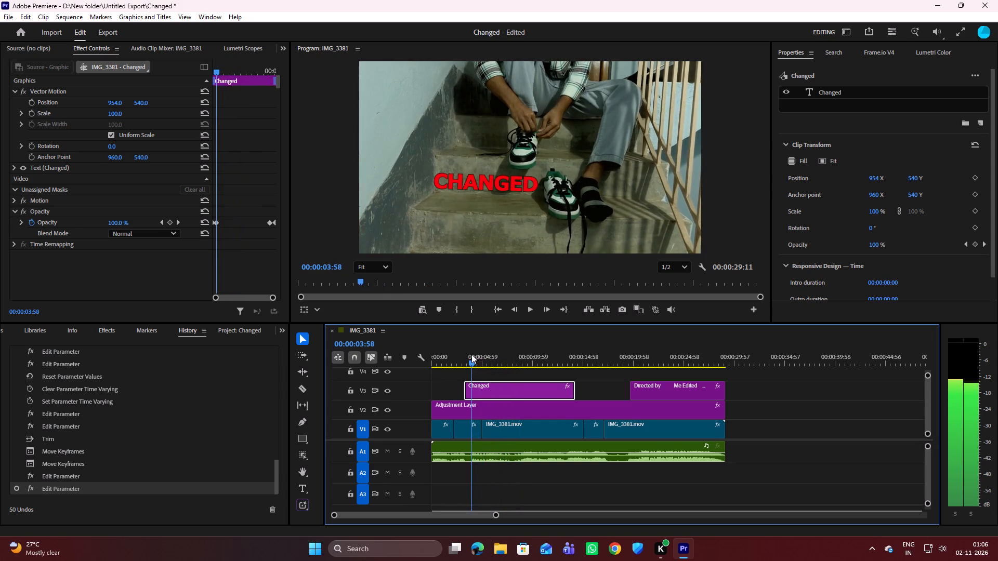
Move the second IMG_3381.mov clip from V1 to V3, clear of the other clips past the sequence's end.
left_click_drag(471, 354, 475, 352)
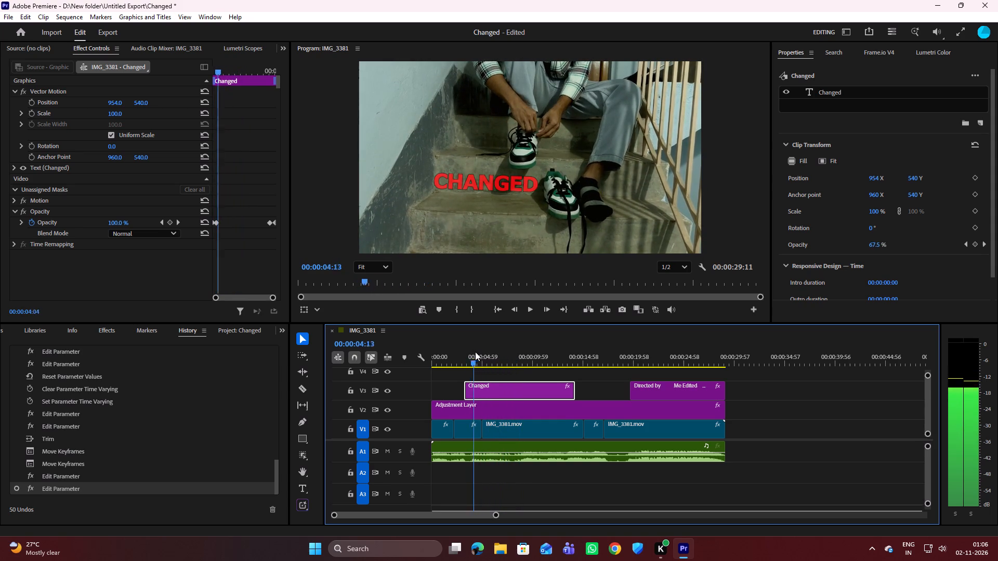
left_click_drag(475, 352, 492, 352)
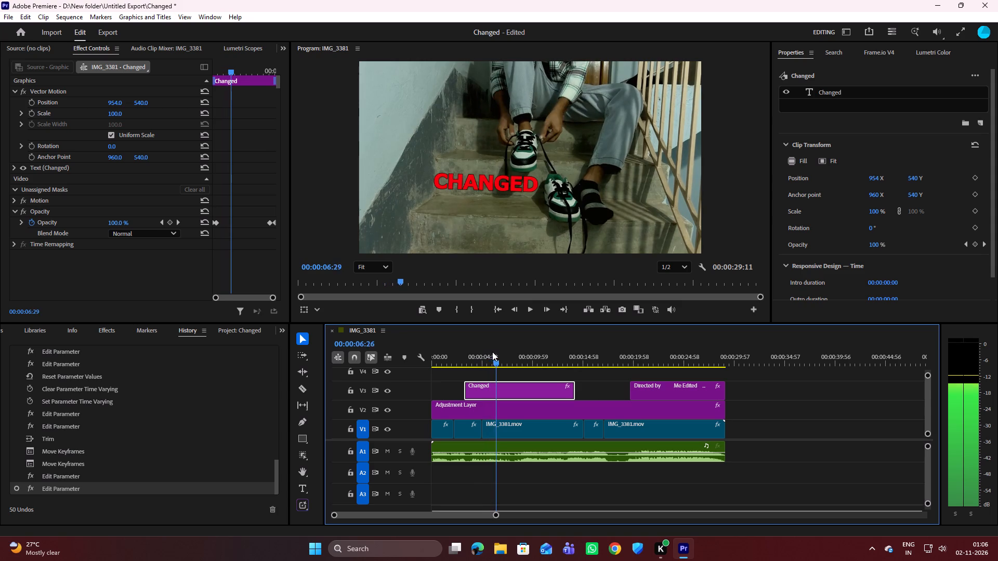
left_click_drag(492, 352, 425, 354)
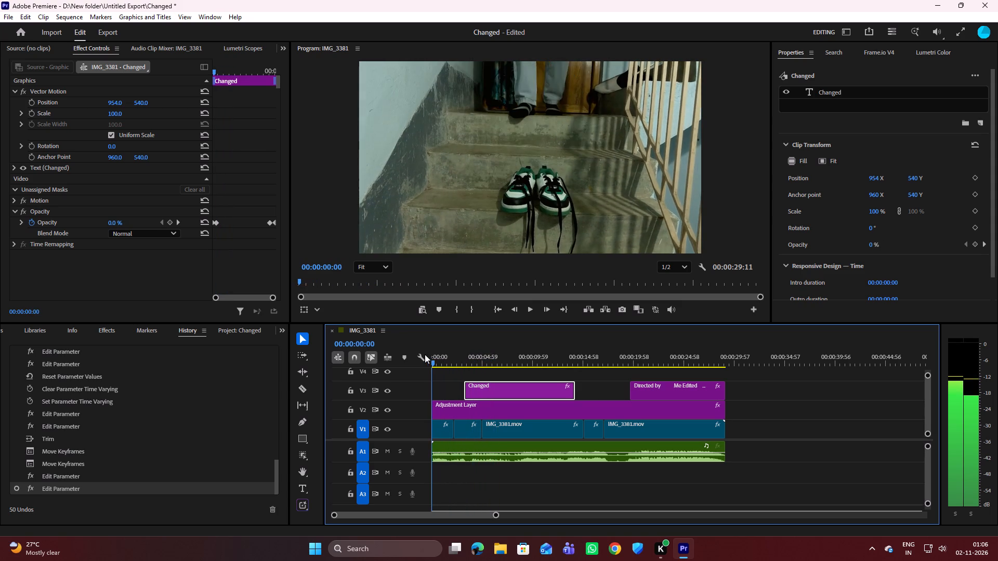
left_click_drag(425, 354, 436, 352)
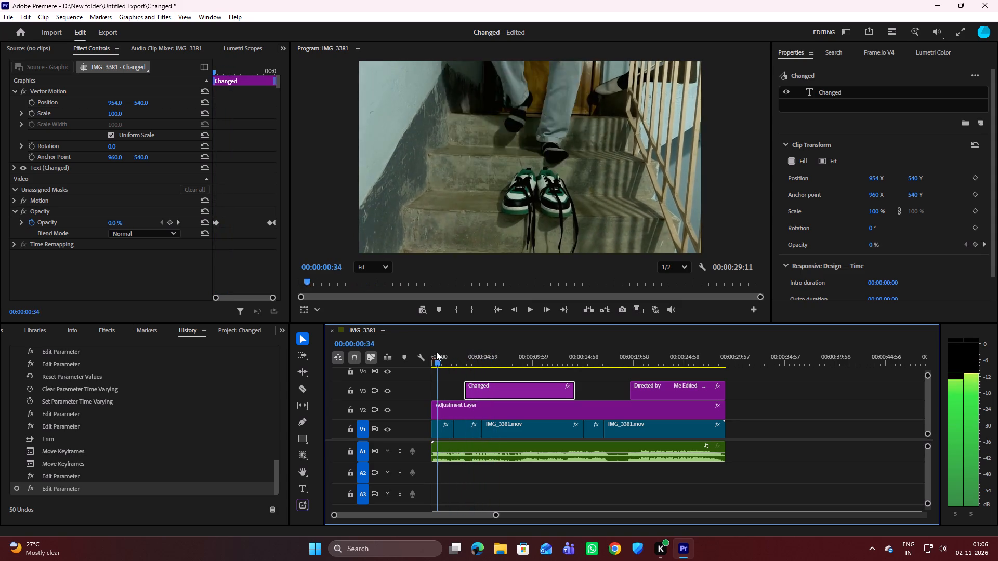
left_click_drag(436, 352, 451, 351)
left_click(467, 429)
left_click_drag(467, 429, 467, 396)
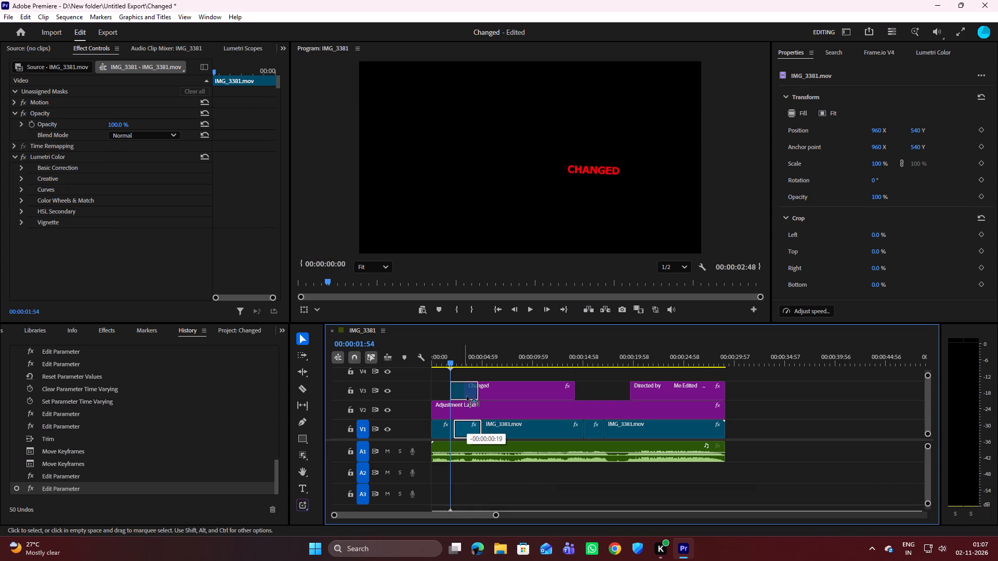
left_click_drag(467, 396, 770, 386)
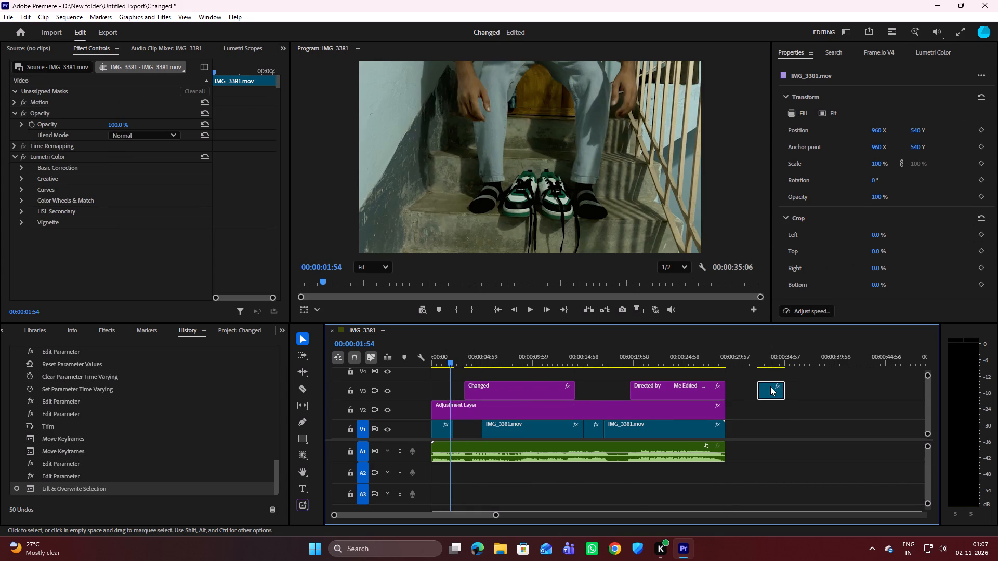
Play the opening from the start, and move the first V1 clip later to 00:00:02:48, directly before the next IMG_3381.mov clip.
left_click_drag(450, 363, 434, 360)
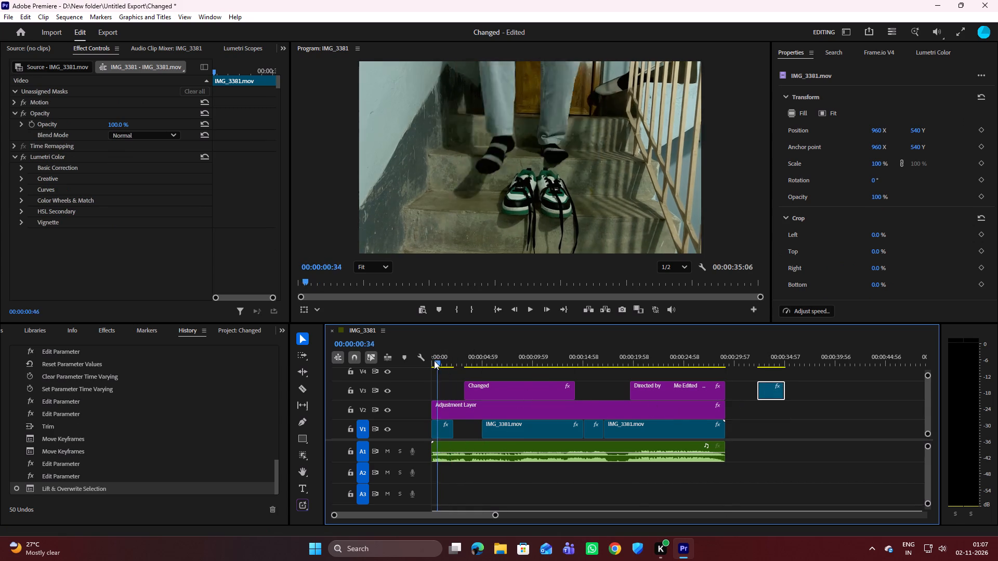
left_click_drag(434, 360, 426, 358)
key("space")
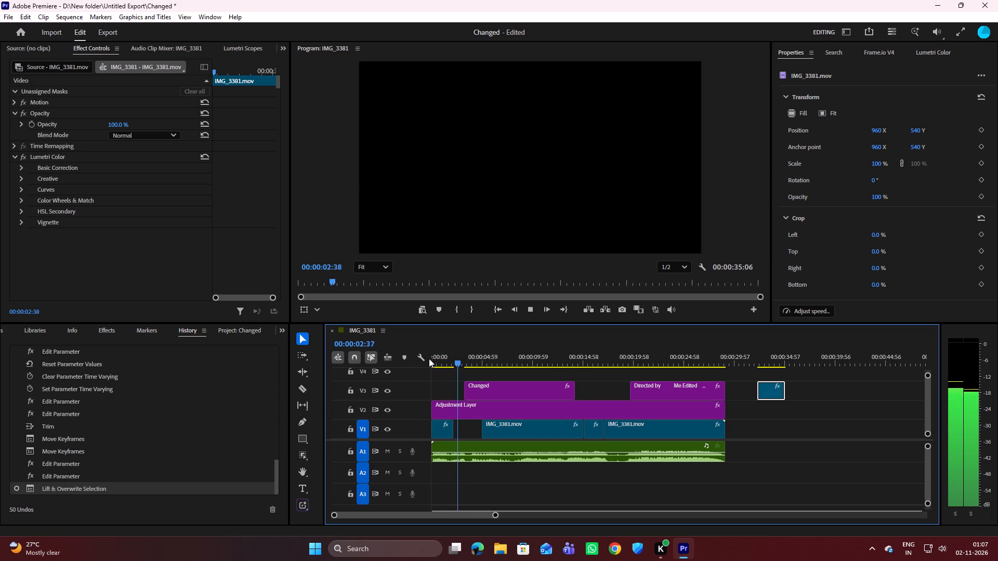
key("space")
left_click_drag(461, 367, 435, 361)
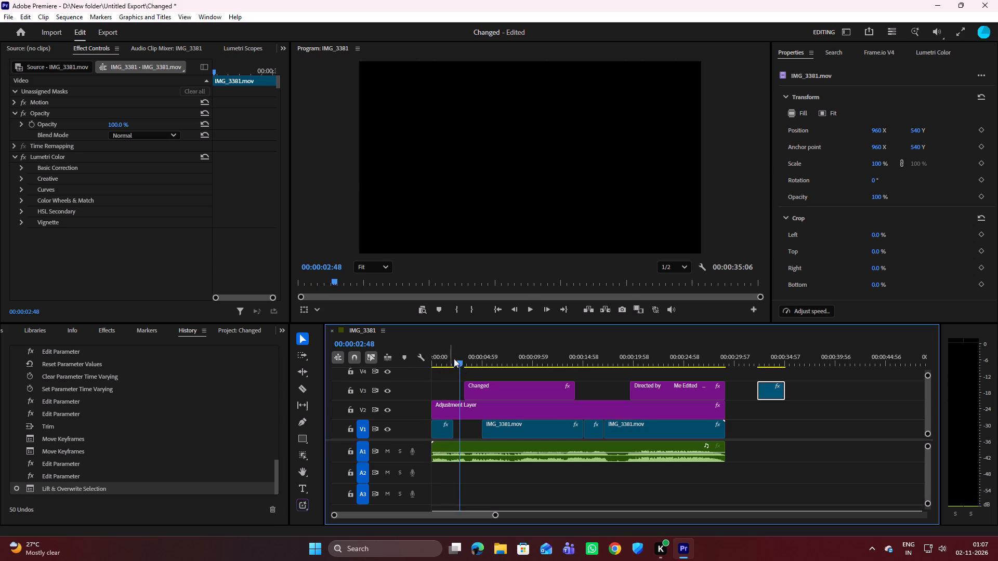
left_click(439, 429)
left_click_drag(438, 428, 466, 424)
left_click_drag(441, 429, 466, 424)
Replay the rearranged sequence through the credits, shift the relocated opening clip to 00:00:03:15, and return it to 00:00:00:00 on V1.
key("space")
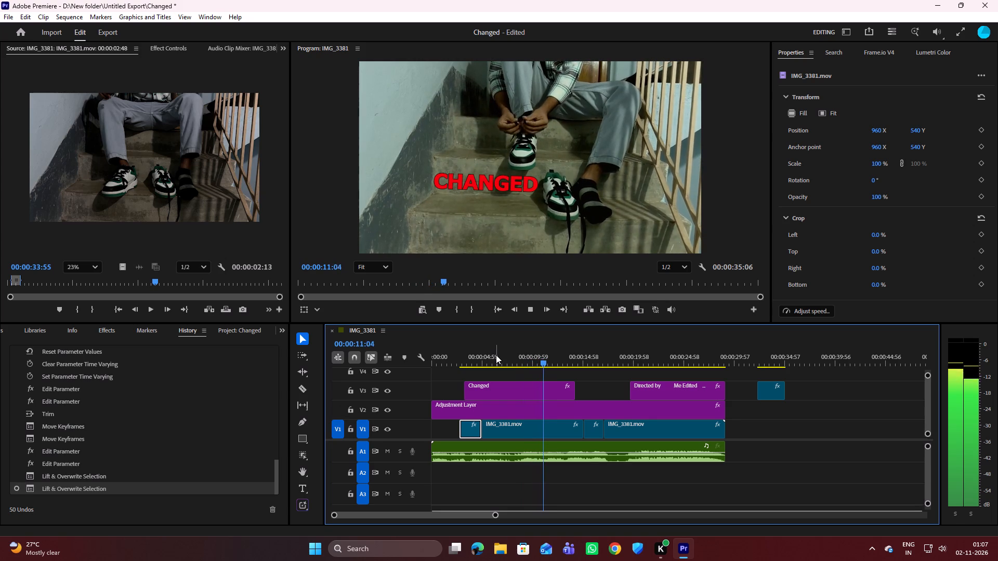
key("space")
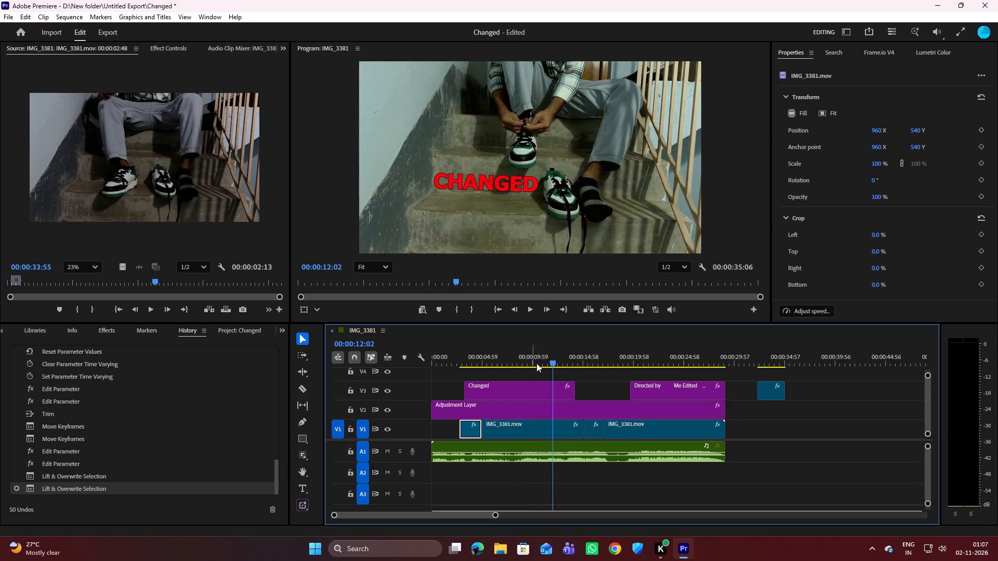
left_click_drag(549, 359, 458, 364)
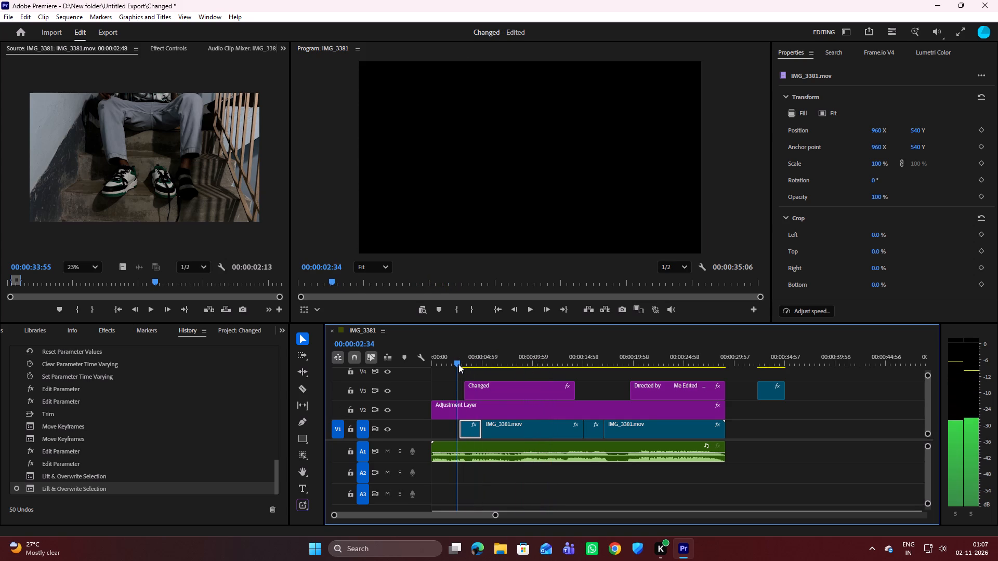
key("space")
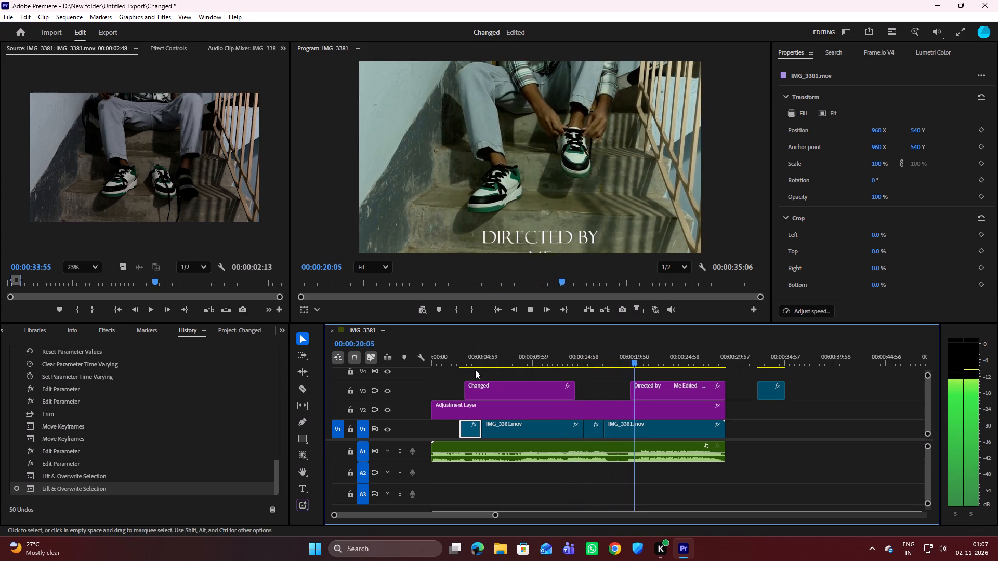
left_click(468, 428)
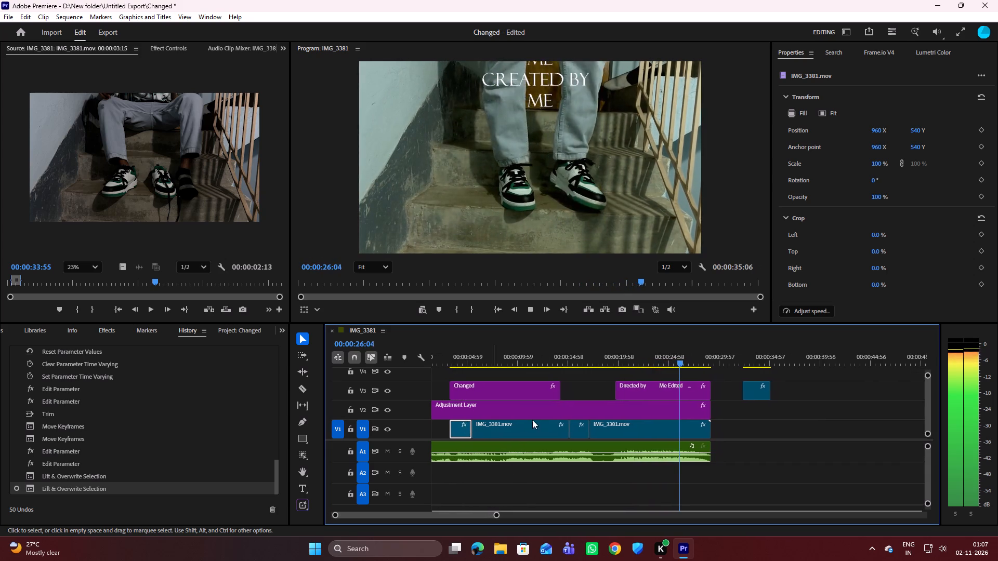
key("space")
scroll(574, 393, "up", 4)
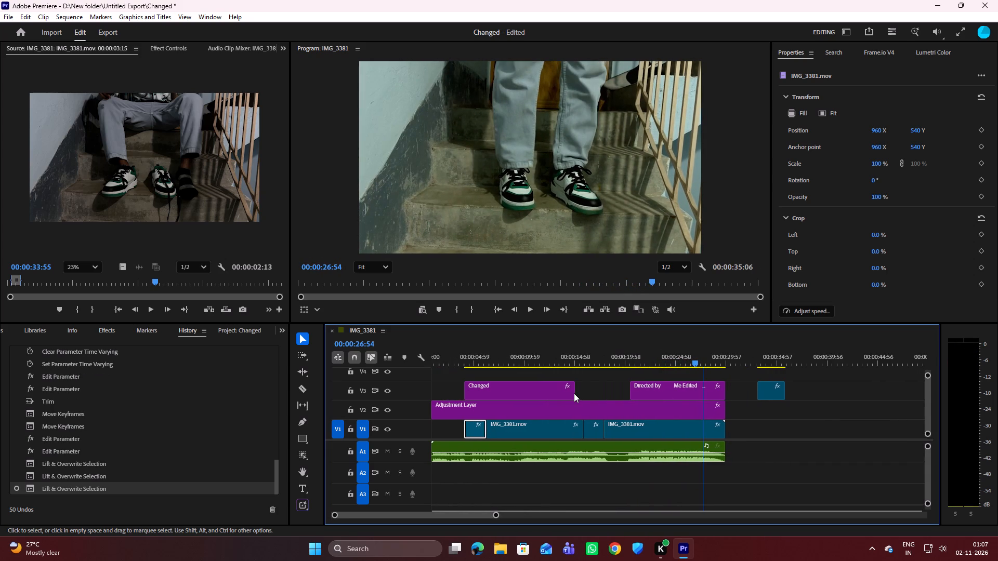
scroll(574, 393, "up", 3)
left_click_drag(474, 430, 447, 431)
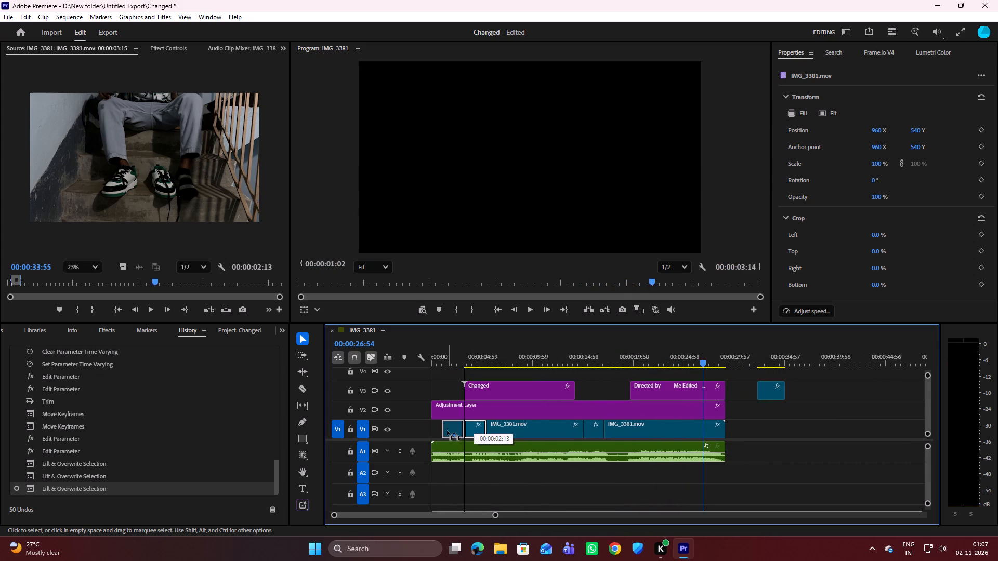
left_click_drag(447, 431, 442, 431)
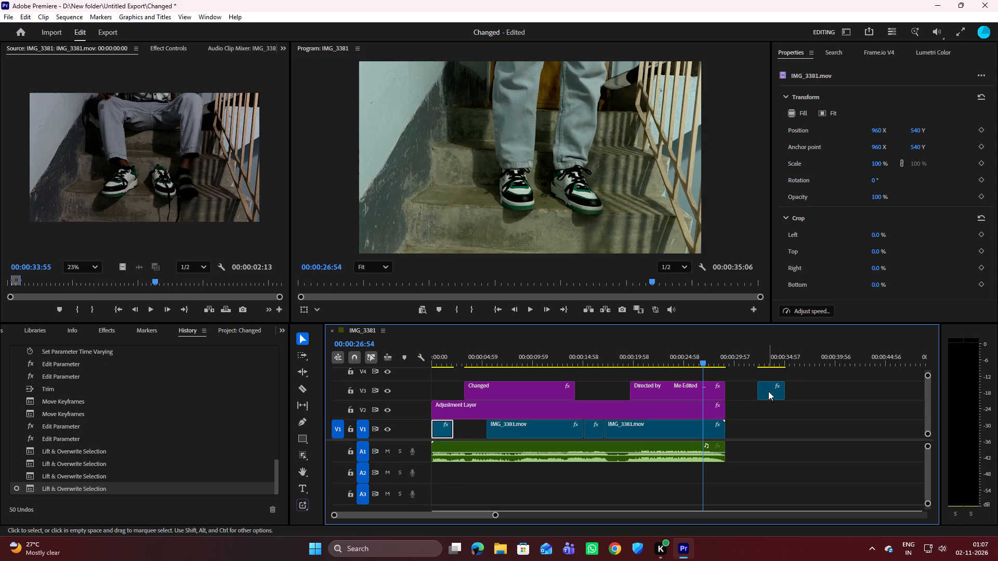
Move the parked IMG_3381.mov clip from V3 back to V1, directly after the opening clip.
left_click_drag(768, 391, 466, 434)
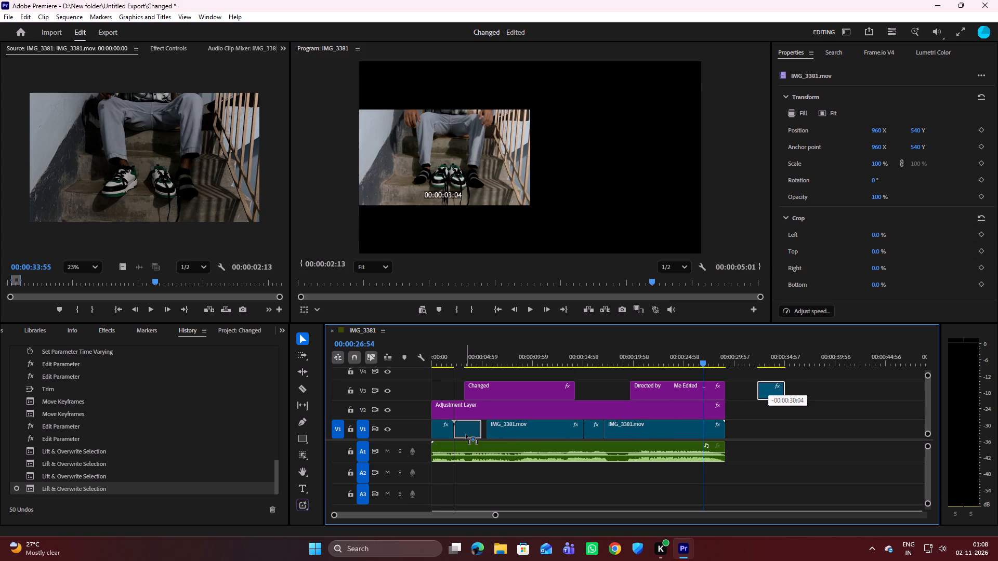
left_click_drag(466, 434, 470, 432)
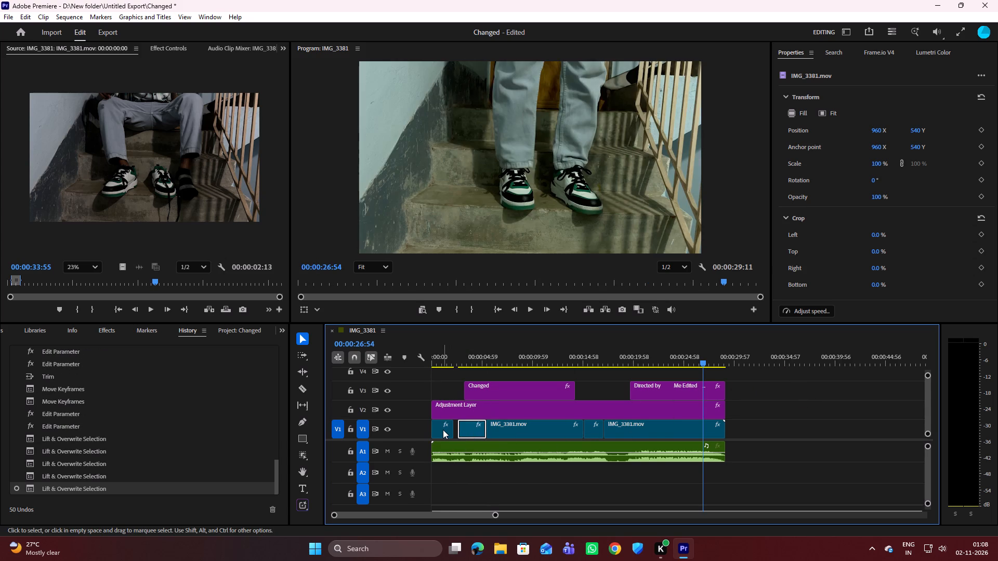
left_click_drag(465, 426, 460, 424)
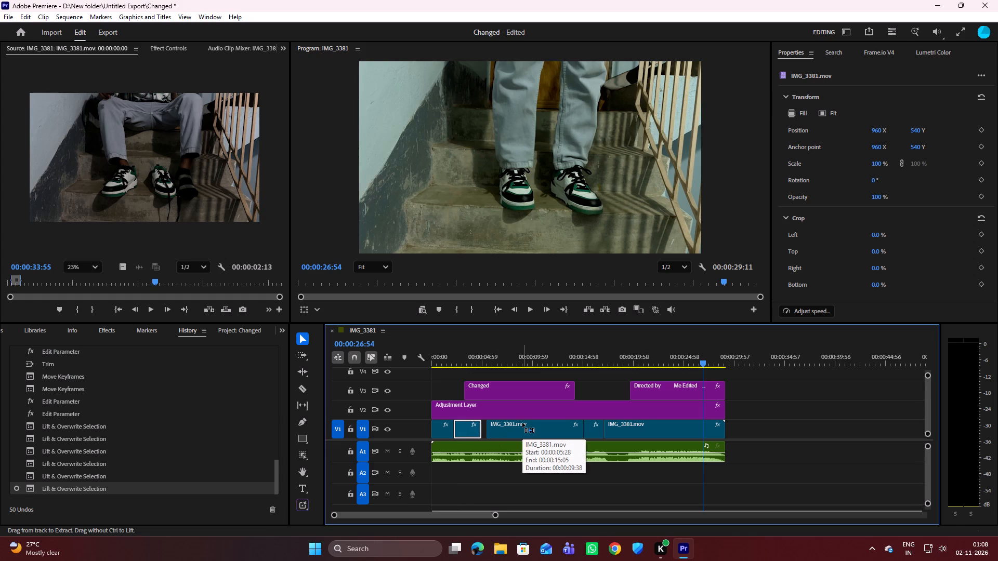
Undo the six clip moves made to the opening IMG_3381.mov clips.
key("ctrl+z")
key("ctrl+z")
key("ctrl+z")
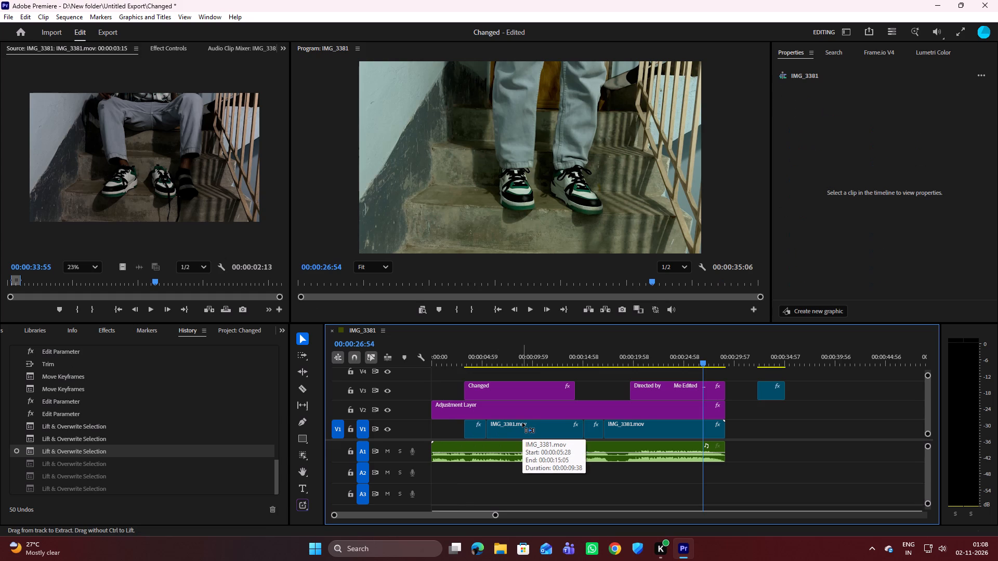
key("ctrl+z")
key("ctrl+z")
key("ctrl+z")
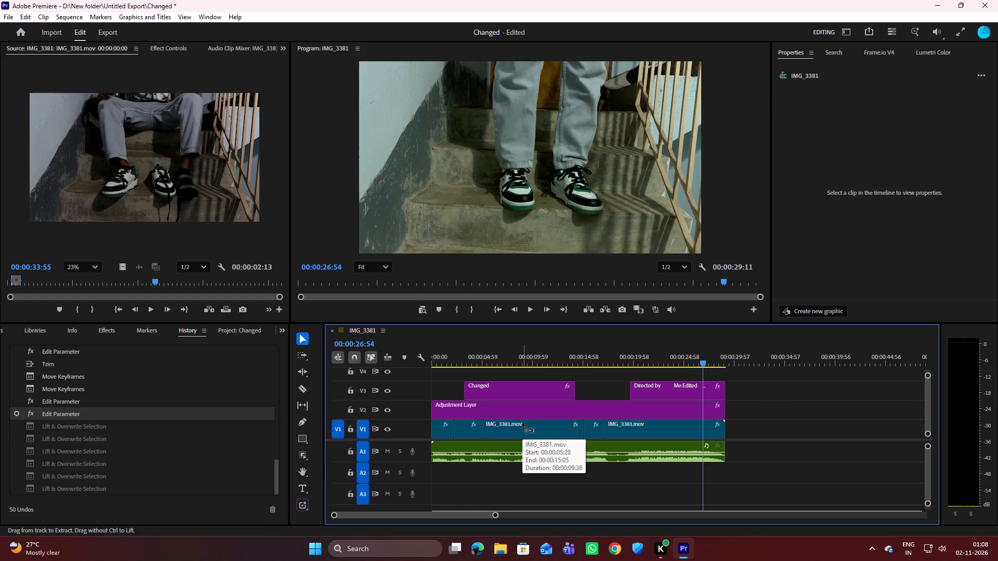
Play the sequence from the start to 00:00:06:58, and remove the Changed title's opacity keyframes there, keeping opacity at 100%.
left_click_drag(703, 360, 666, 365)
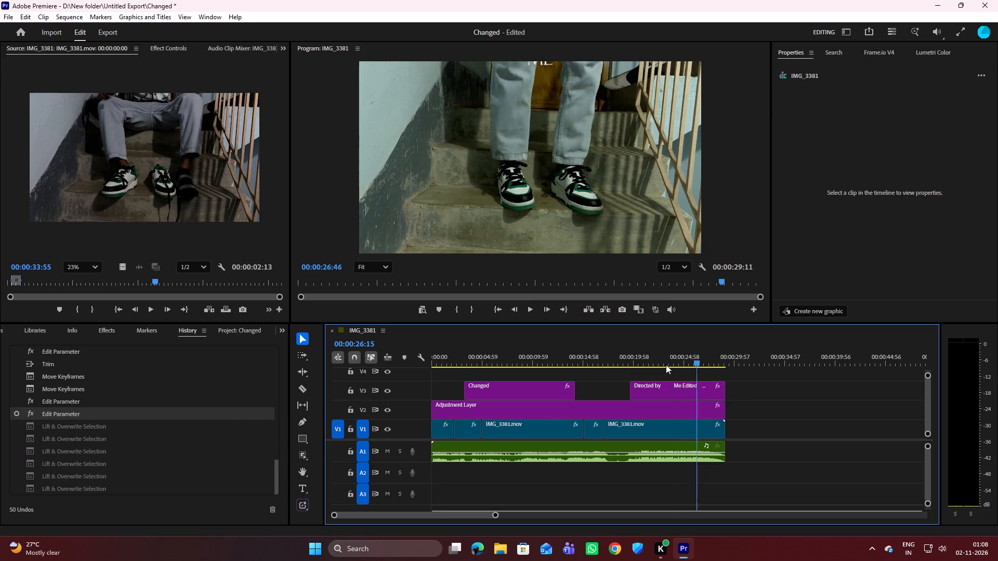
left_click_drag(666, 365, 387, 382)
key("space")
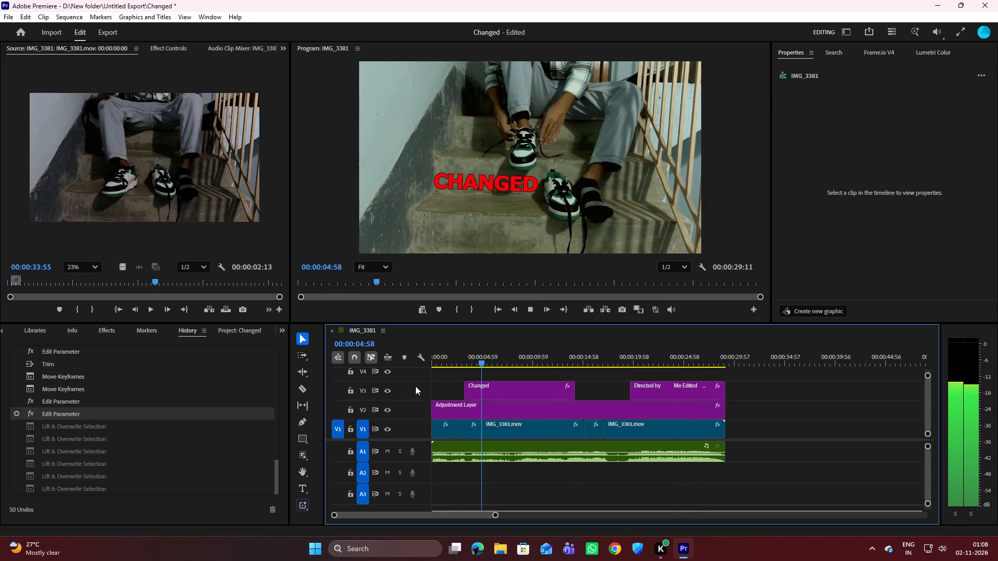
key("space")
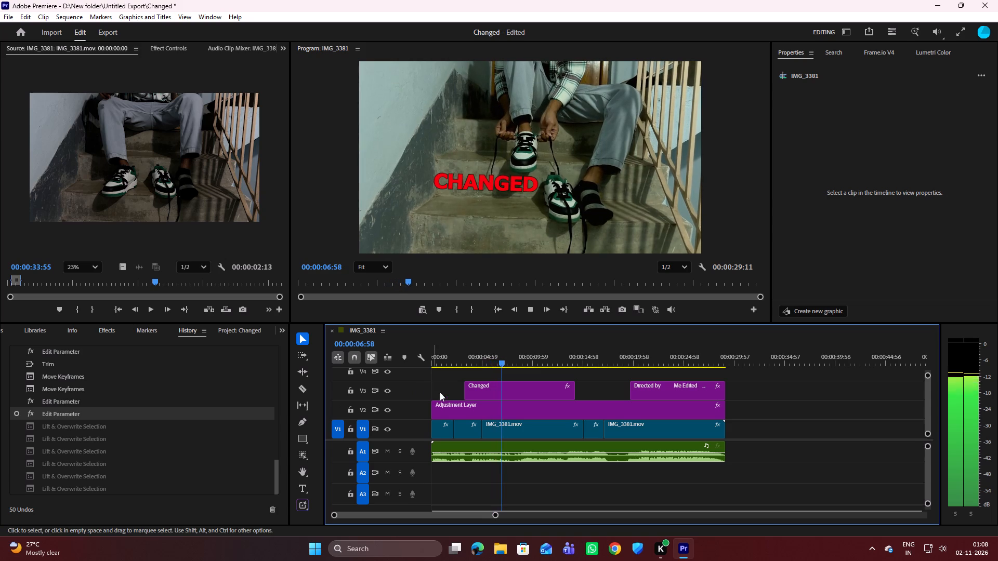
left_click(492, 392)
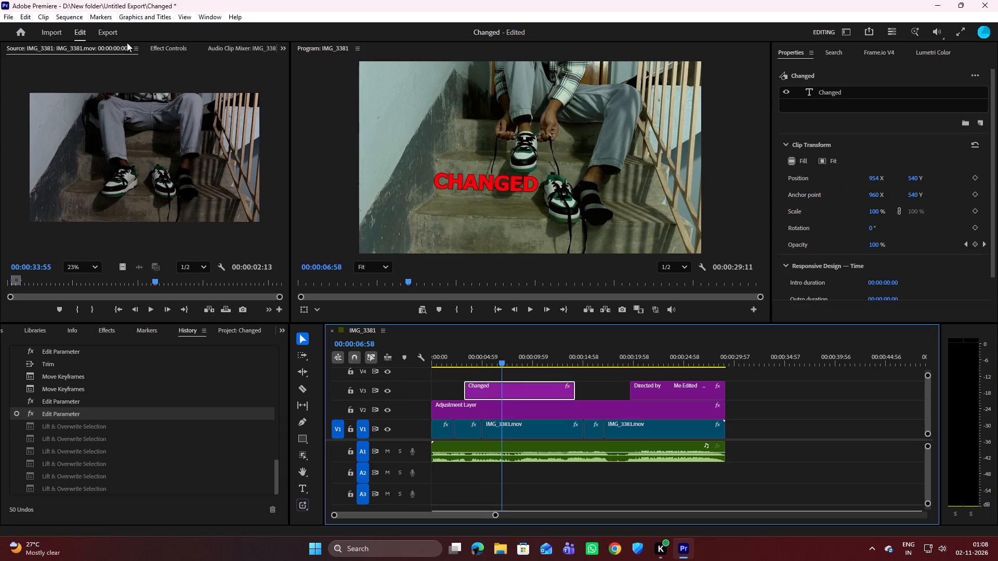
left_click(157, 45)
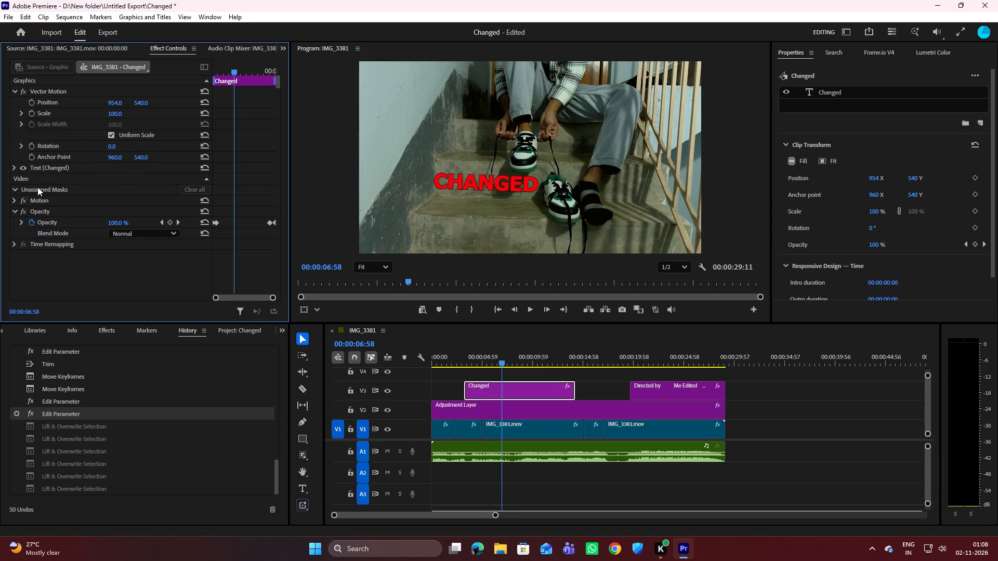
left_click(31, 220)
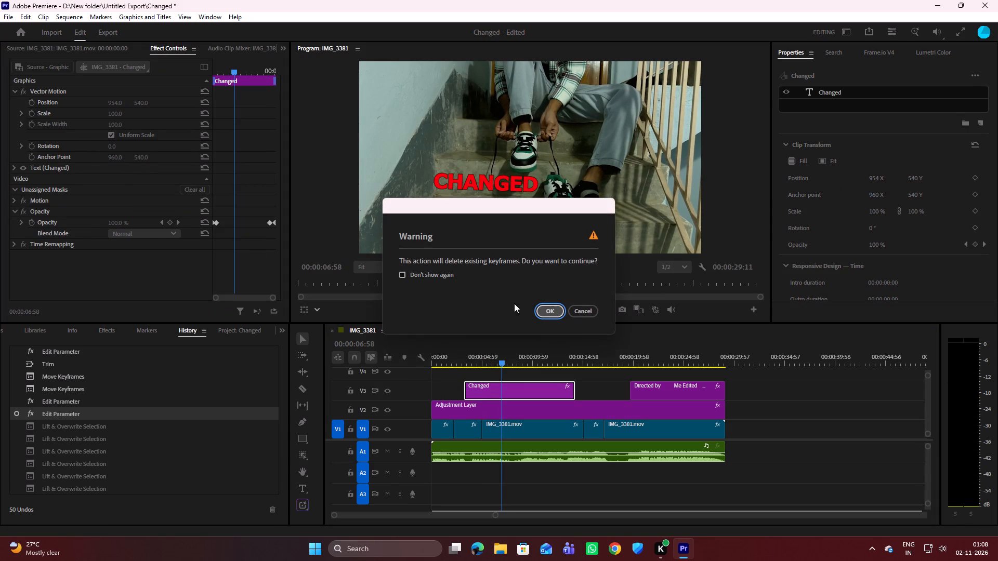
left_click(544, 302)
left_click(544, 310)
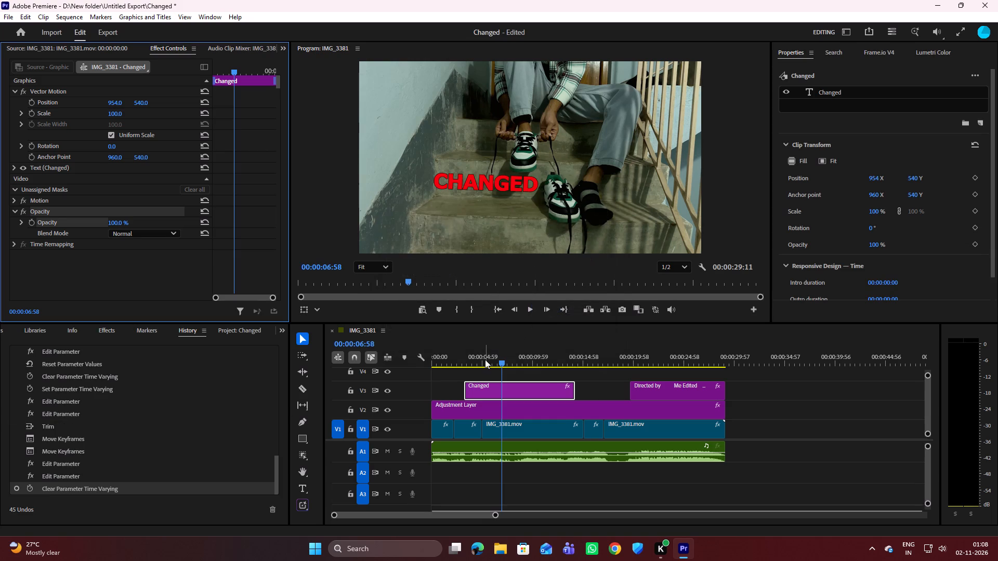
Play and scrub through the Changed title's section to examine how it appears, ending at its start at 00:00:03:21.
left_click_drag(501, 361, 453, 353)
key("space")
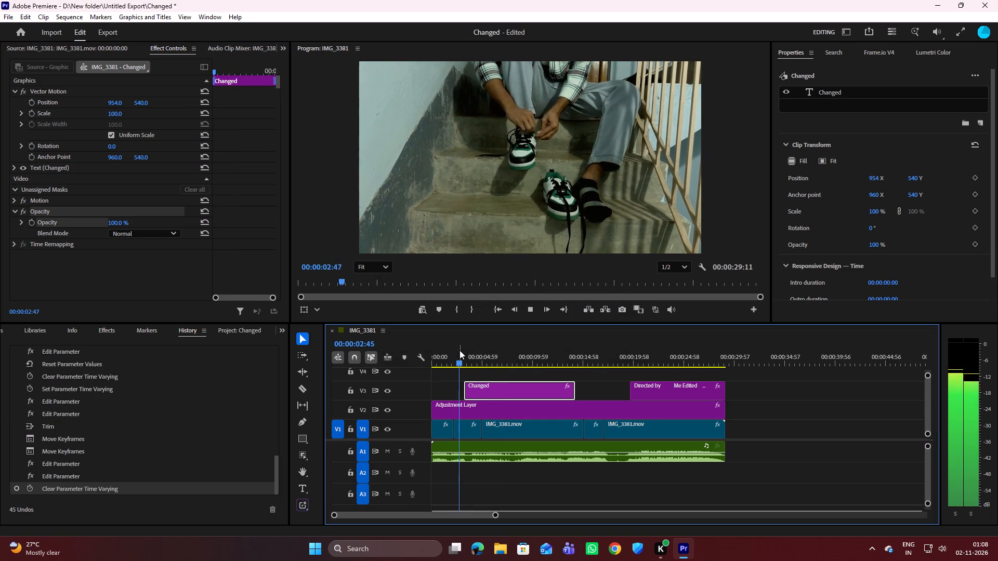
key("space")
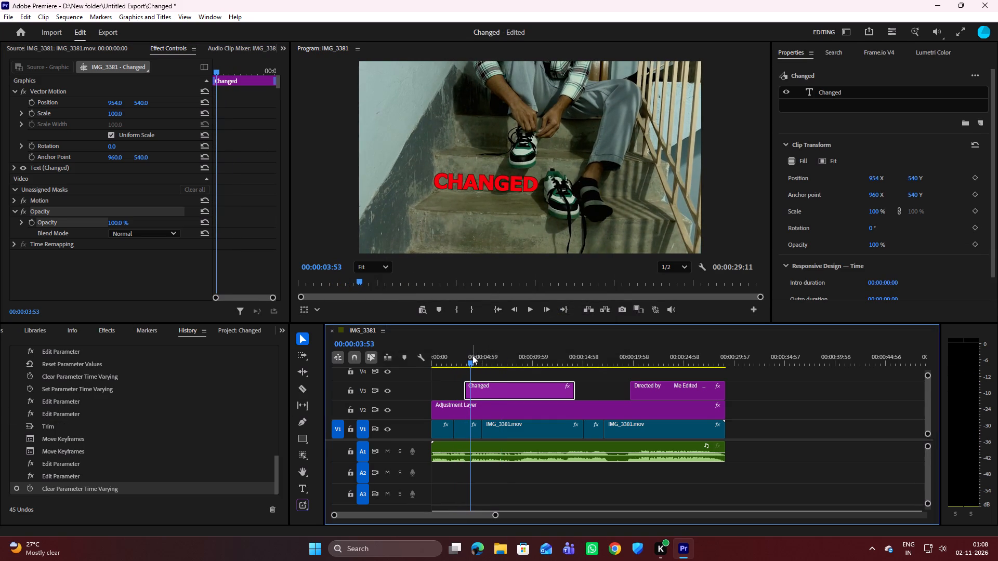
key("space")
left_click_drag(474, 358, 559, 365)
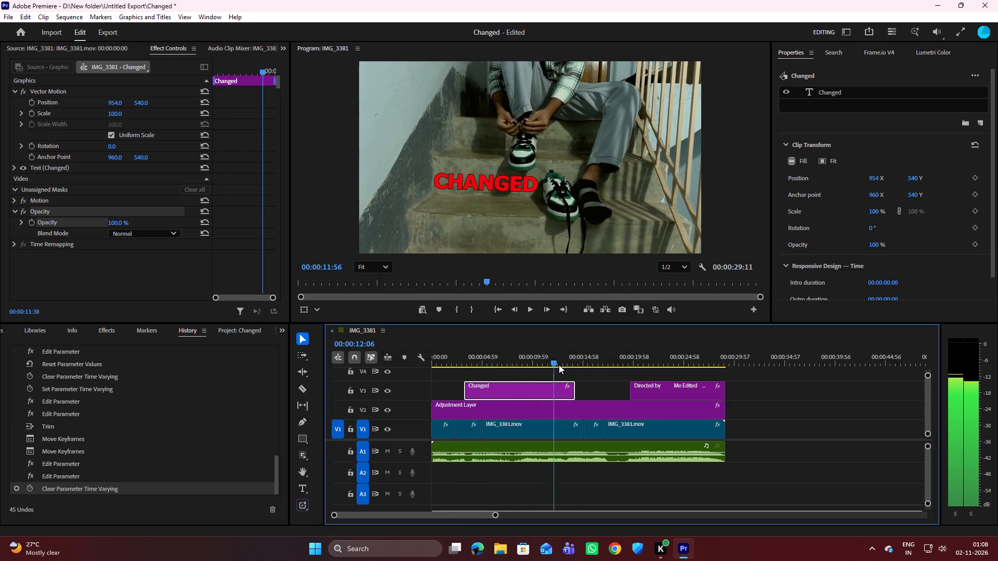
left_click_drag(559, 365, 456, 345)
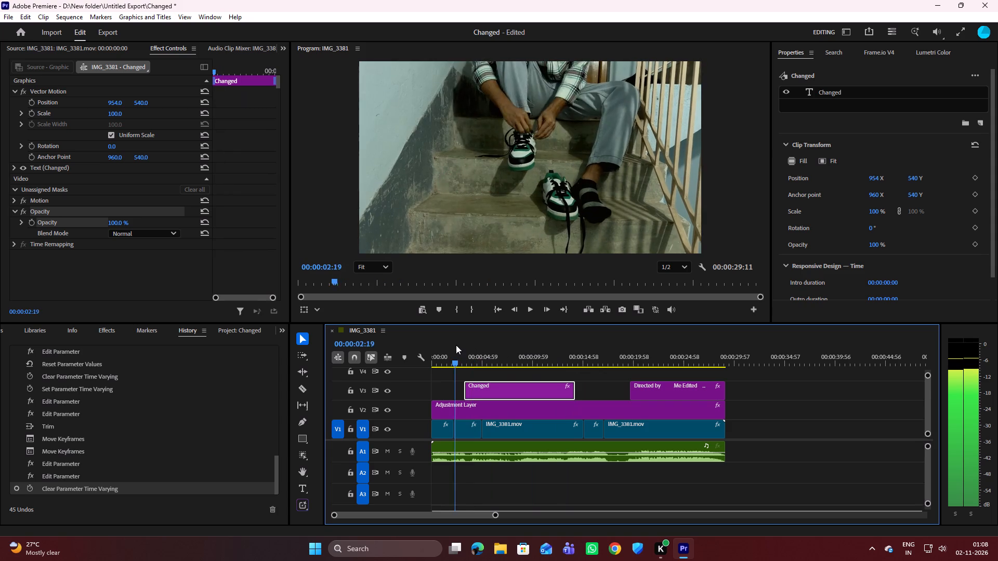
left_click_drag(456, 345, 466, 344)
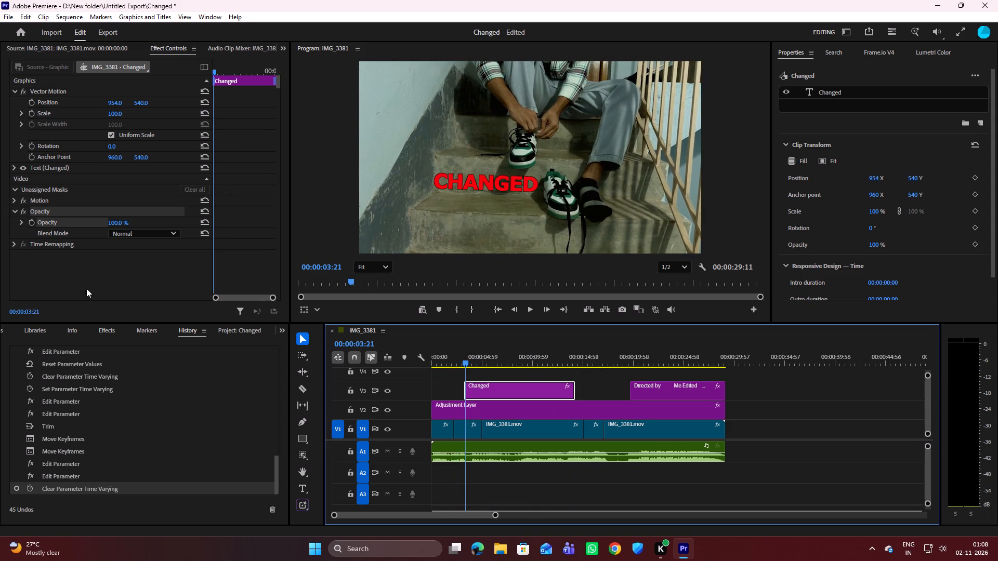
Apply the Film Dissolve video transition to the start of the Changed title on V3.
scroll(108, 331, "down", 2)
scroll(108, 331, "up", 1)
left_click(108, 331)
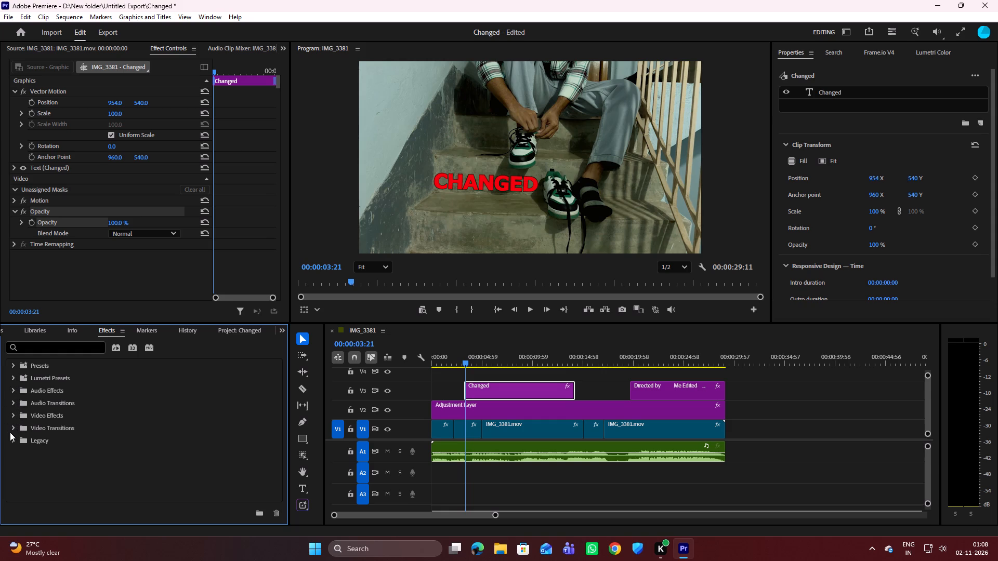
left_click(14, 425)
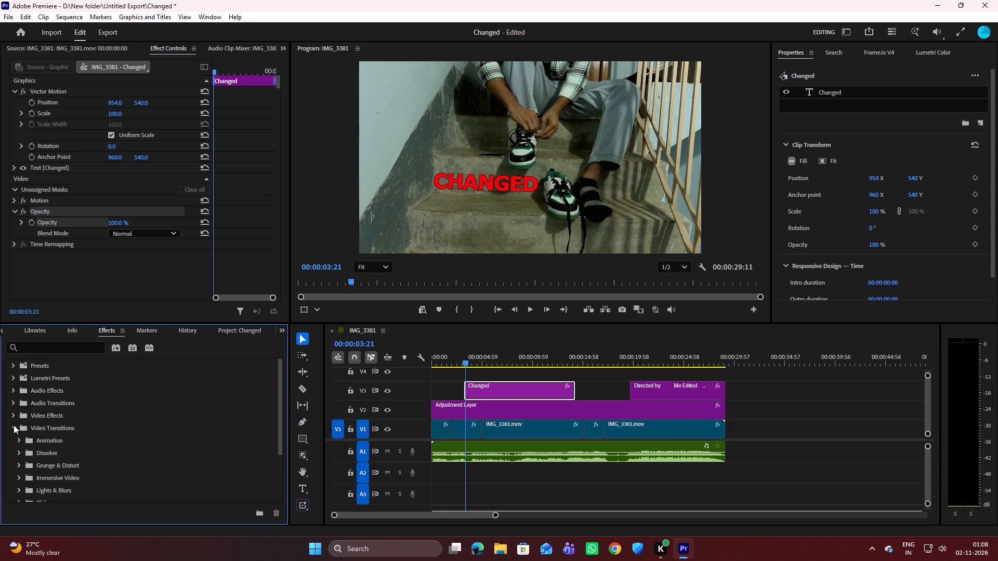
scroll(31, 452, "down", 2)
left_click(19, 430)
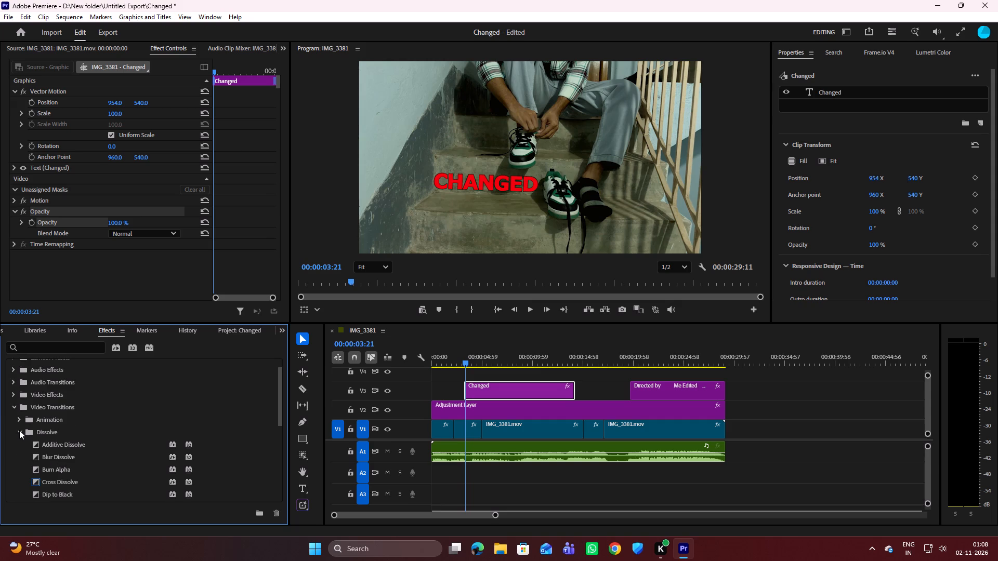
scroll(51, 447, "down", 1)
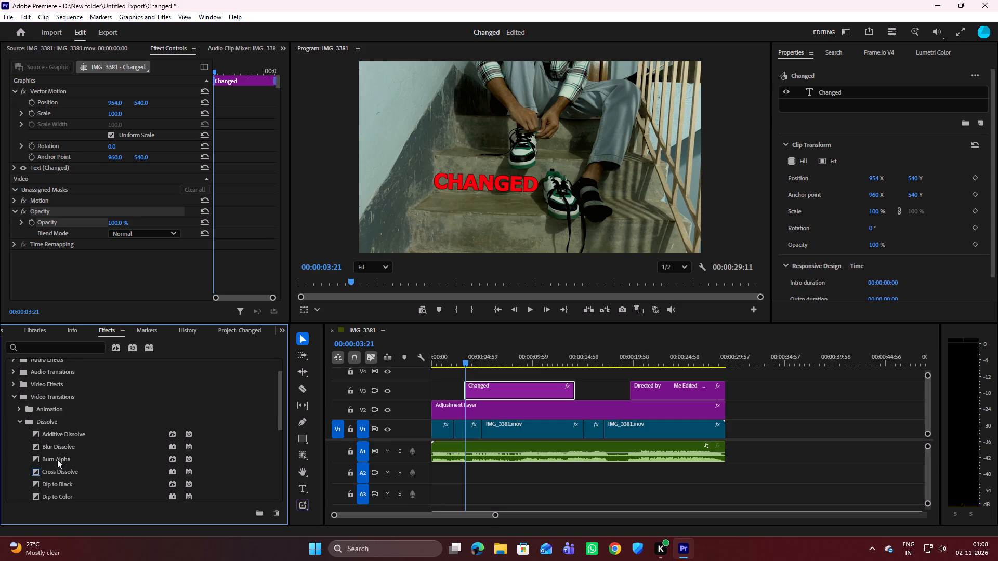
scroll(59, 457, "down", 3)
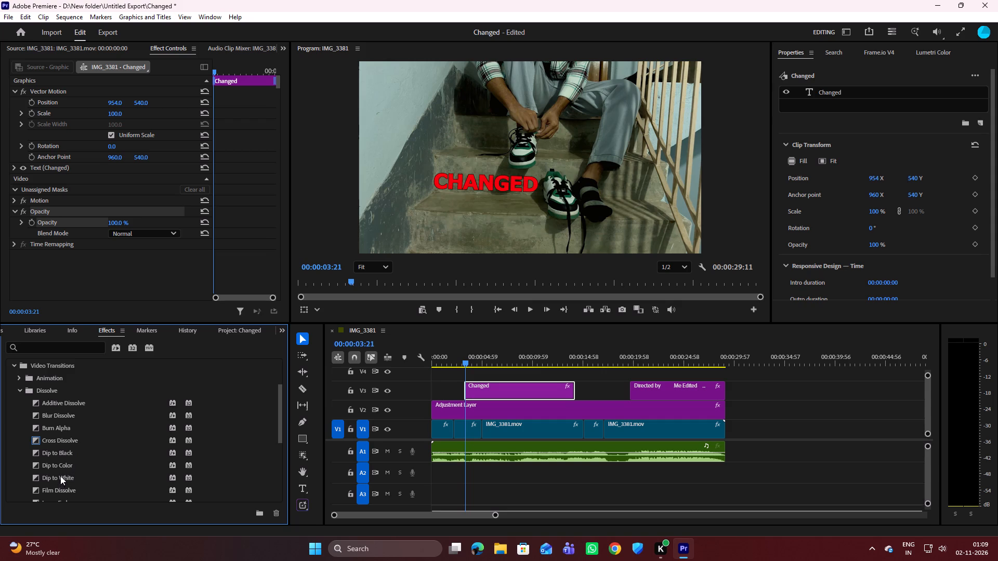
scroll(64, 468, "down", 2)
left_click(59, 470)
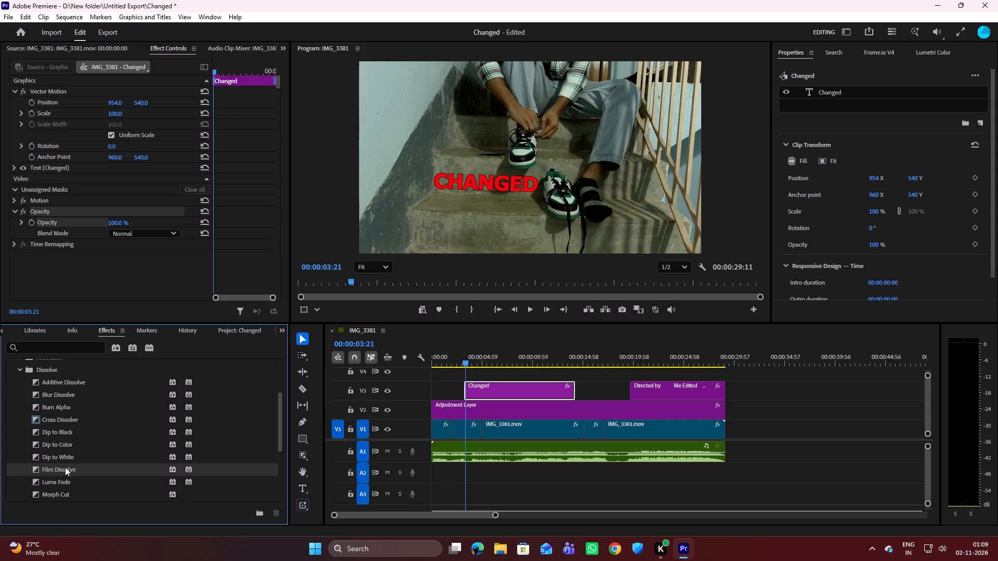
left_click_drag(64, 468, 109, 456)
left_click_drag(109, 456, 475, 386)
scroll(89, 156, "up", 4)
left_click_drag(34, 469, 470, 397)
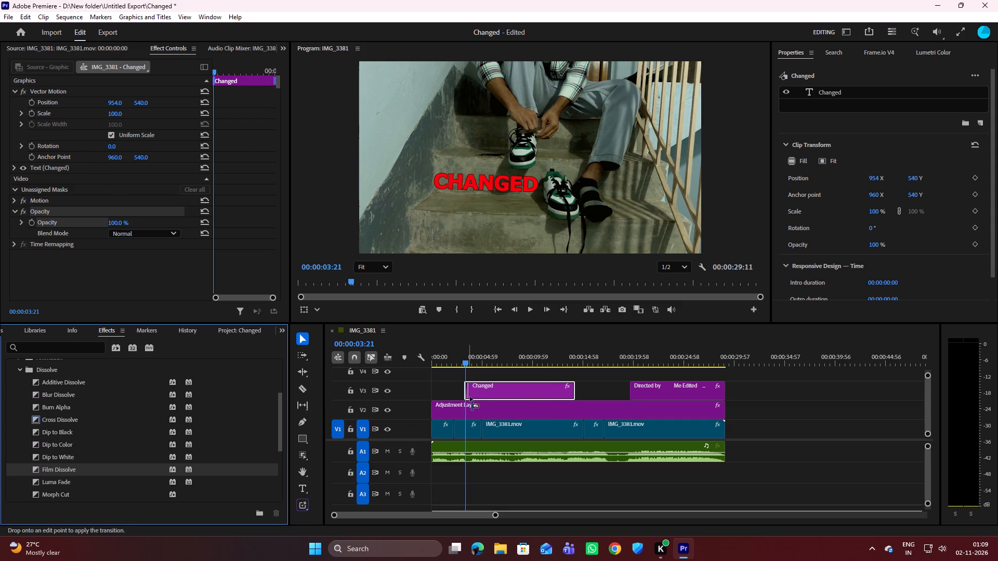
left_click_drag(470, 397, 466, 381)
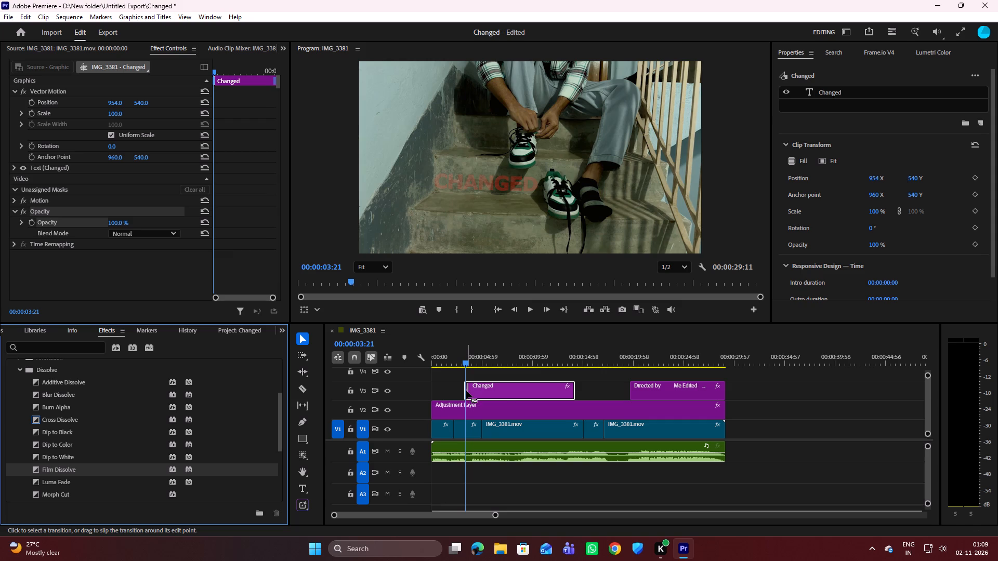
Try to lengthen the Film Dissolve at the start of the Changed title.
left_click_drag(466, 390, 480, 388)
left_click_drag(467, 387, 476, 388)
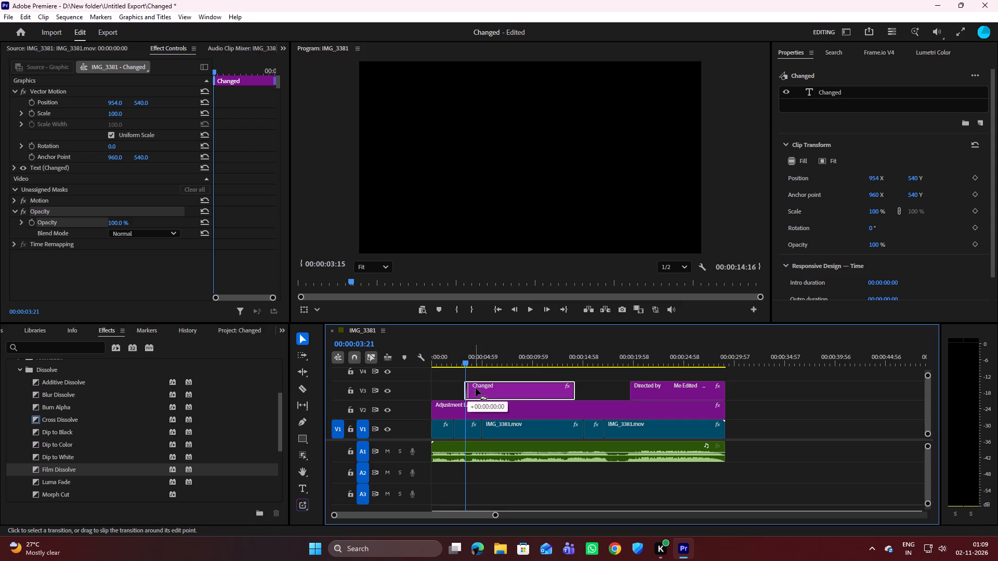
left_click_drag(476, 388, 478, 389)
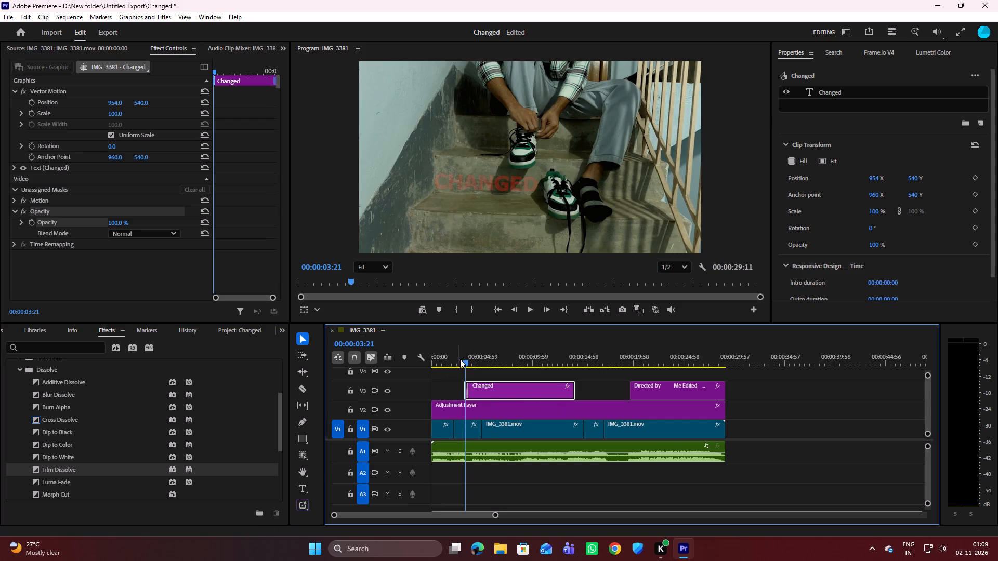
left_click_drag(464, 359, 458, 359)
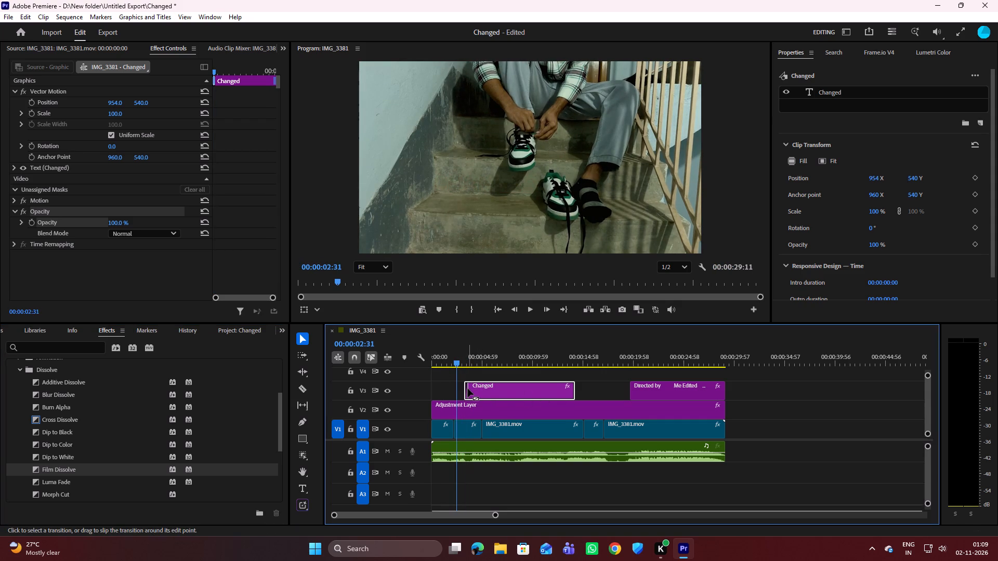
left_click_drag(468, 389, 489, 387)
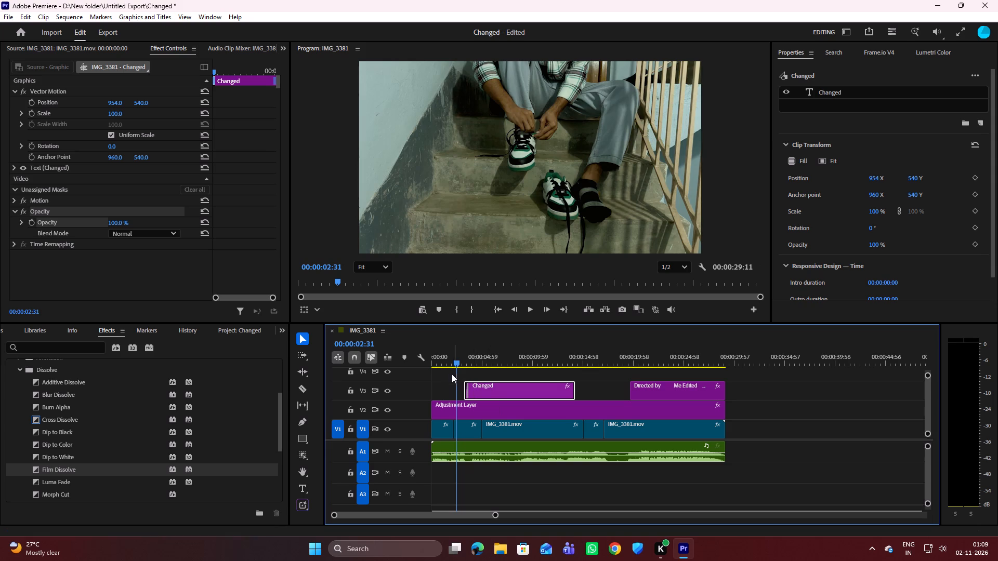
Play and scrub the sequence from 00:00:02:31 to 00:00:05:05 to examine how the Changed title dissolves in.
scroll(59, 148, "up", 3)
scroll(59, 148, "down", 3)
scroll(59, 148, "up", 3)
key("space")
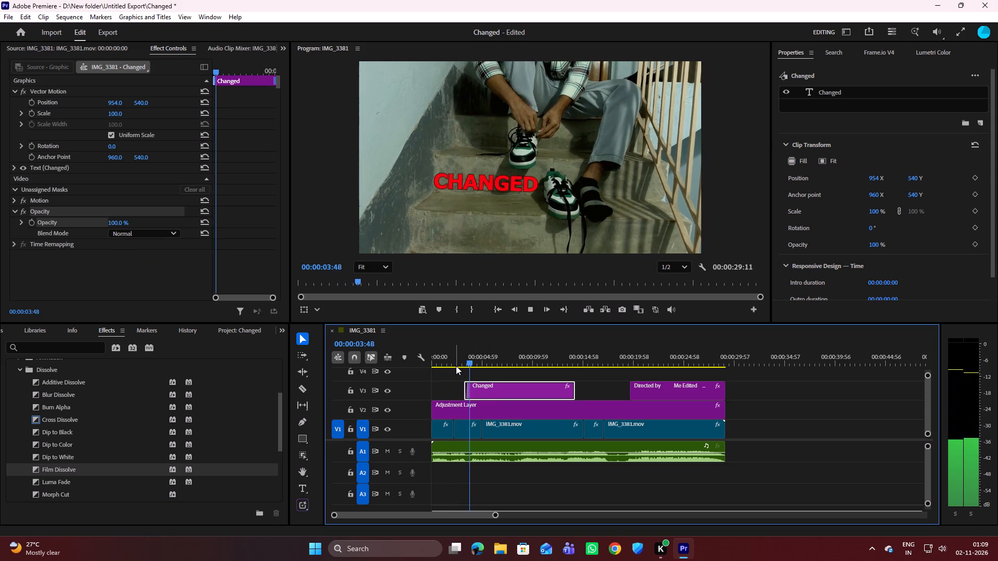
key("space")
left_click_drag(475, 359, 467, 359)
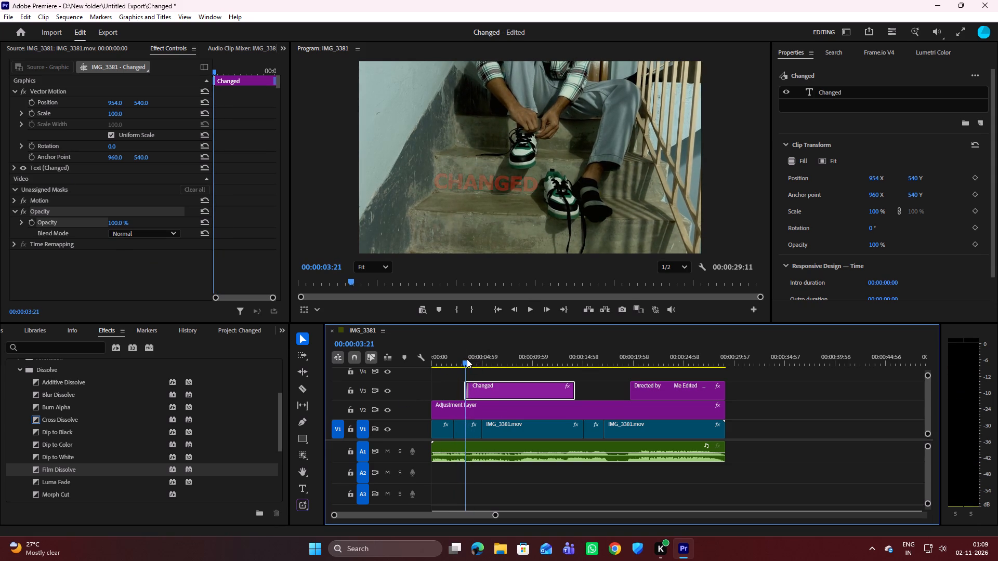
left_click_drag(467, 359, 472, 358)
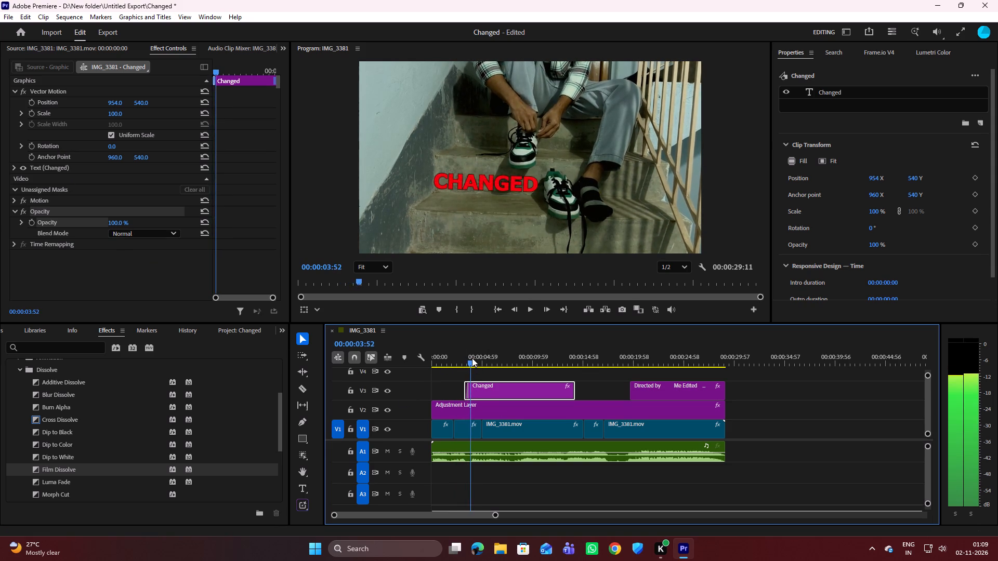
left_click_drag(472, 358, 463, 357)
key("space")
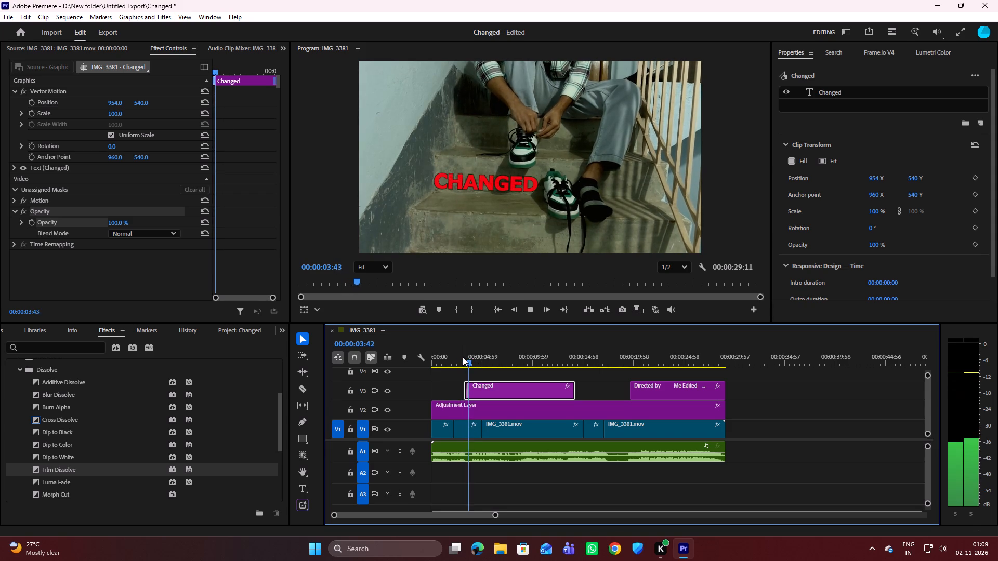
key("space")
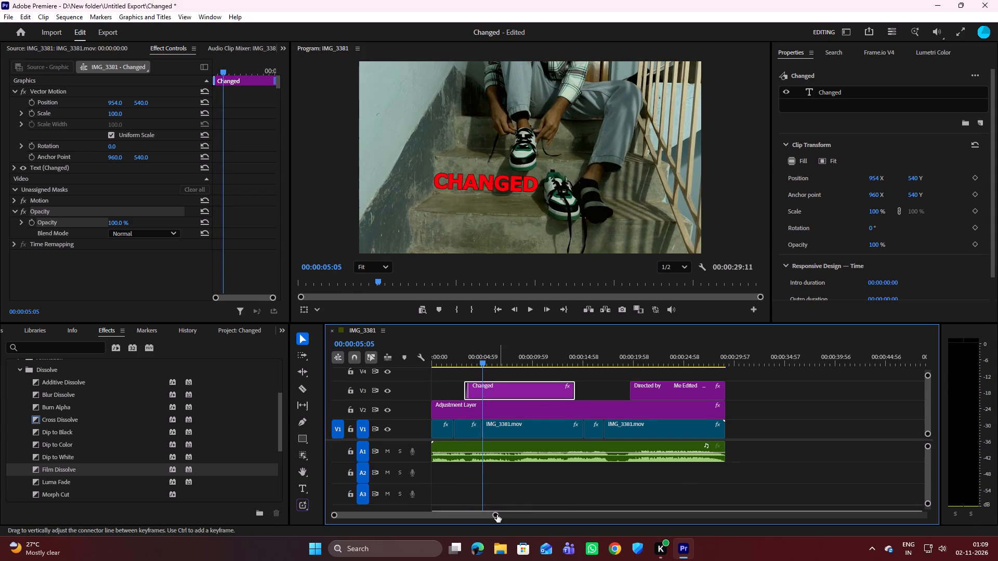
Extend the Changed title's Film Dissolve to a duration of about 00:00:01:46, ending near 00:00:05:00.
left_click_drag(497, 515, 408, 507)
left_click_drag(604, 391, 613, 386)
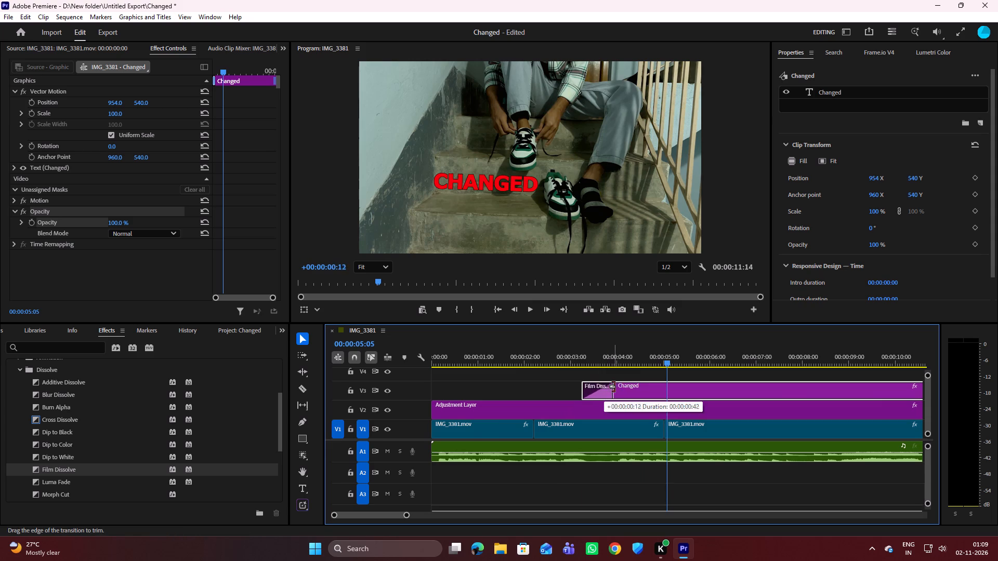
left_click_drag(613, 386, 661, 390)
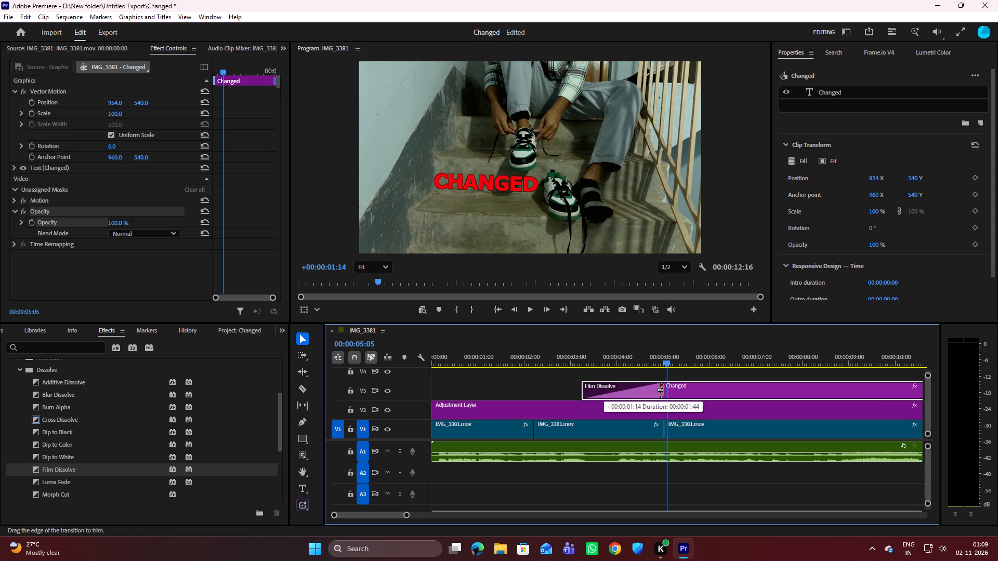
left_click_drag(661, 390, 663, 391)
left_click_drag(663, 391, 665, 390)
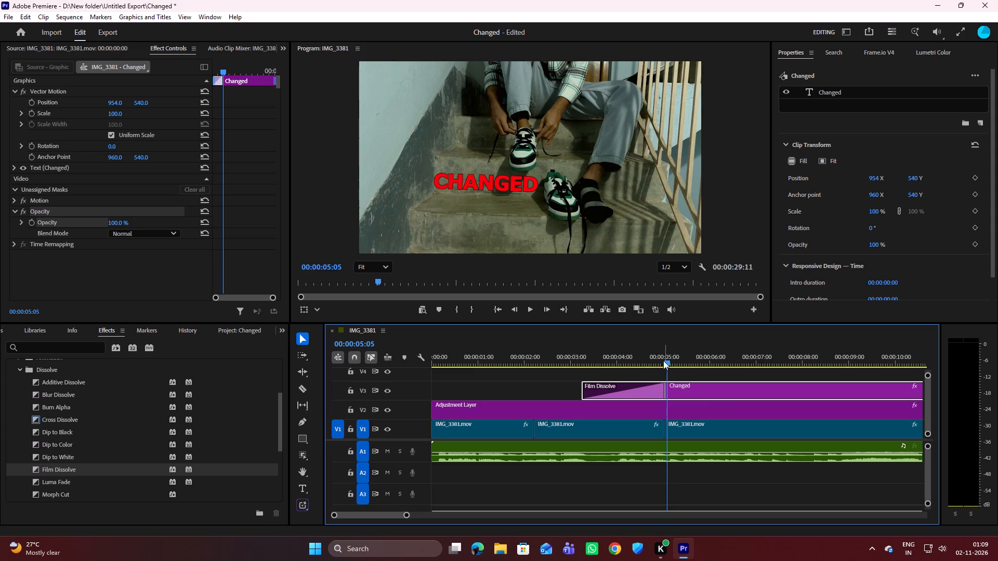
Play the sequence from 00:00:01:38 through the Changed title to 00:00:12:24 to review the longer Film Dissolve.
left_click_drag(667, 360, 507, 357)
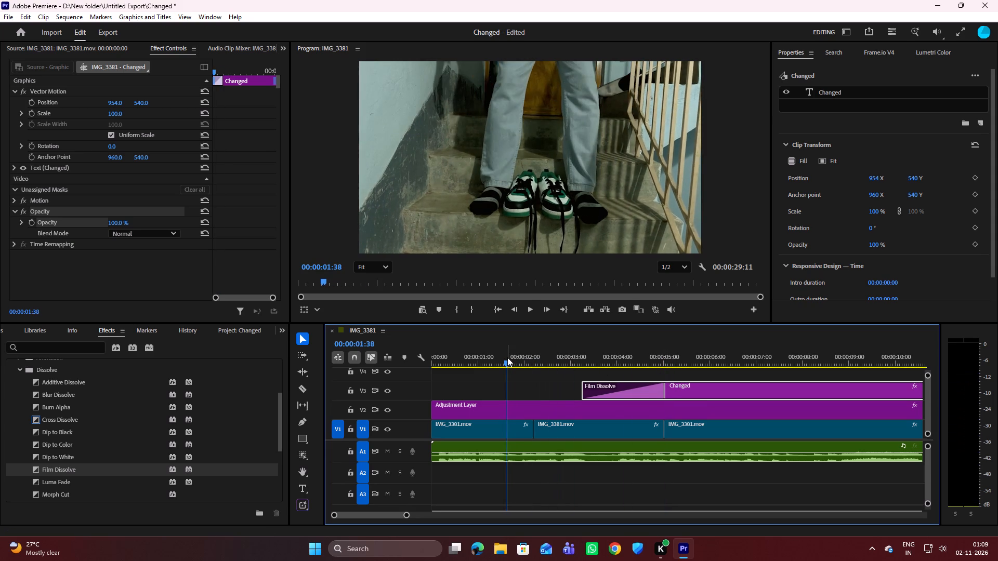
key("space")
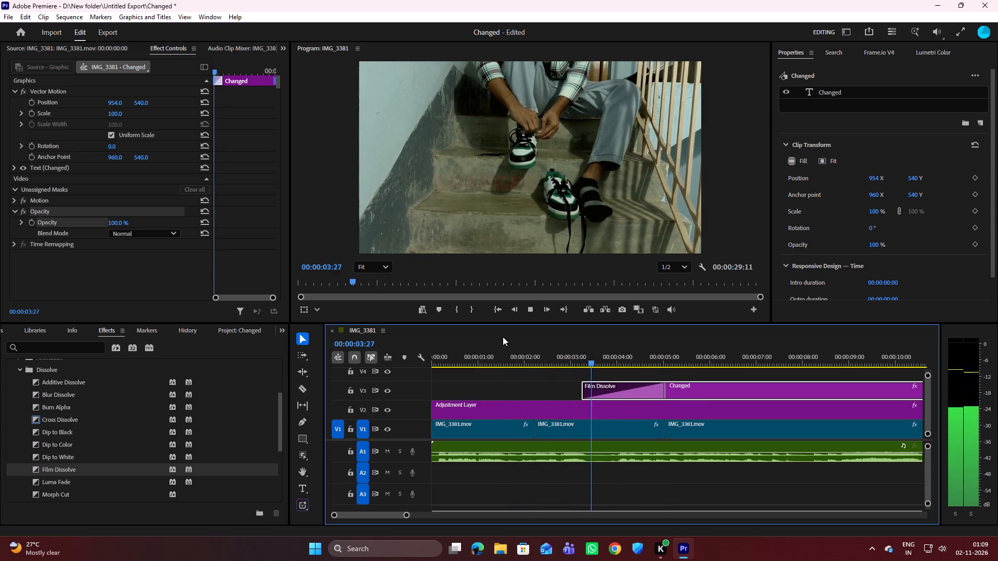
key("space")
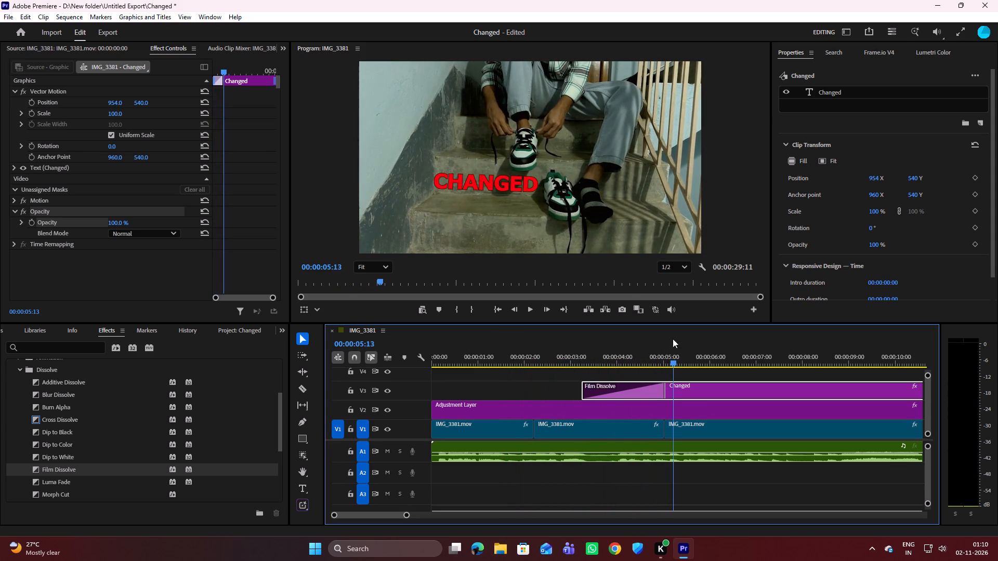
left_click_drag(674, 359, 560, 372)
key("space")
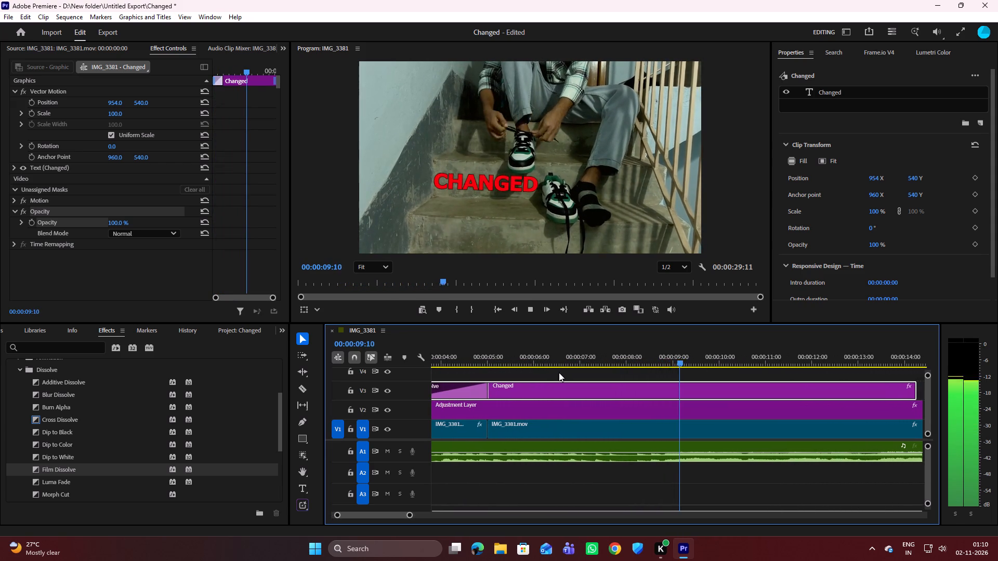
key("space")
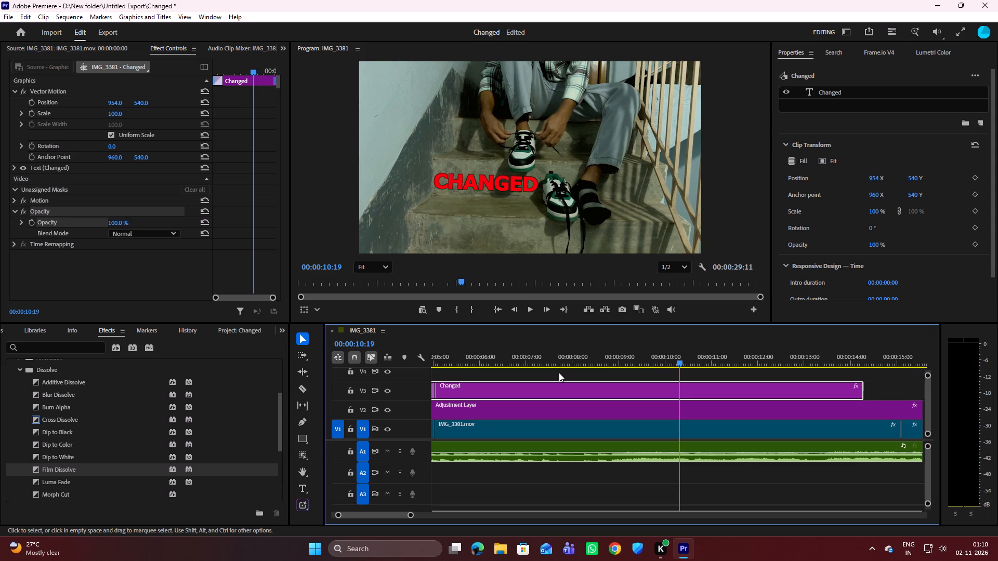
key("space")
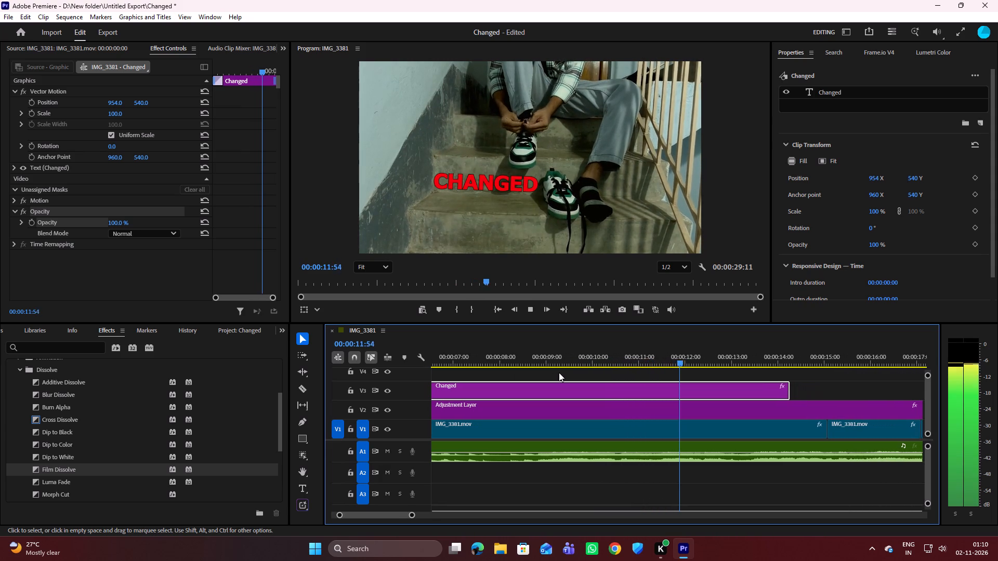
key("space")
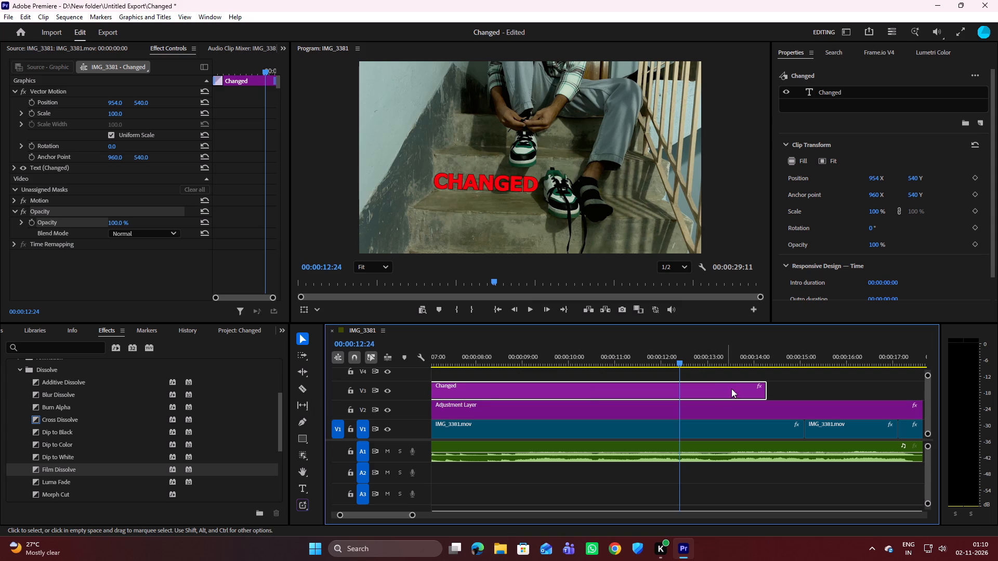
Apply the Dip to Black video transition to the end of the Changed title on V3.
left_click(47, 432)
left_click_drag(36, 430, 219, 416)
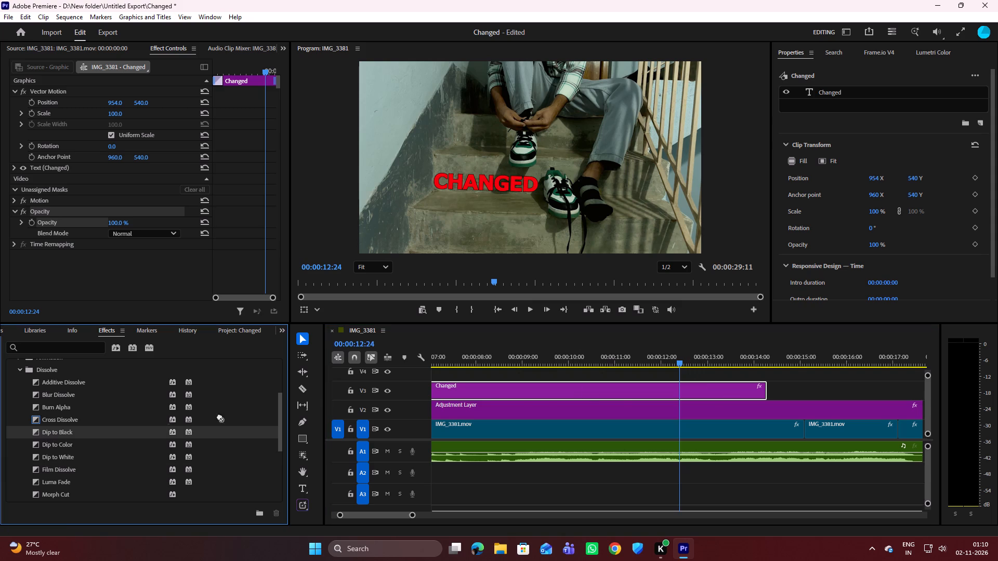
left_click_drag(219, 416, 753, 385)
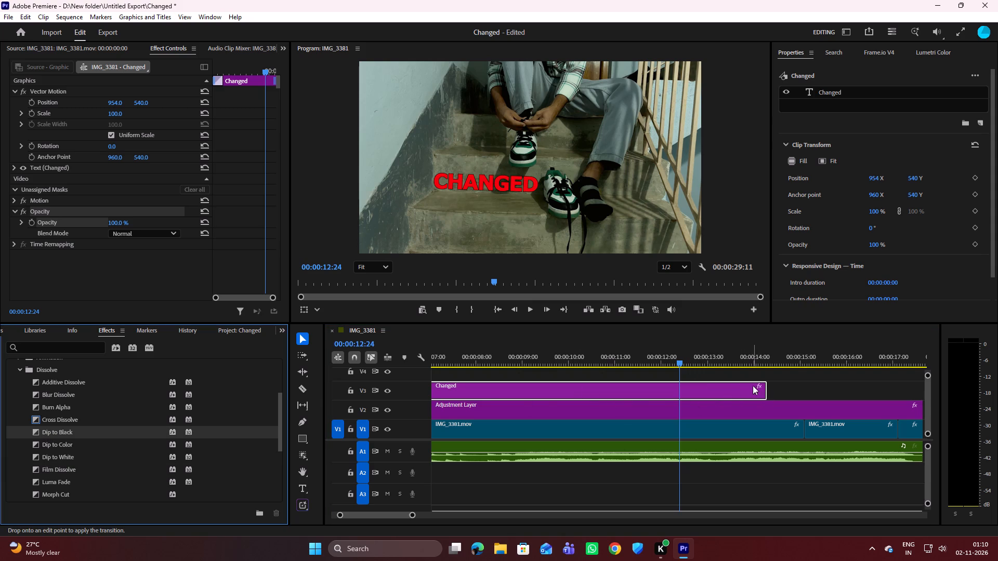
left_click_drag(753, 385, 759, 383)
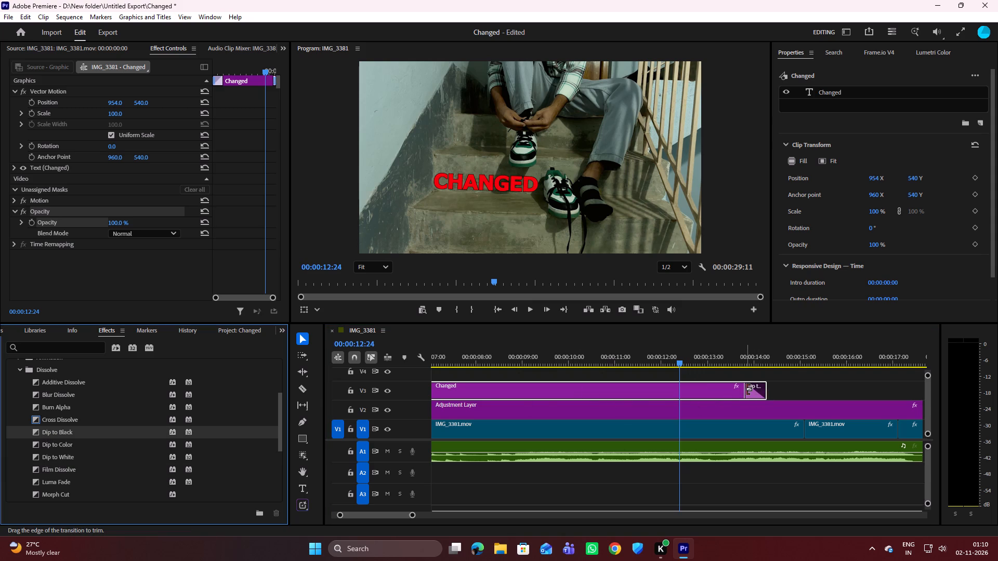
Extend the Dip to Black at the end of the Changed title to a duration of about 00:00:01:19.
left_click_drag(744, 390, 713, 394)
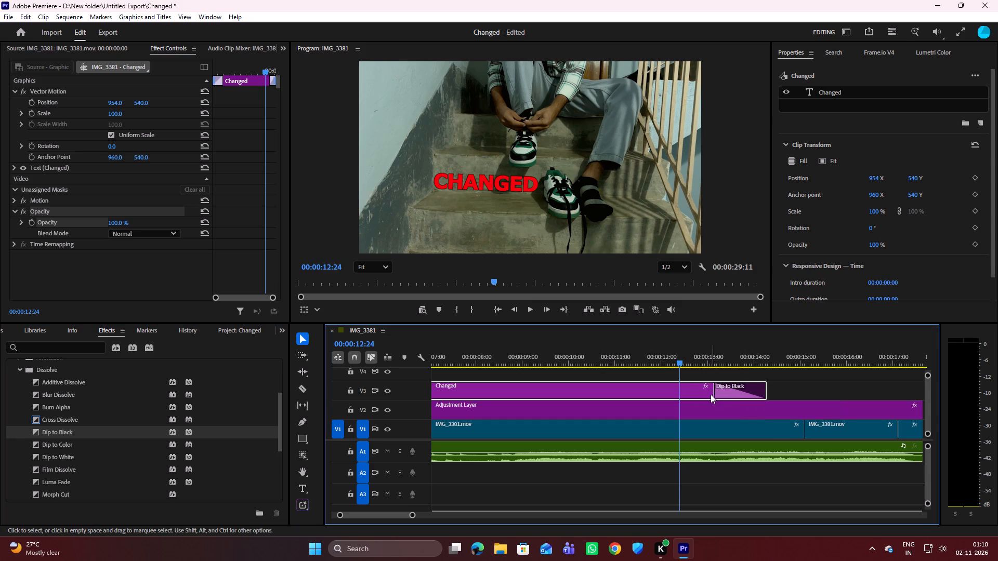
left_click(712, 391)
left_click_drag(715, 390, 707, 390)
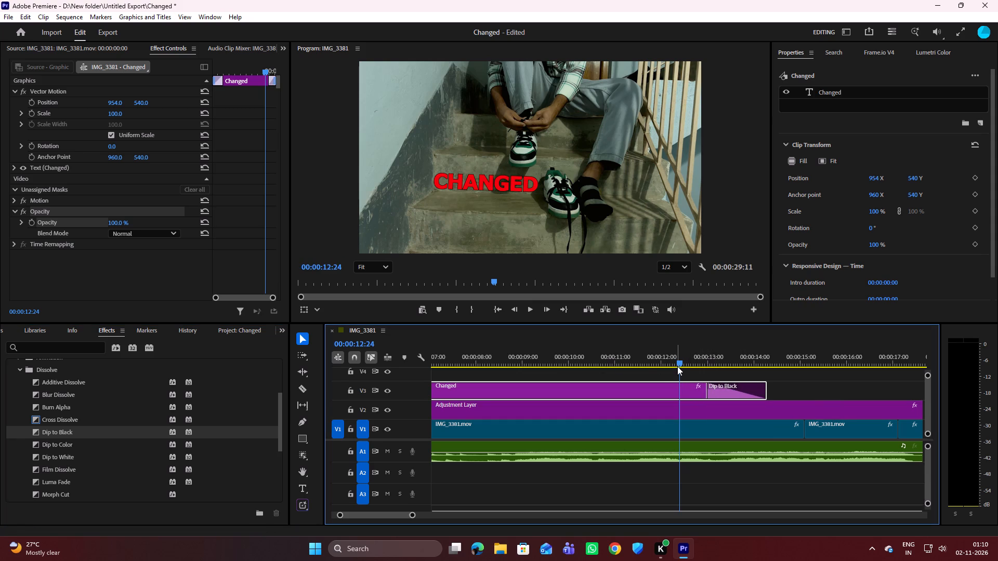
Play the sequence from about 00:00:11:00 to 00:00:15:14 to review how the Changed title fades out.
left_click_drag(679, 360, 619, 371)
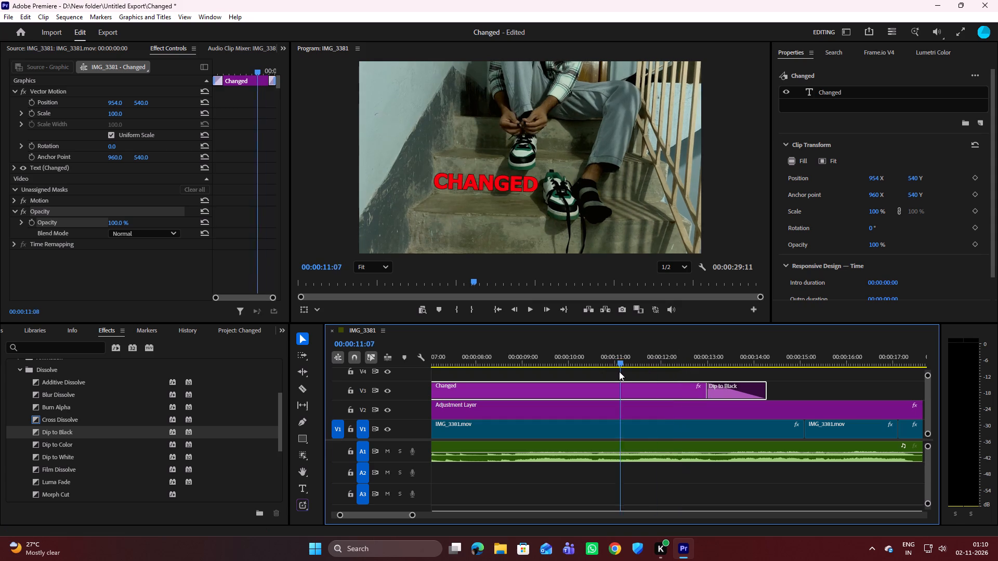
left_click_drag(619, 371, 611, 372)
key("space")
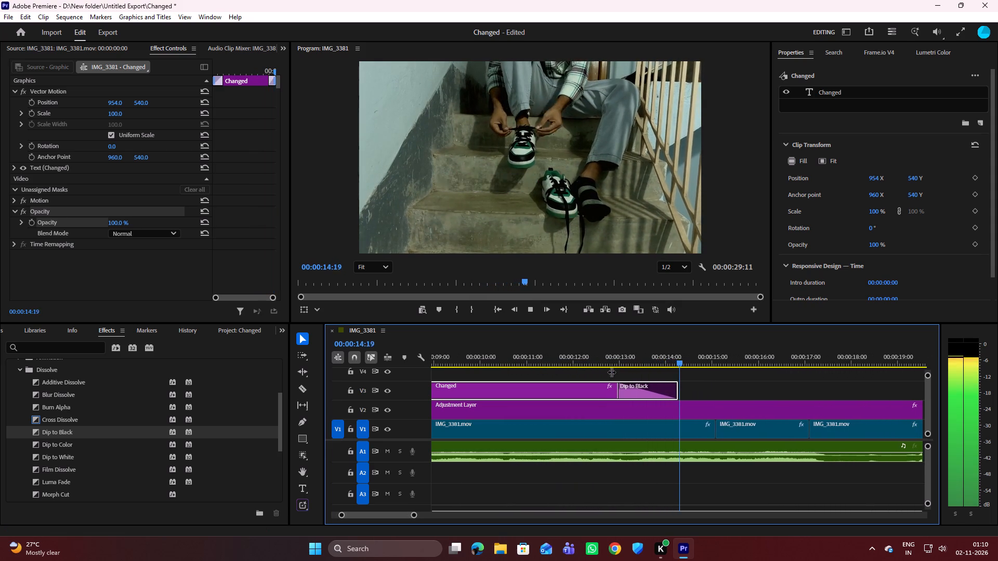
key("space")
Delete the Dip to Black transition from the end of the Changed title on V3.
left_click(615, 391)
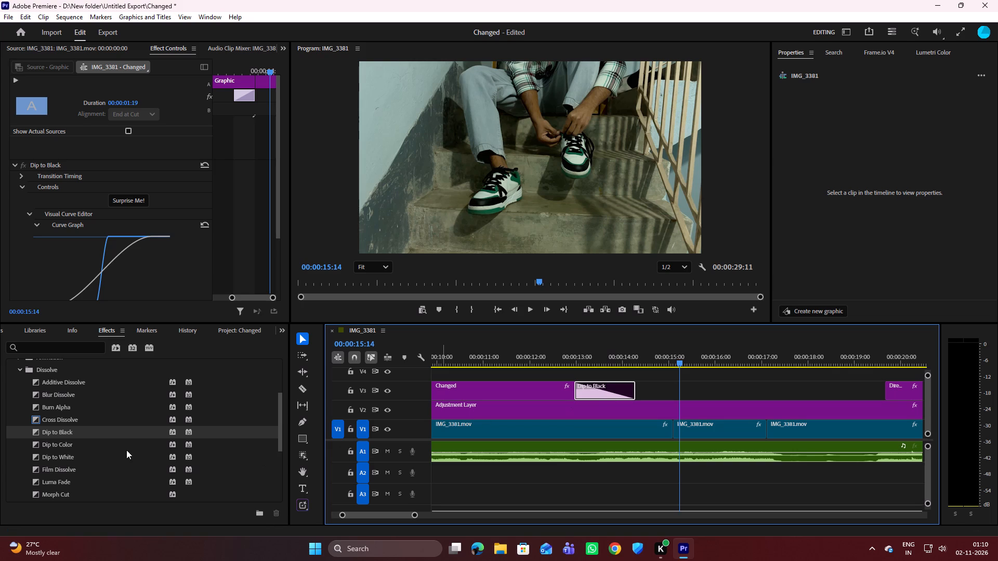
key("Delete")
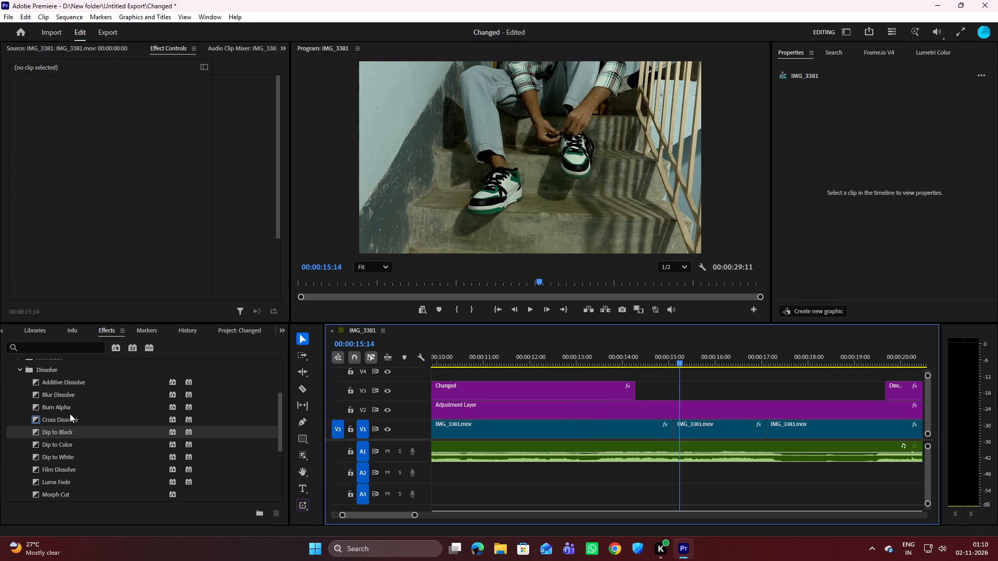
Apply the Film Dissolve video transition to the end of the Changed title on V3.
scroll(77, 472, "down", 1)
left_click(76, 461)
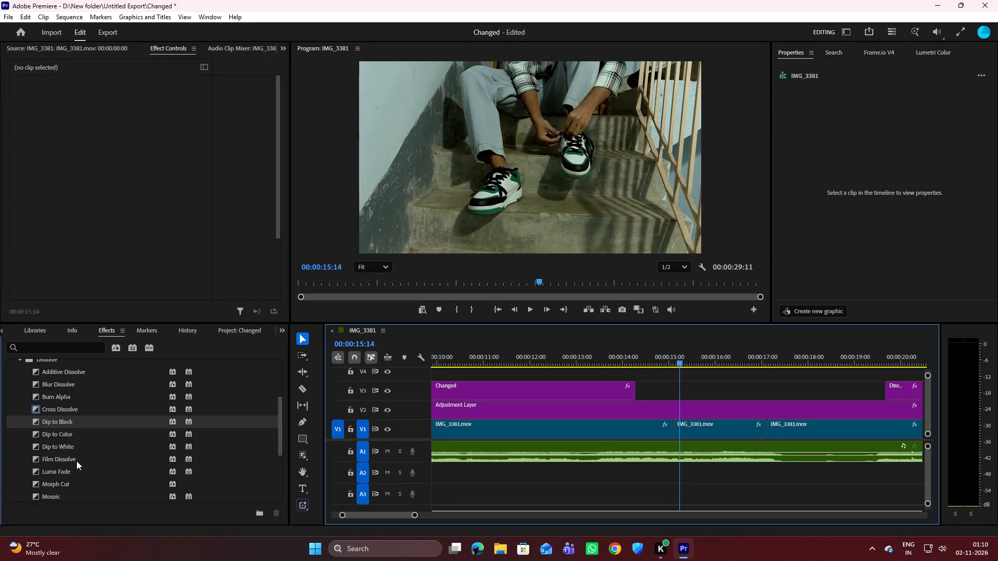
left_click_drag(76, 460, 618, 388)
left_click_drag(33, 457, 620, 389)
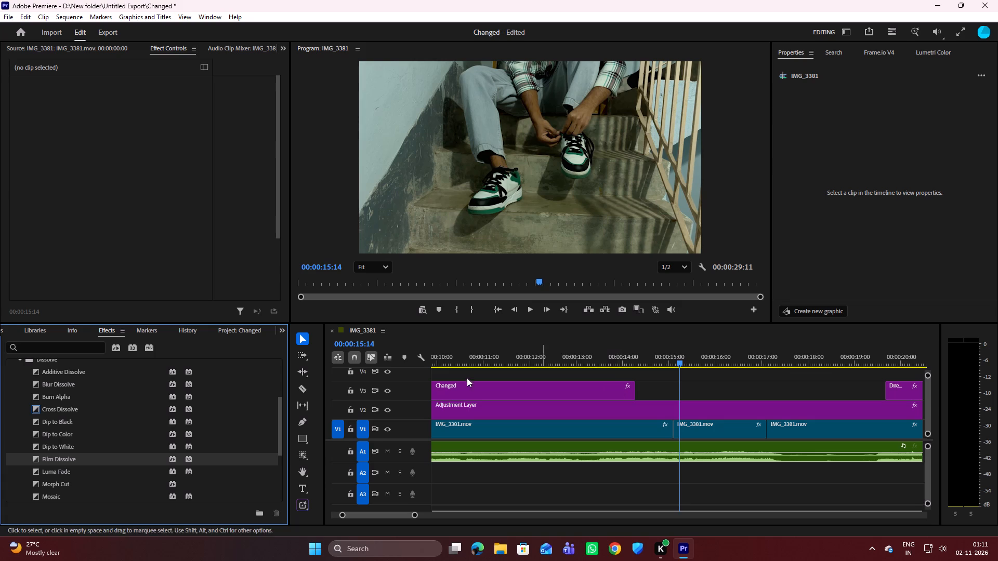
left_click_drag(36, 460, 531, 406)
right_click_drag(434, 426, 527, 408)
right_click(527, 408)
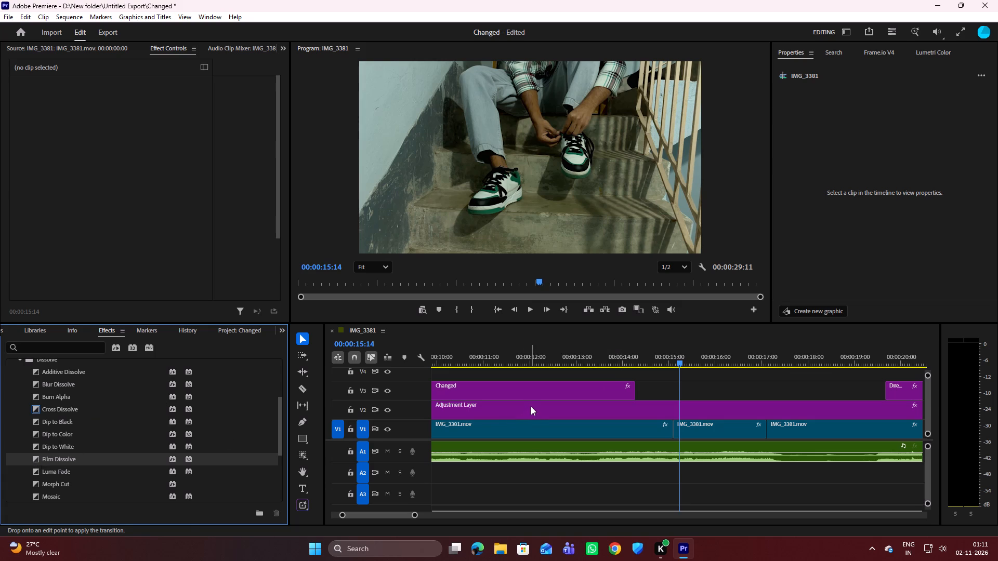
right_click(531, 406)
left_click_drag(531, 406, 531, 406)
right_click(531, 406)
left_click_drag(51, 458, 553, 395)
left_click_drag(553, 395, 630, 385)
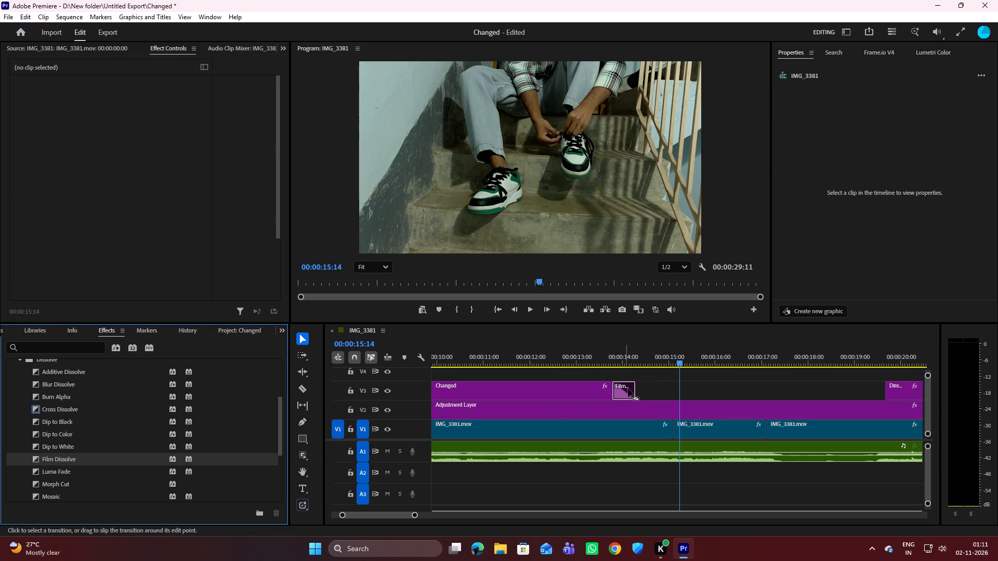
Play the sequence from 00:00:13:37 to 00:00:14:29 to review the Film Dissolve at the Changed title's end.
left_click_drag(681, 361, 607, 359)
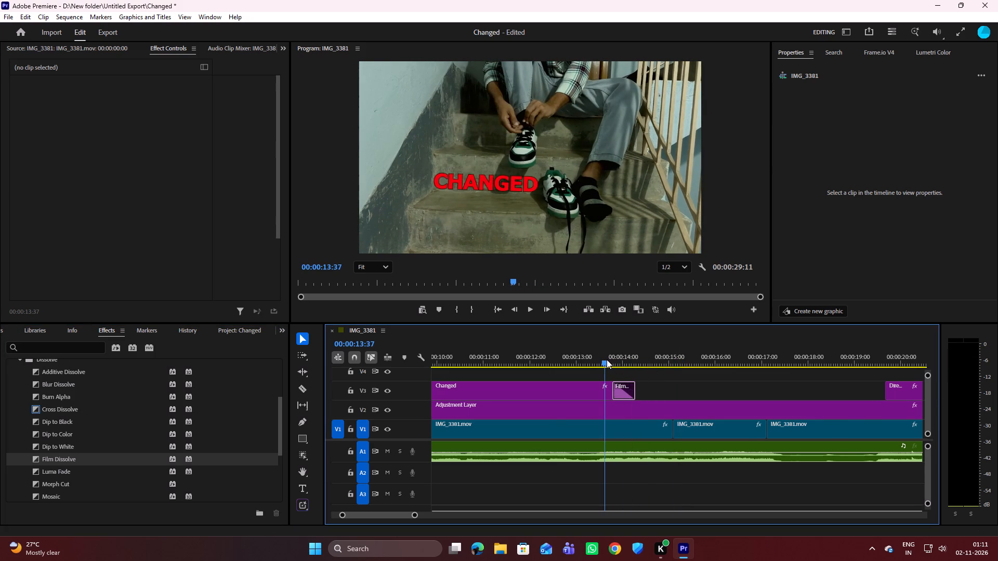
key("space")
key("space")
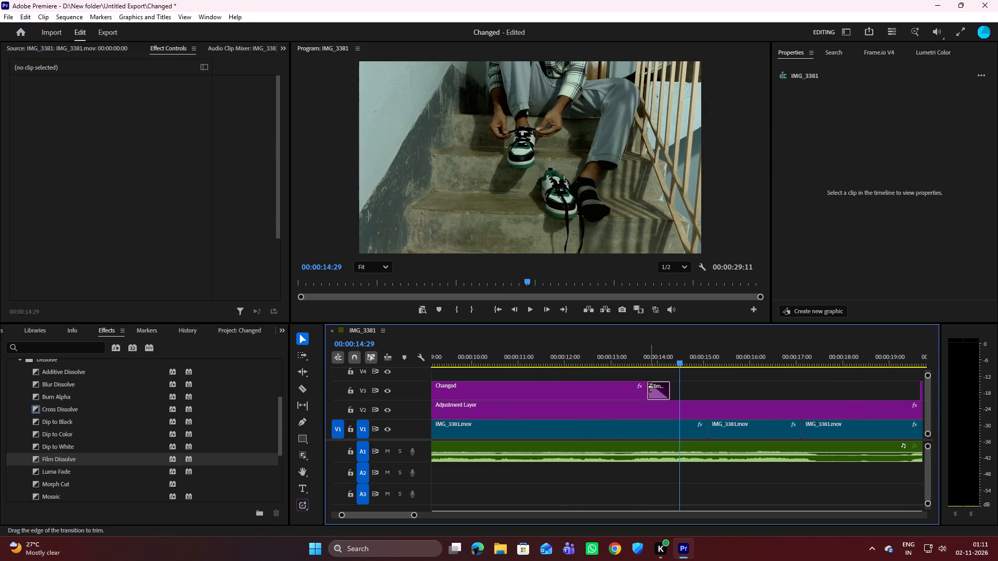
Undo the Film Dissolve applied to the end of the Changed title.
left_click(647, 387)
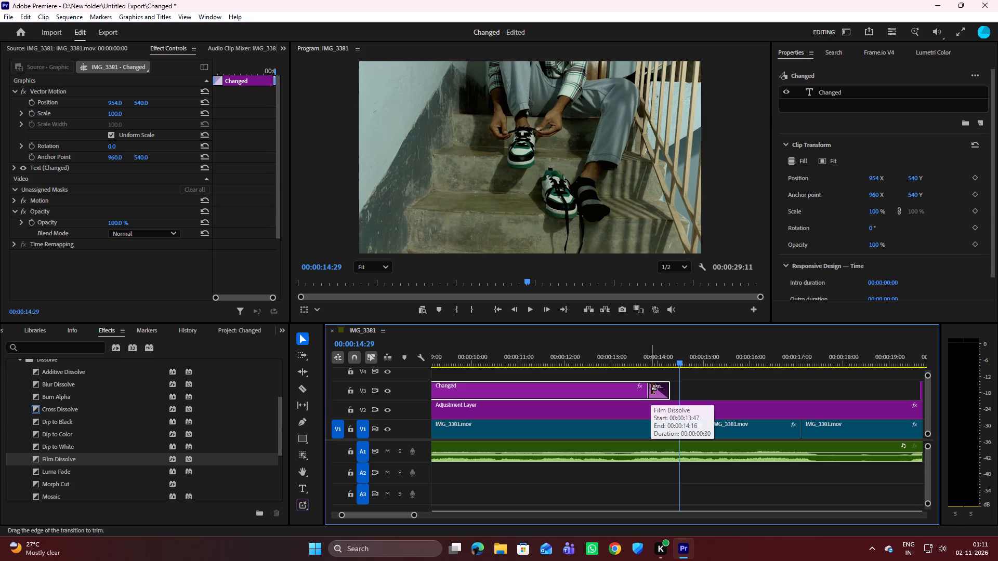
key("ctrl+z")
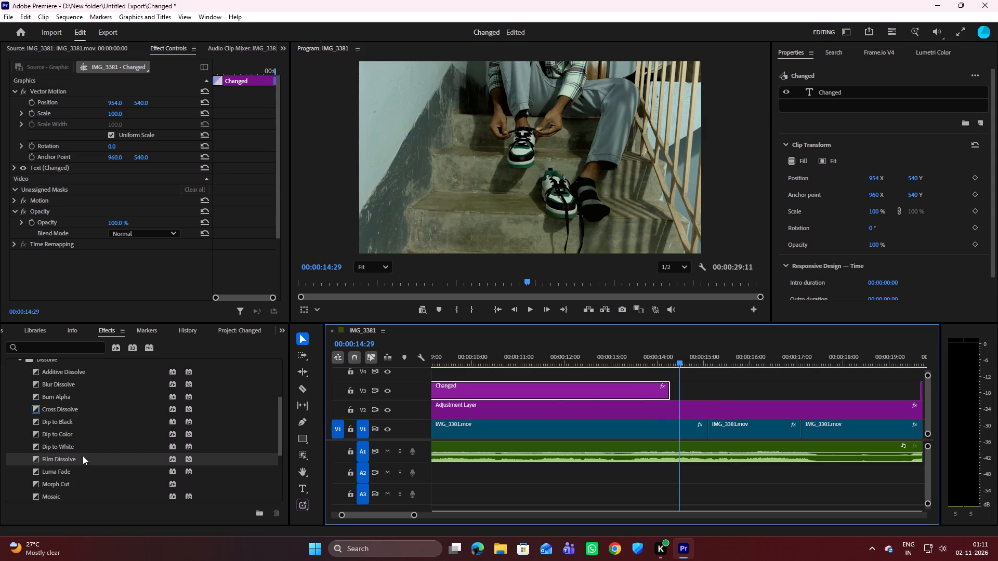
Apply a Film Dissolve to the end of the Changed title and extend it to a duration of 00:00:01:06.
left_click_drag(83, 456, 666, 385)
left_click(649, 391)
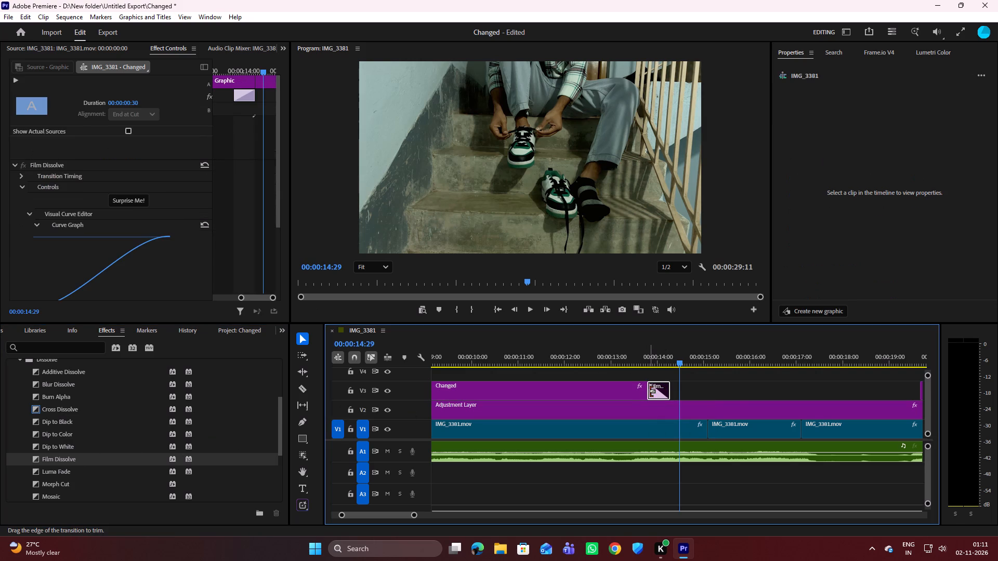
left_click_drag(649, 391, 628, 390)
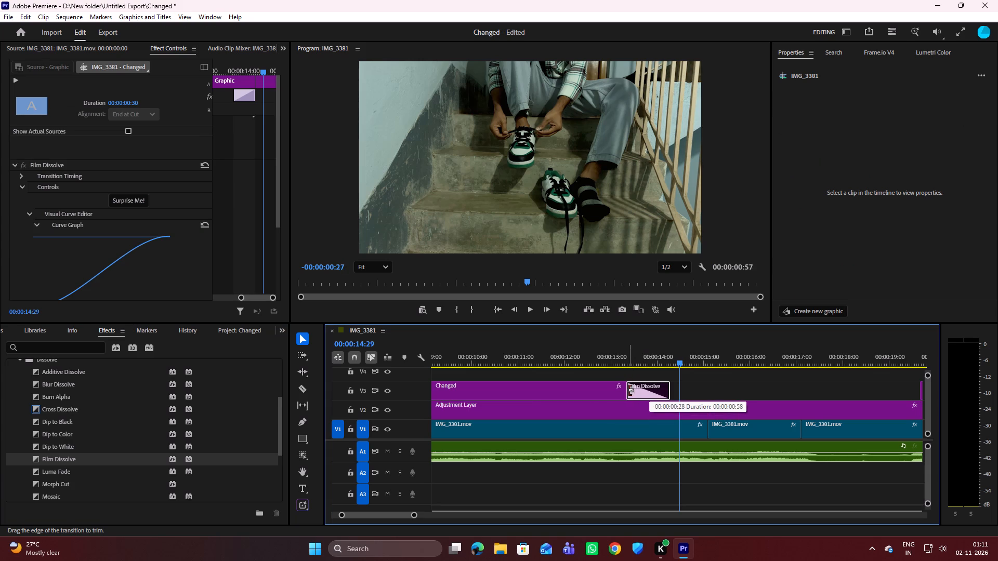
left_click_drag(628, 390, 621, 388)
left_click_drag(621, 388, 622, 386)
left_click_drag(622, 386, 621, 383)
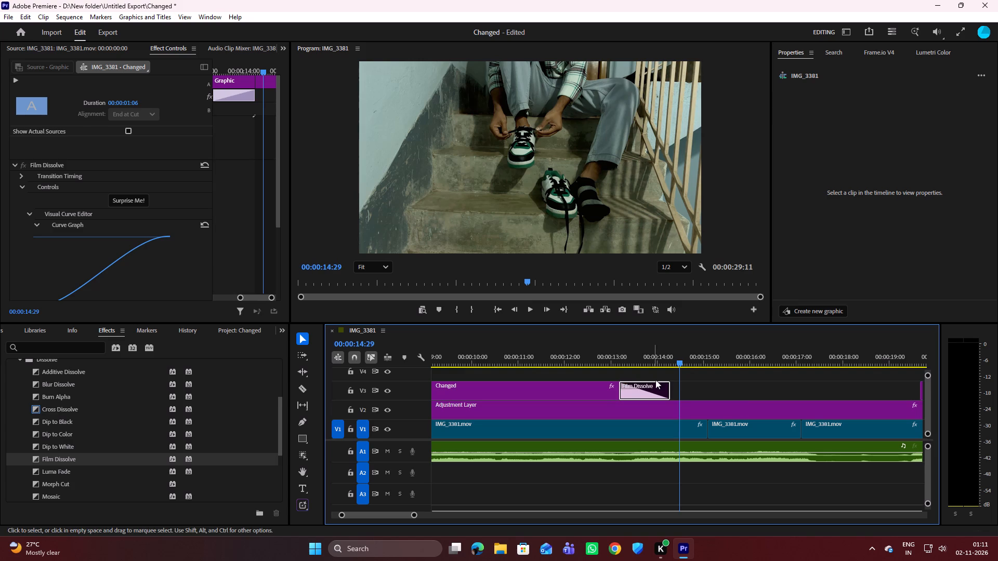
Play the sequence from about 00:00:12:00 through the credits to the end at 00:00:29:11 to review the title's fade-out and the ending.
left_click_drag(680, 362, 425, 367)
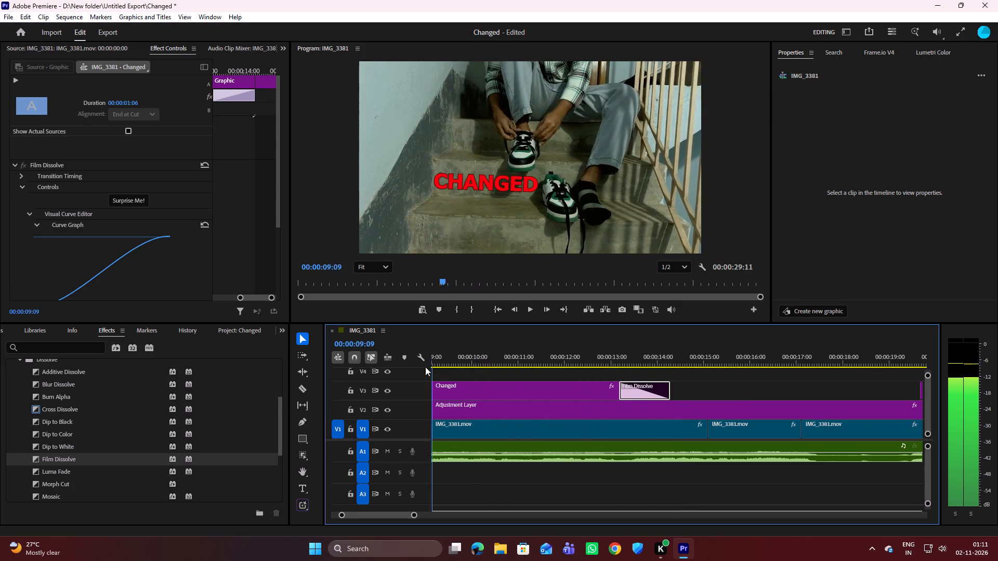
left_click_drag(425, 367, 571, 368)
key("space")
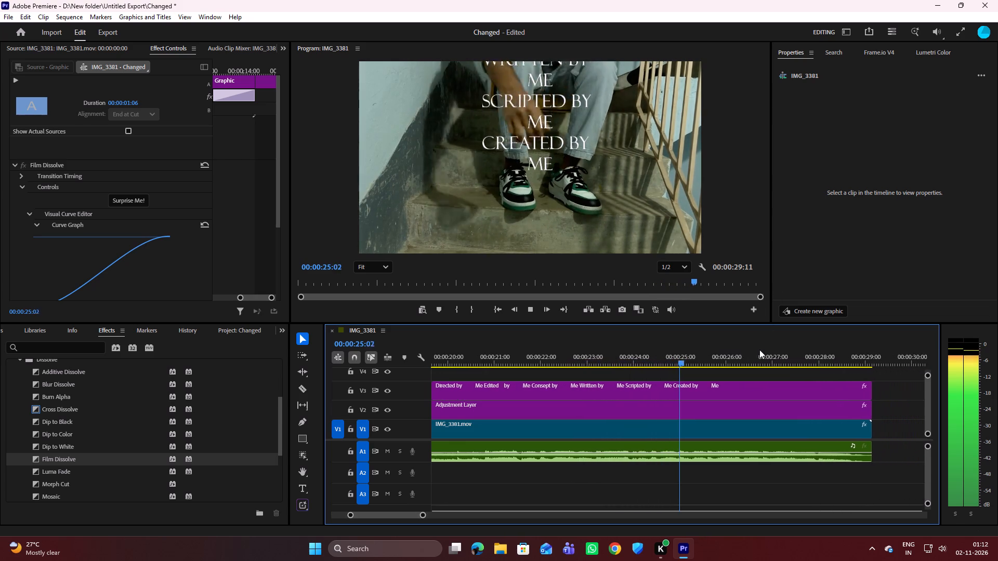
key("space")
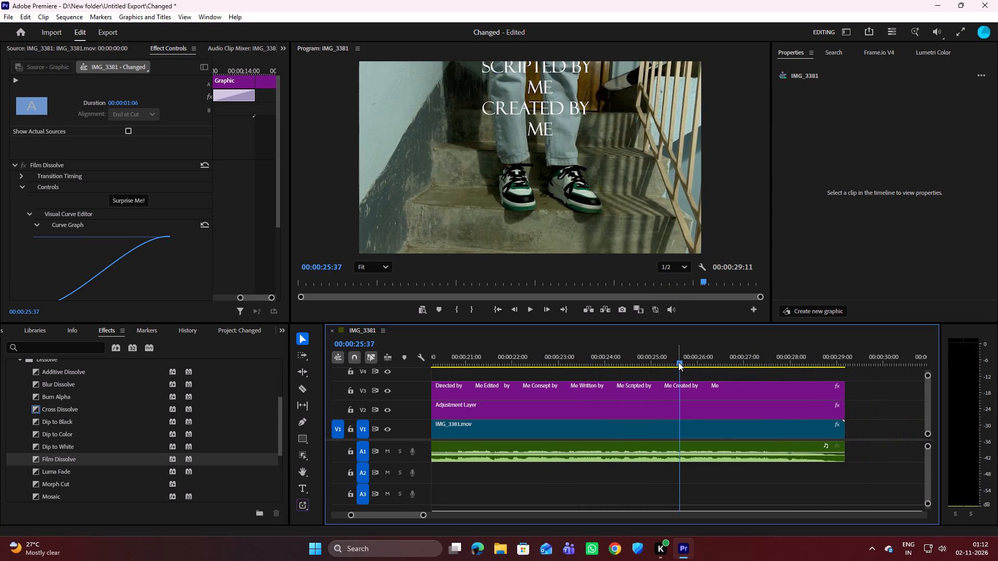
left_click_drag(679, 362, 652, 354)
key("space")
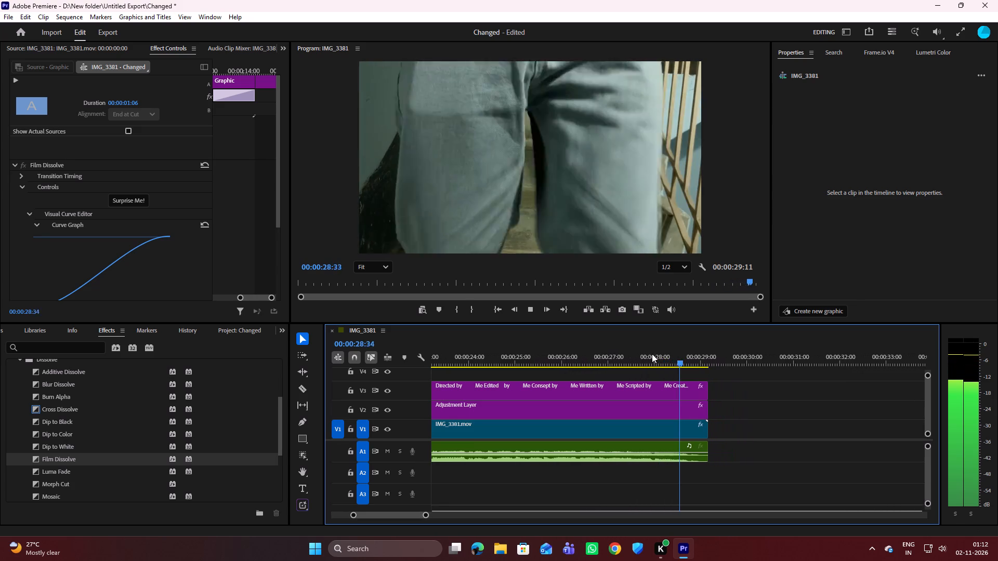
key("space")
key("space")
key("space")
key("space")
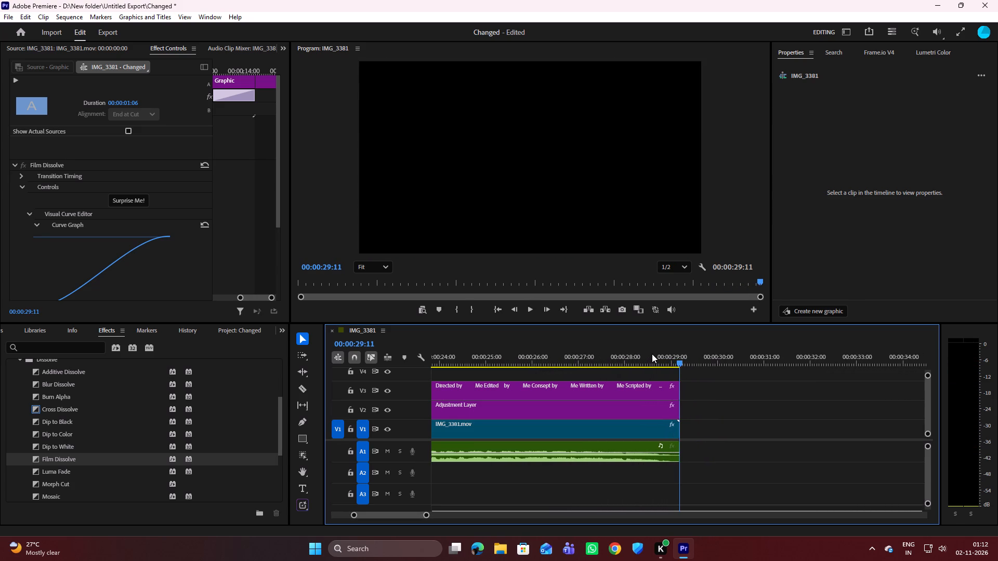
Play a short part of the Changed title section from about 00:00:05:37, and return the playhead to 00:00:00:00.
left_click(745, 411)
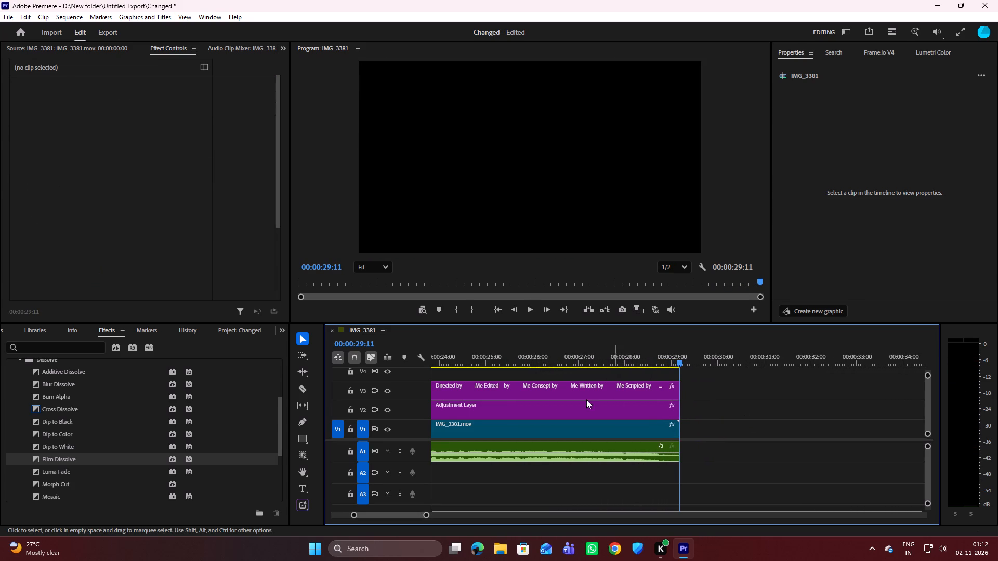
left_click_drag(424, 518, 424, 517)
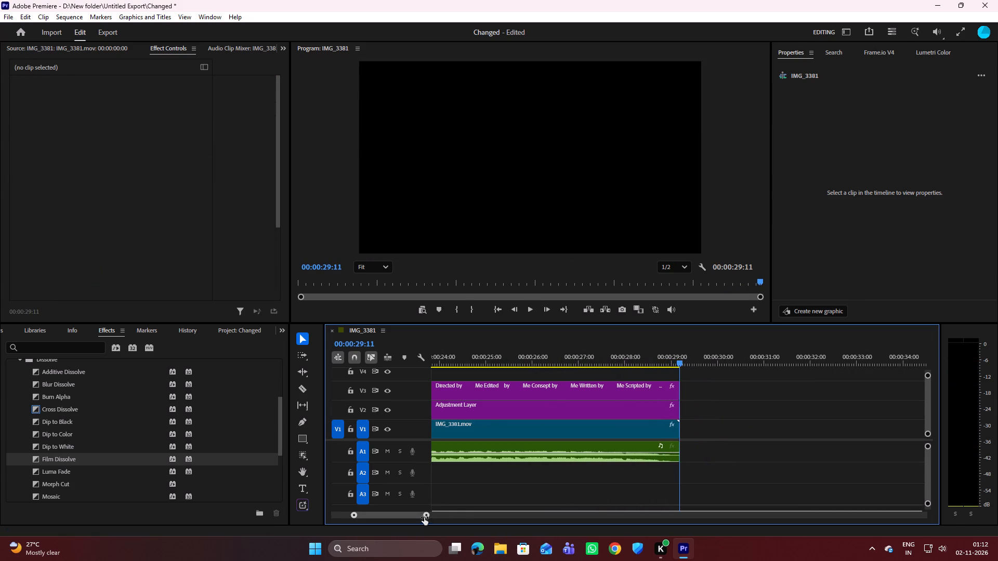
left_click_drag(424, 517, 498, 515)
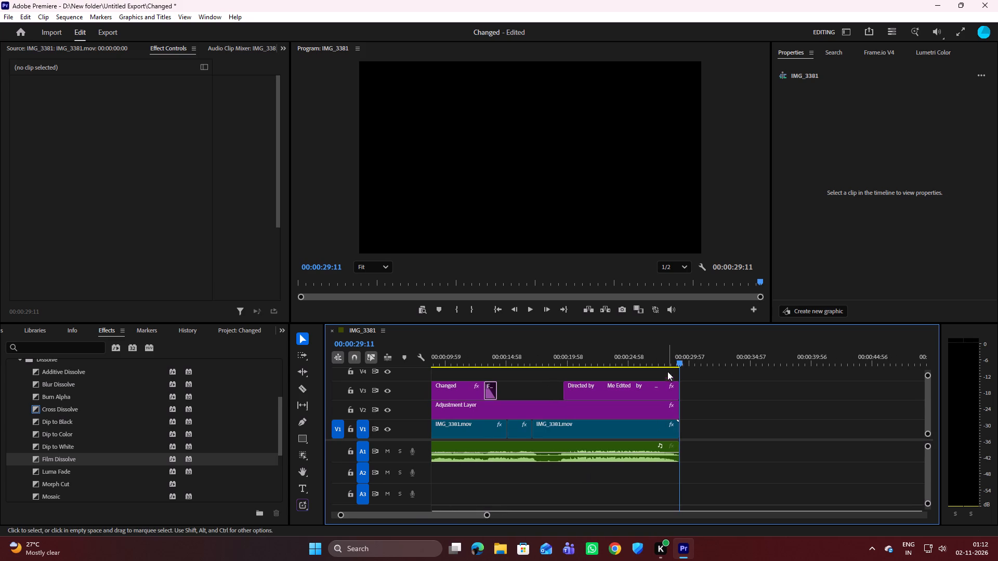
left_click_drag(678, 359, 430, 386)
key("space")
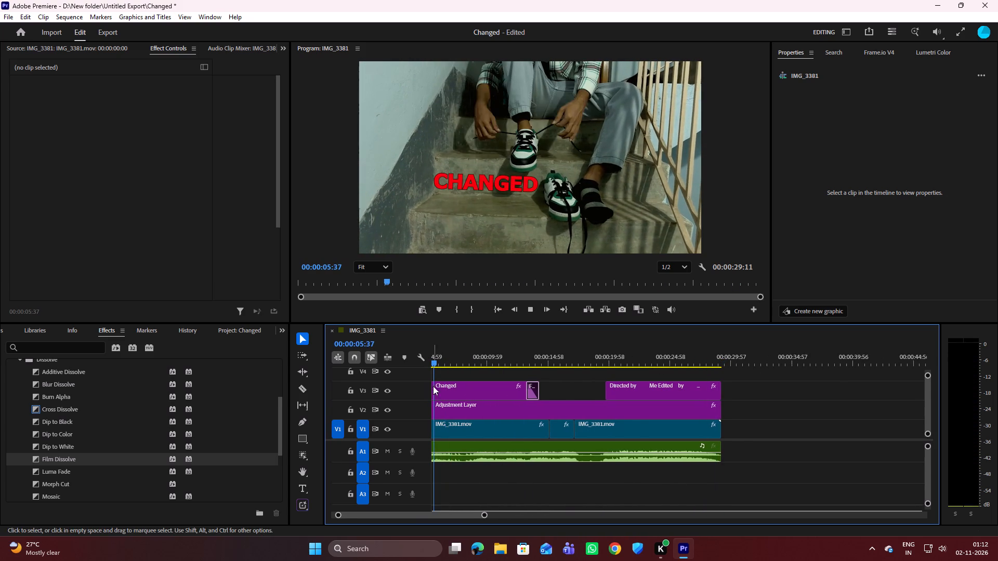
key("space")
left_click_drag(510, 362, 390, 367)
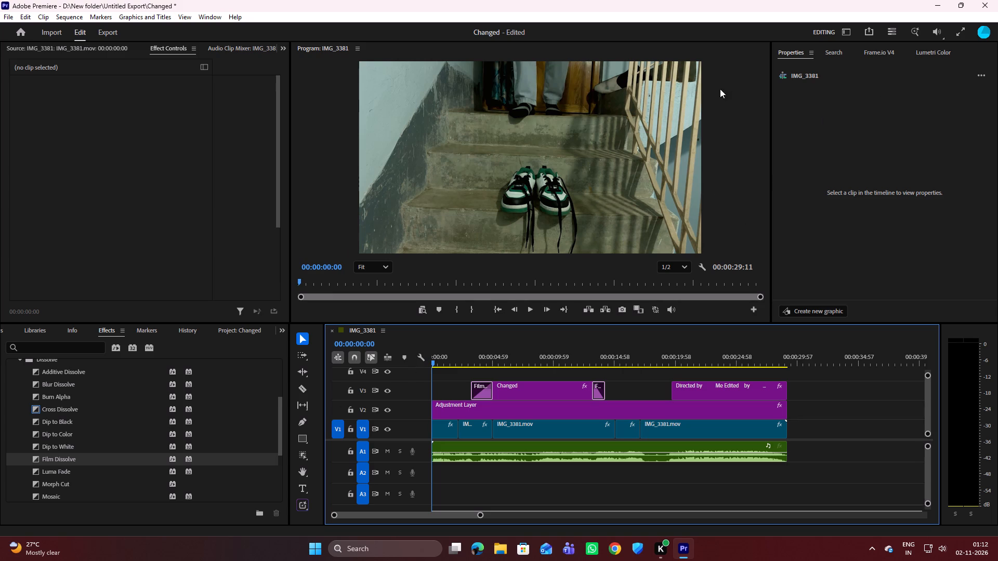
Examine the Adjustment Layer's Lumetri Color Basic Correction settings, including its Color and Light values.
left_click(536, 405)
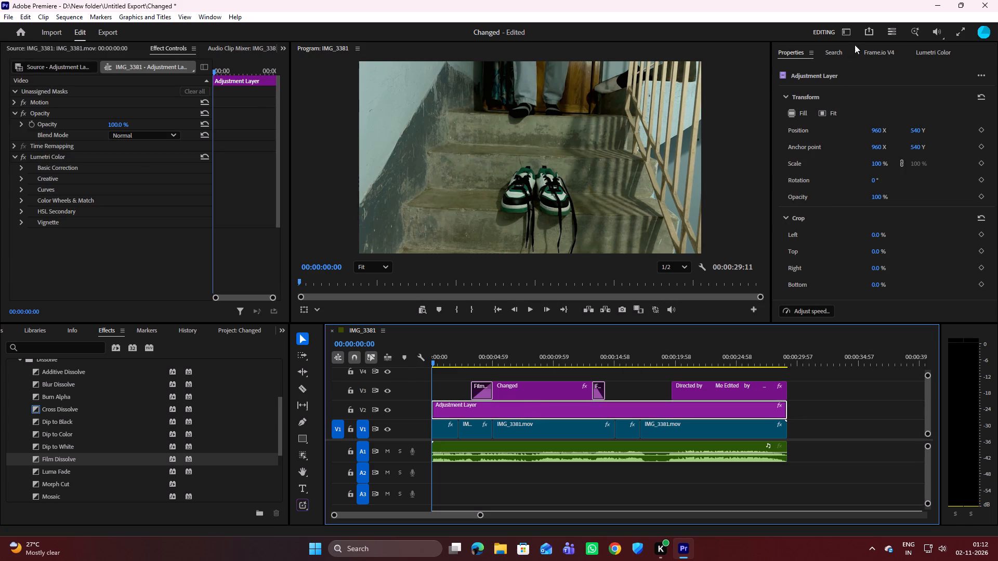
left_click(940, 47)
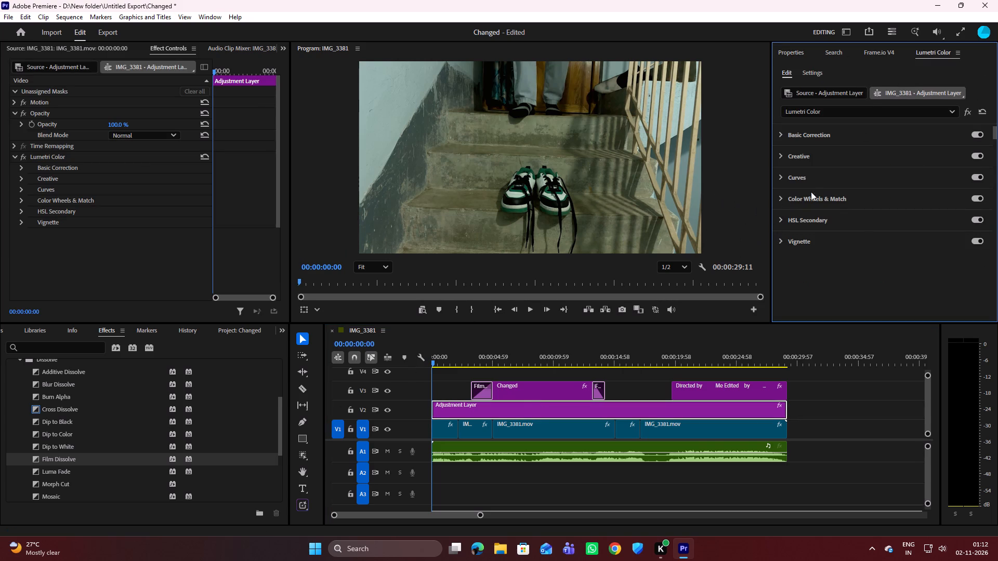
left_click(781, 132)
scroll(828, 290, "down", 16)
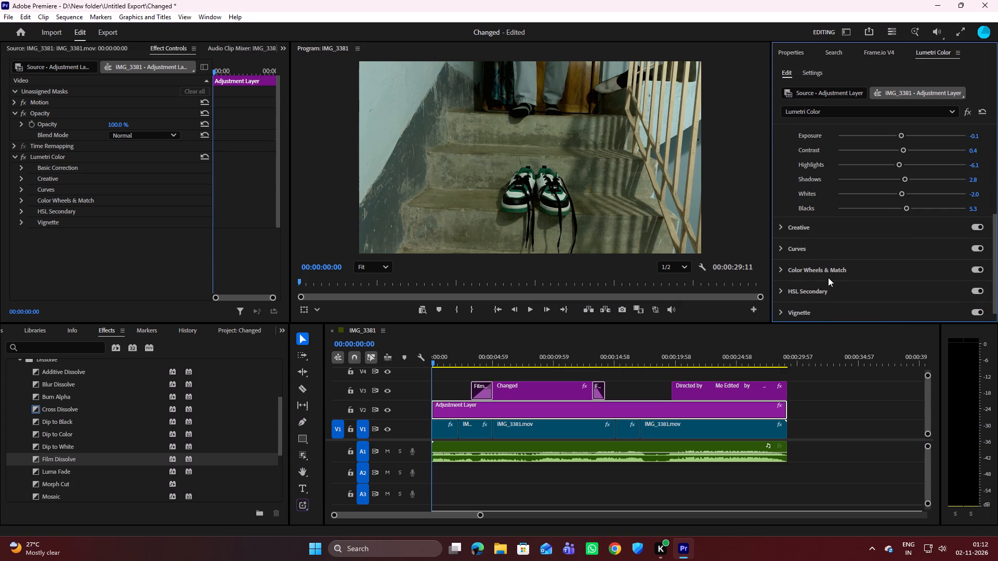
scroll(828, 277, "down", 1)
scroll(822, 253, "up", 1)
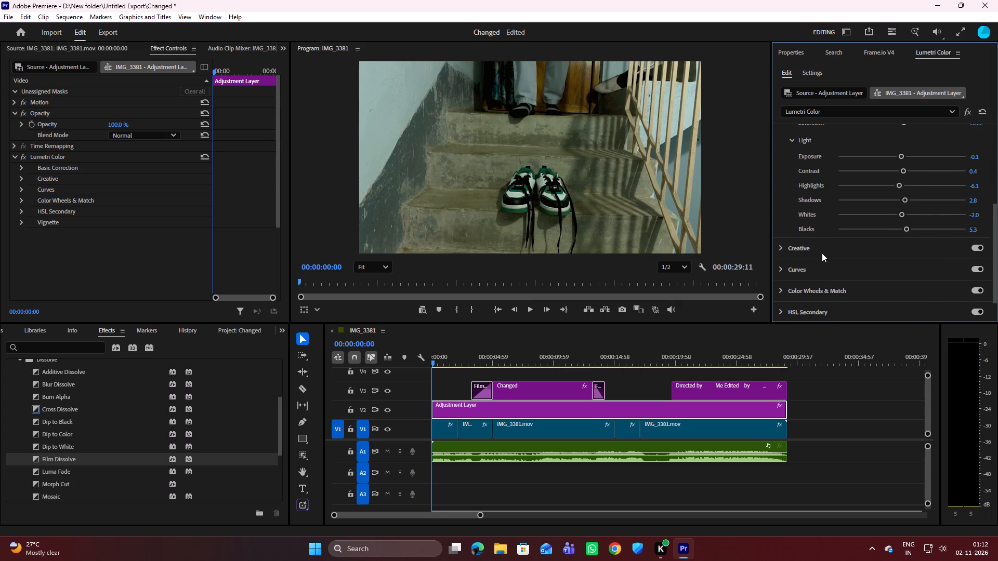
scroll(822, 253, "up", 14)
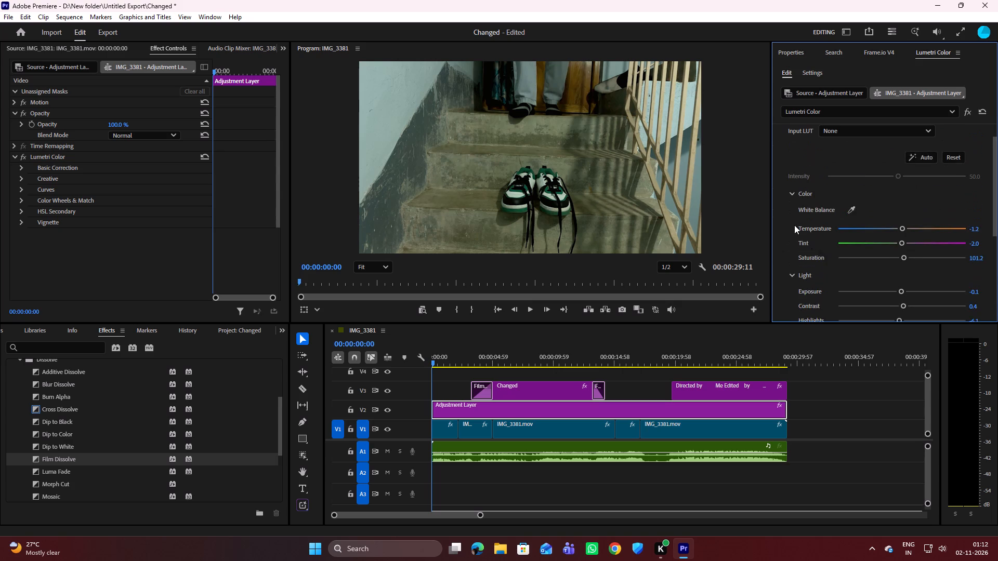
scroll(794, 224, "up", 7)
left_click(780, 133)
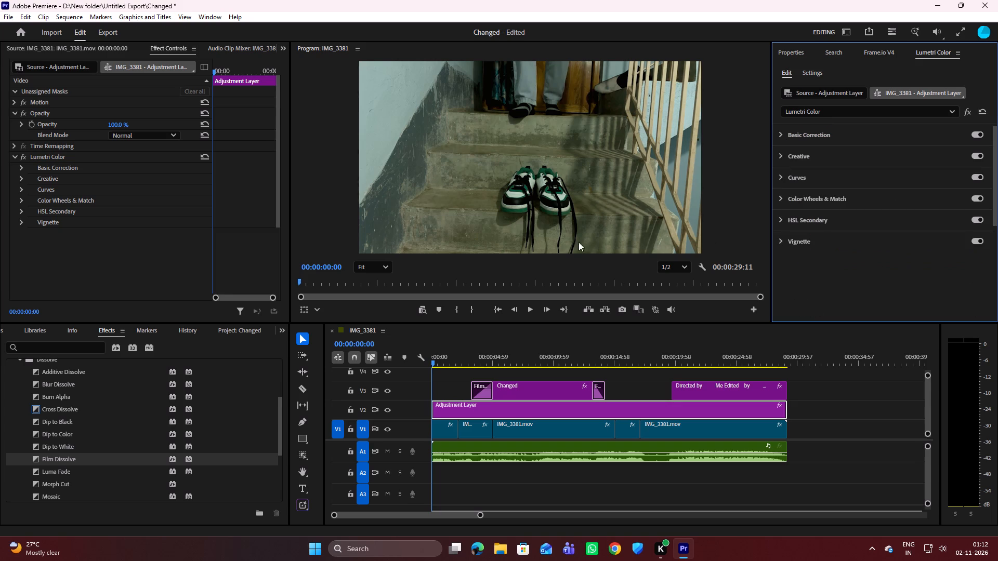
Apply the Noise effect from the Noise & Grain video effects to the Adjustment Layer on V2.
left_click(78, 347)
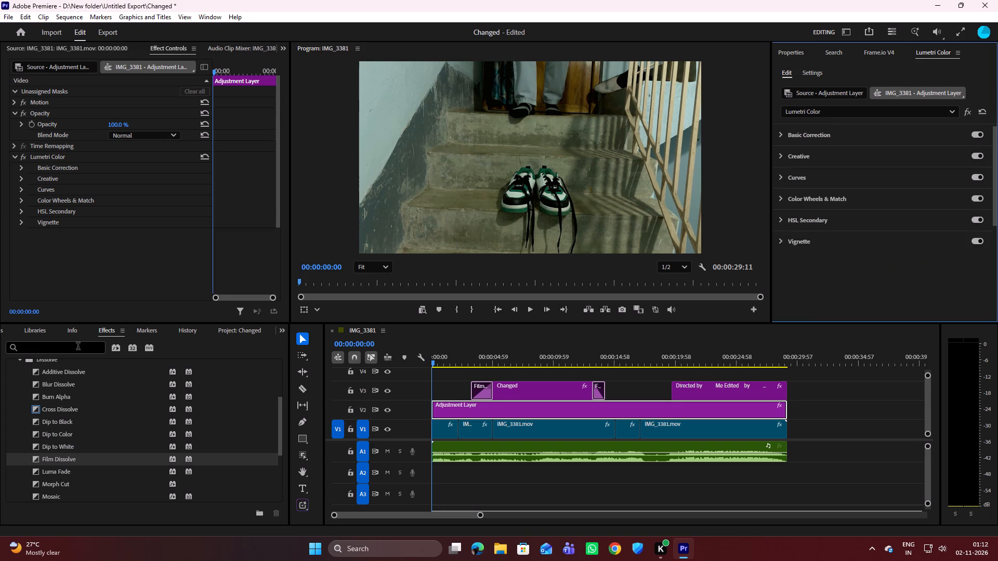
scroll(66, 446, "up", 9)
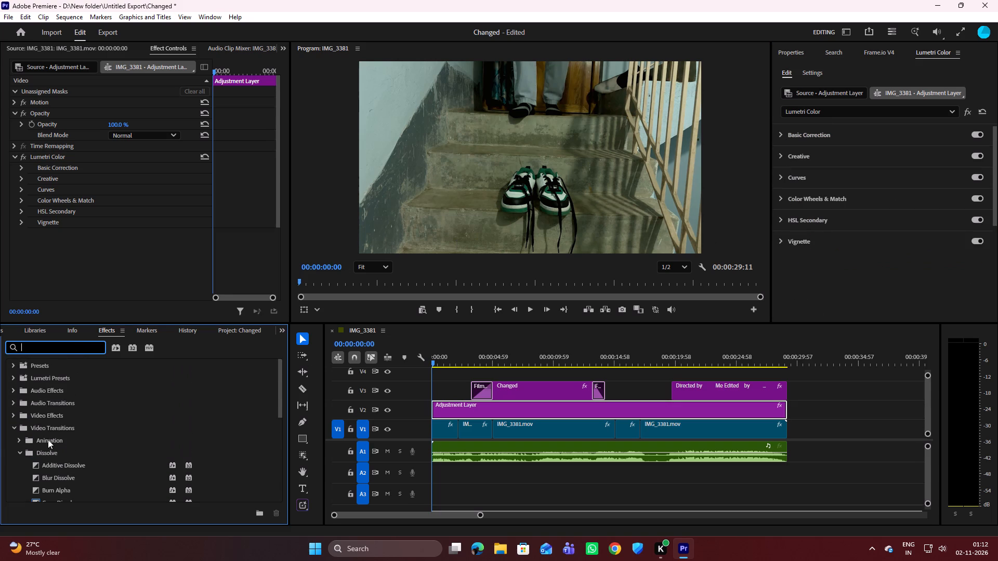
left_click(20, 449)
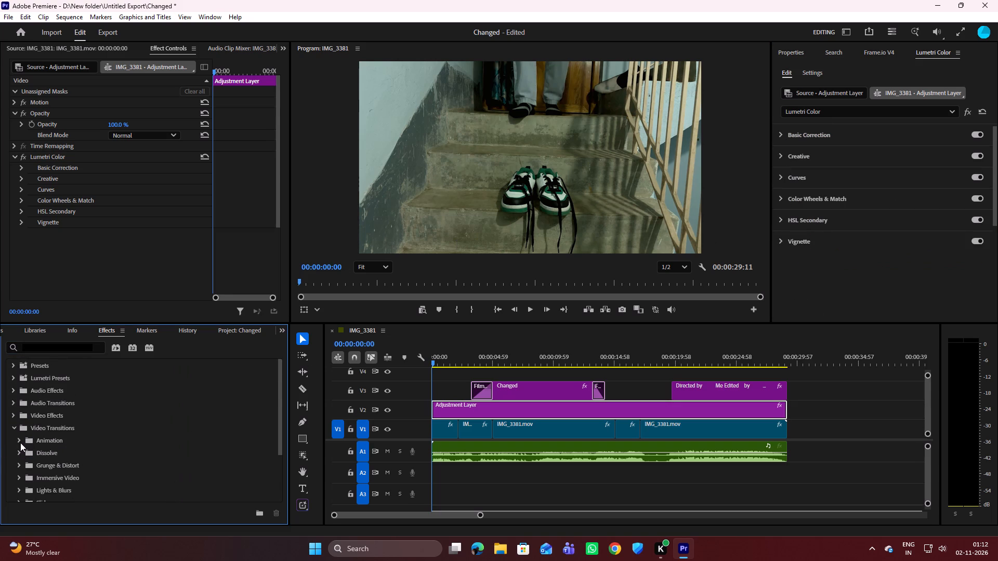
left_click(12, 428)
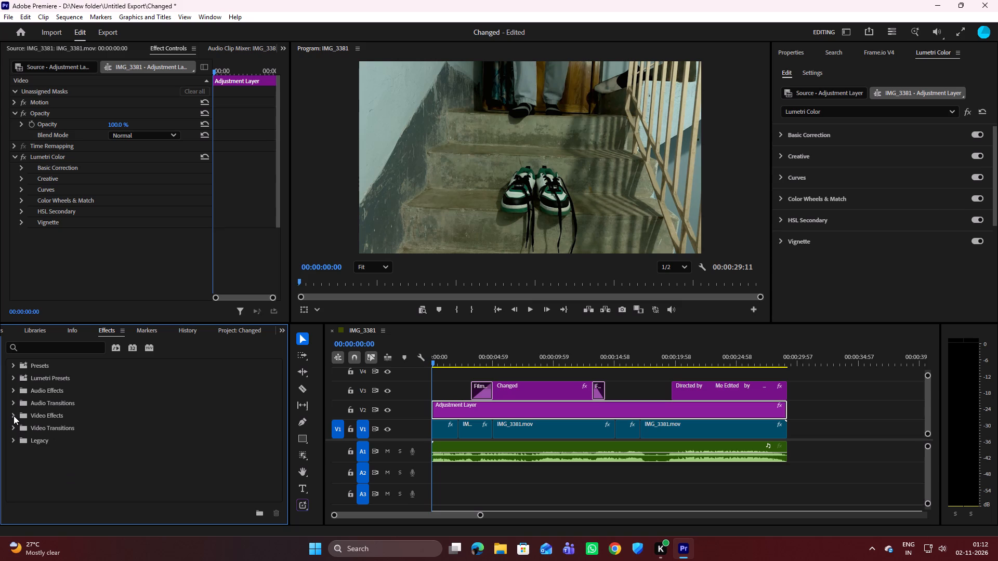
left_click(11, 413)
scroll(30, 455, "down", 1)
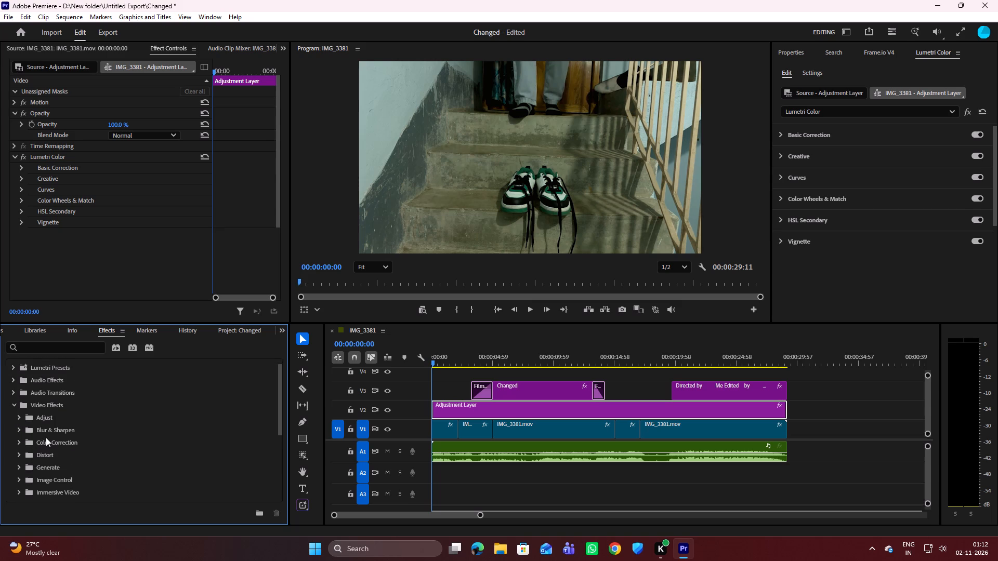
scroll(46, 438, "down", 6)
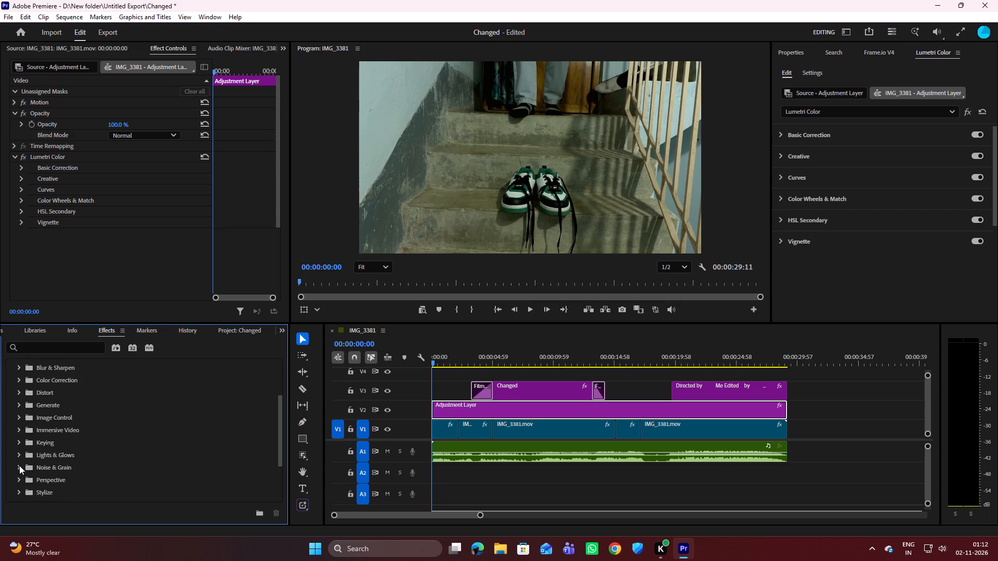
left_click(19, 465)
scroll(56, 463, "down", 2)
left_click(52, 459)
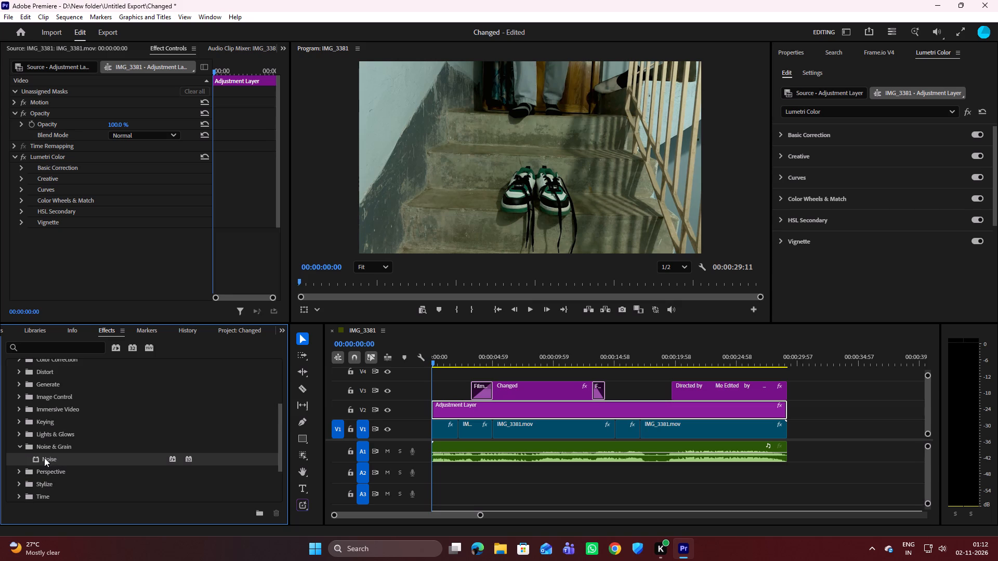
left_click_drag(44, 458, 455, 408)
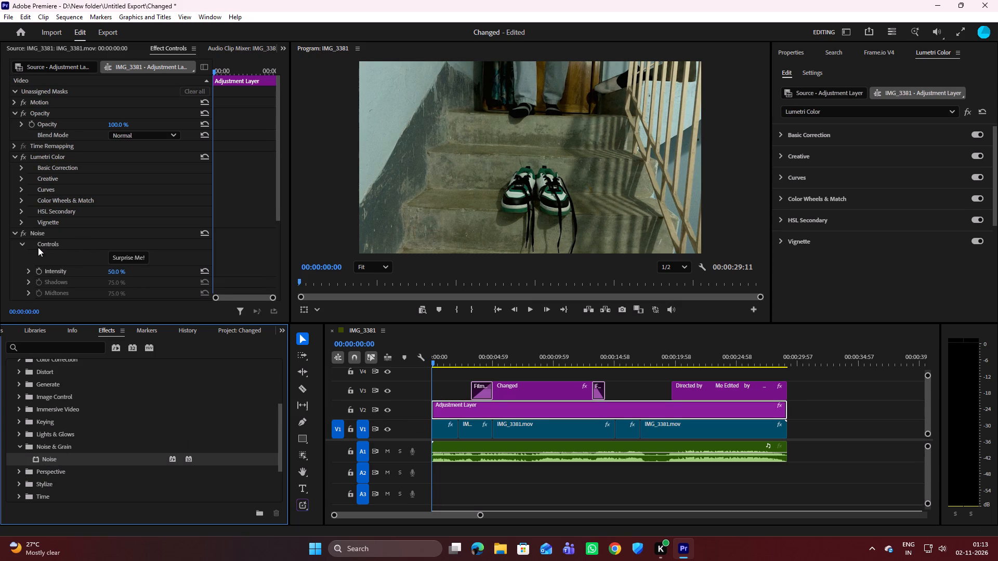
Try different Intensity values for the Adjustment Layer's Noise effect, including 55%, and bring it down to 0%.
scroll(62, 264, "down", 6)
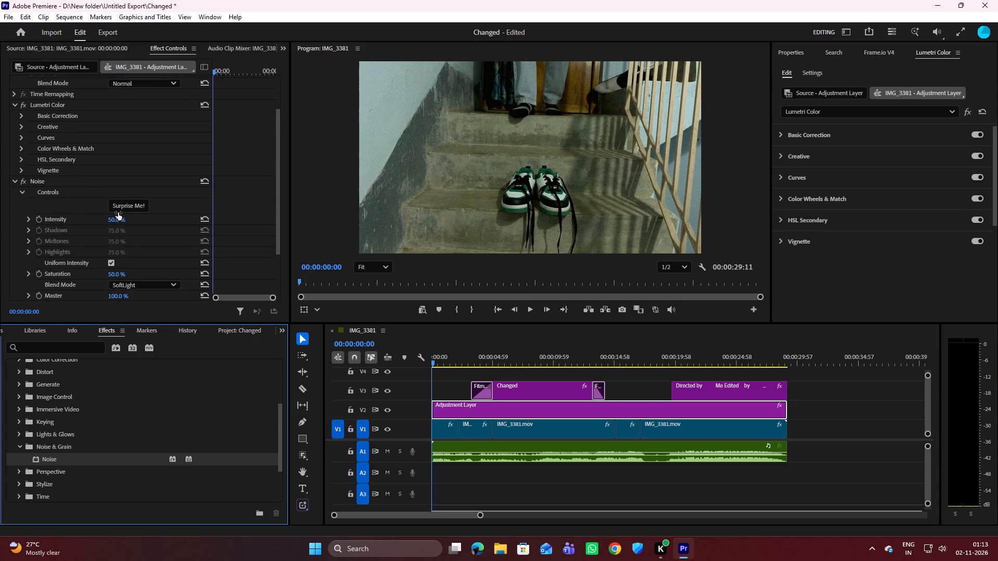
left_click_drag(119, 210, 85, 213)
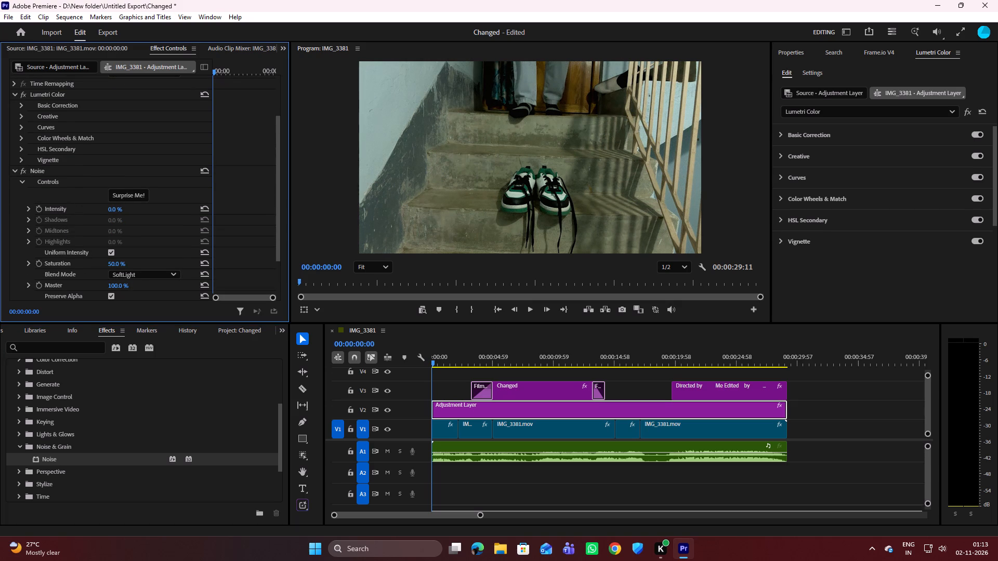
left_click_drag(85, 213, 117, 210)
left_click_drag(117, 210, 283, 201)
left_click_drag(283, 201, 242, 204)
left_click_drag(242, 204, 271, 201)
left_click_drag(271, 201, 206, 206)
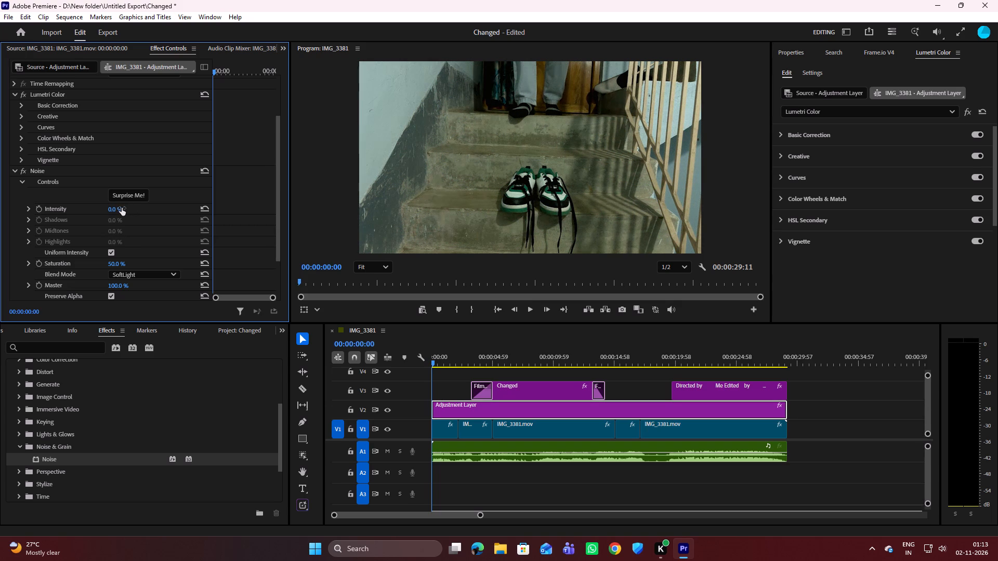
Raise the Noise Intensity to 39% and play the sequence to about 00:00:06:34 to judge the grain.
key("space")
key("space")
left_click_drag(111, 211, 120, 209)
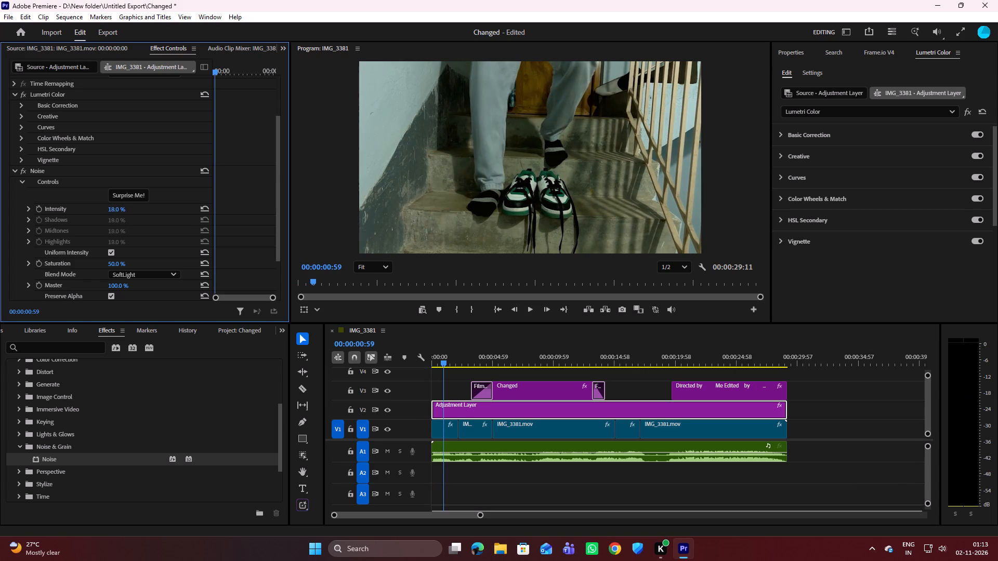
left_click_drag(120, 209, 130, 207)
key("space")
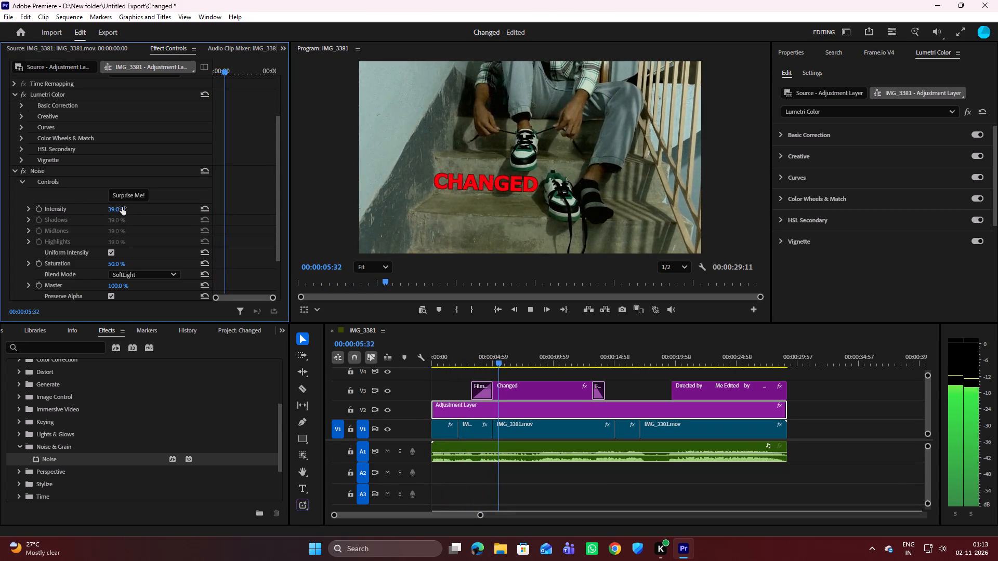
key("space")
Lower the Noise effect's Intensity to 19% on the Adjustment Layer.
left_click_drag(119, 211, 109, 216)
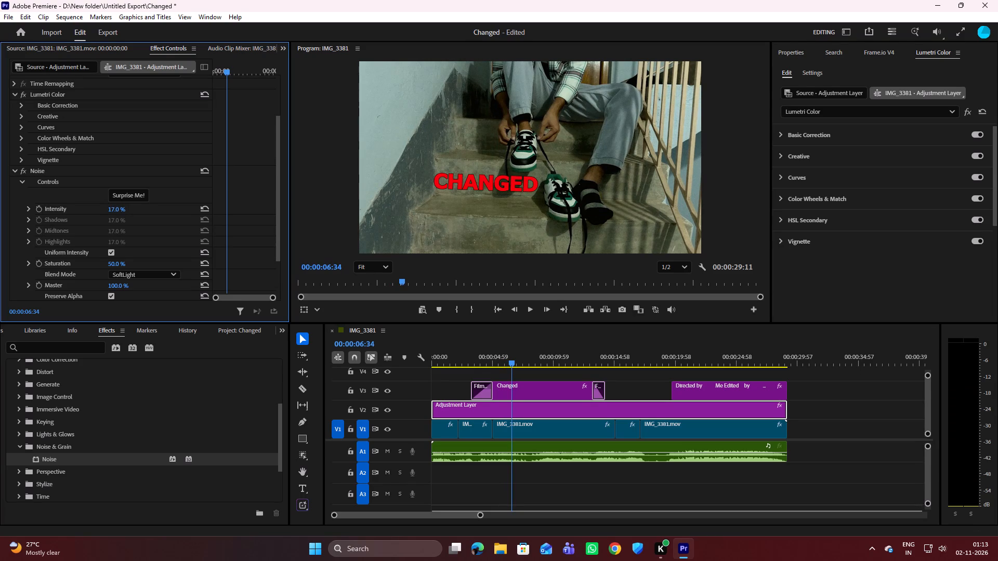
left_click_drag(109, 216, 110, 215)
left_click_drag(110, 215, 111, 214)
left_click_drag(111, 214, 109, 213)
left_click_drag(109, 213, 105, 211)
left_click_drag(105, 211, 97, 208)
Play the sequence from the start to about 00:00:10:21, switching the Noise effect off and back on to compare.
left_click_drag(513, 363, 428, 365)
key("space")
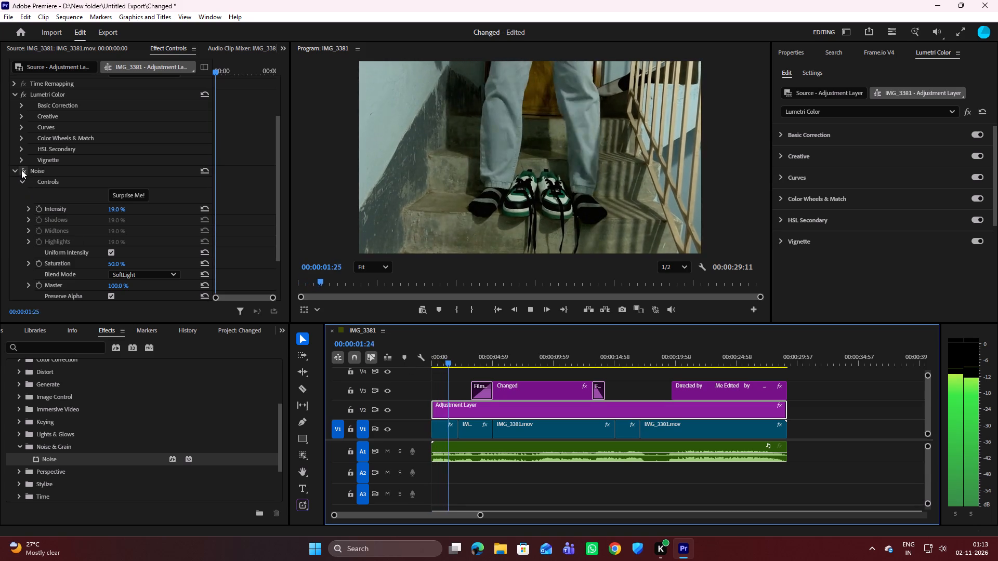
left_click(21, 170)
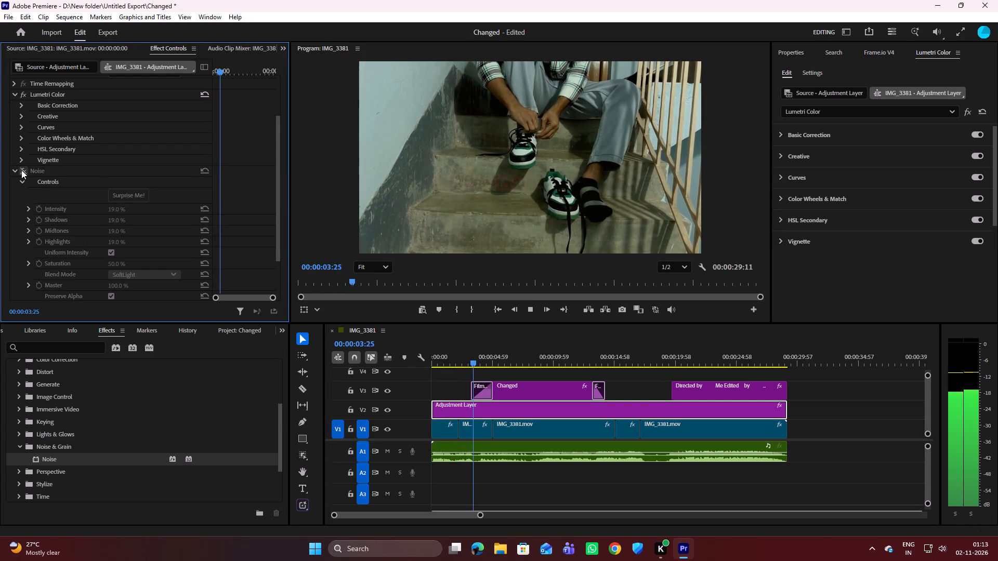
left_click(21, 170)
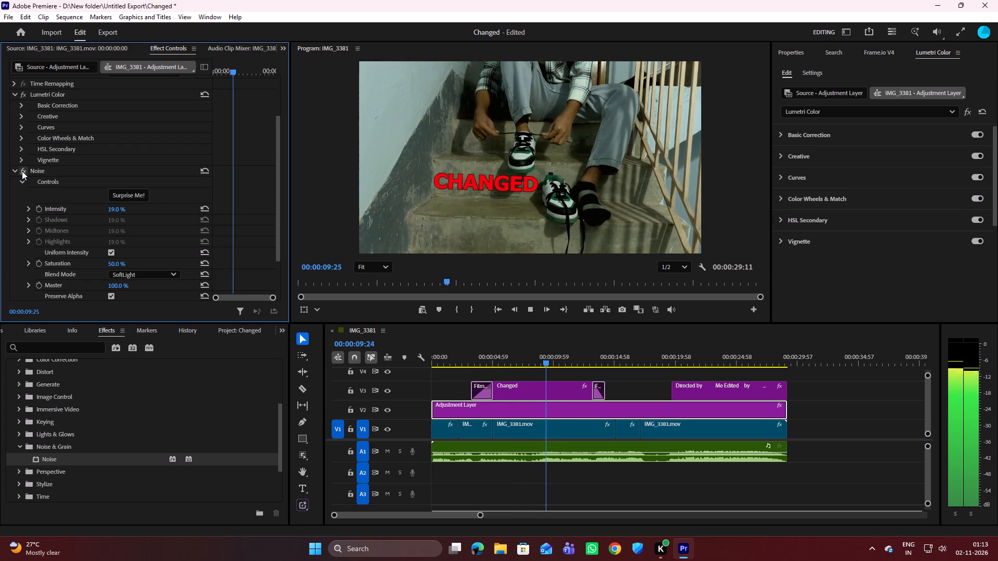
key("space")
Set the Noise Intensity to 10% and return the playhead to 00:00:00:00.
left_click(115, 205)
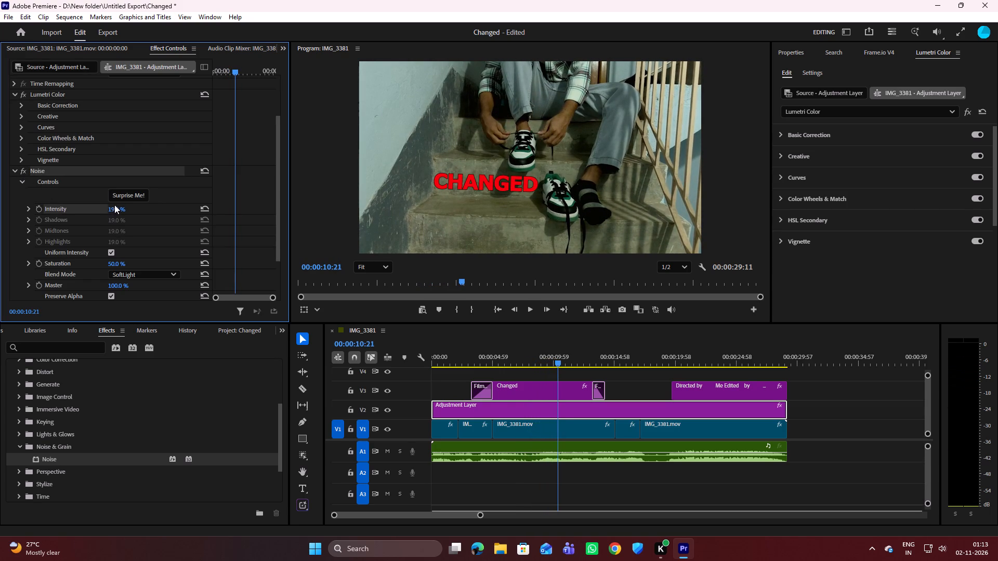
left_click(115, 208)
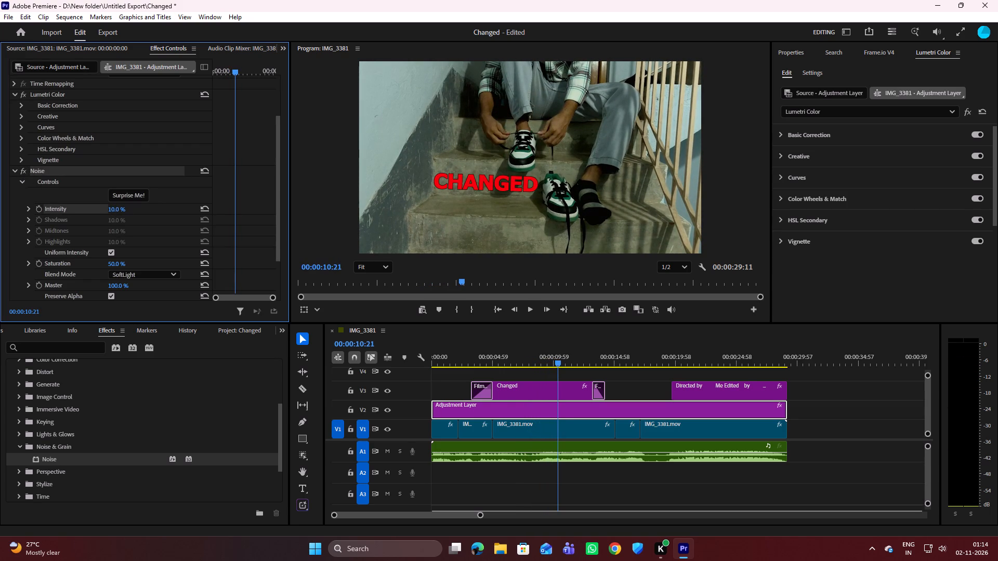
left_click_drag(554, 362, 419, 358)
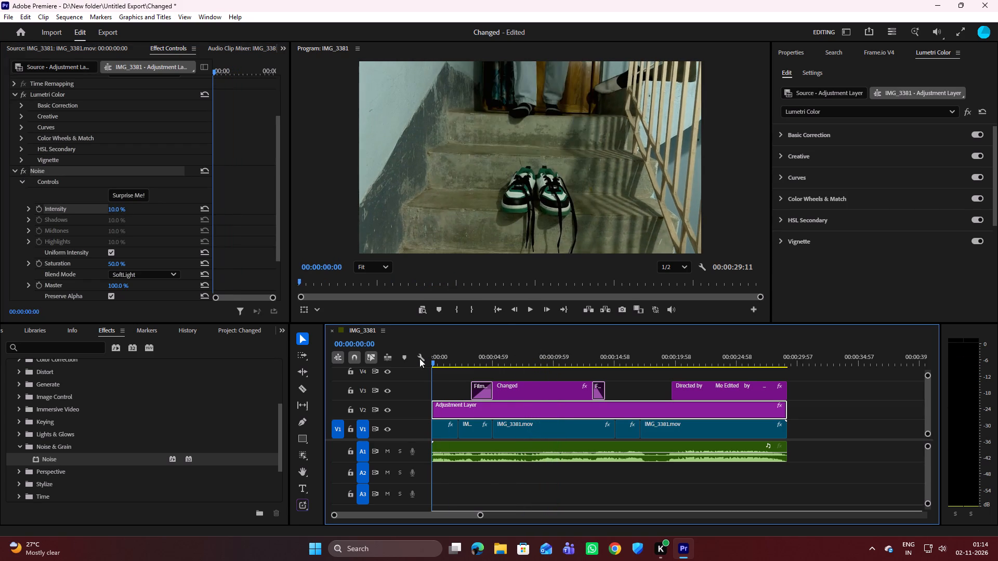
Play the sequence from the start to about 00:00:06:22 to judge the grain at its current Intensity.
left_click_drag(419, 358, 418, 358)
key("space")
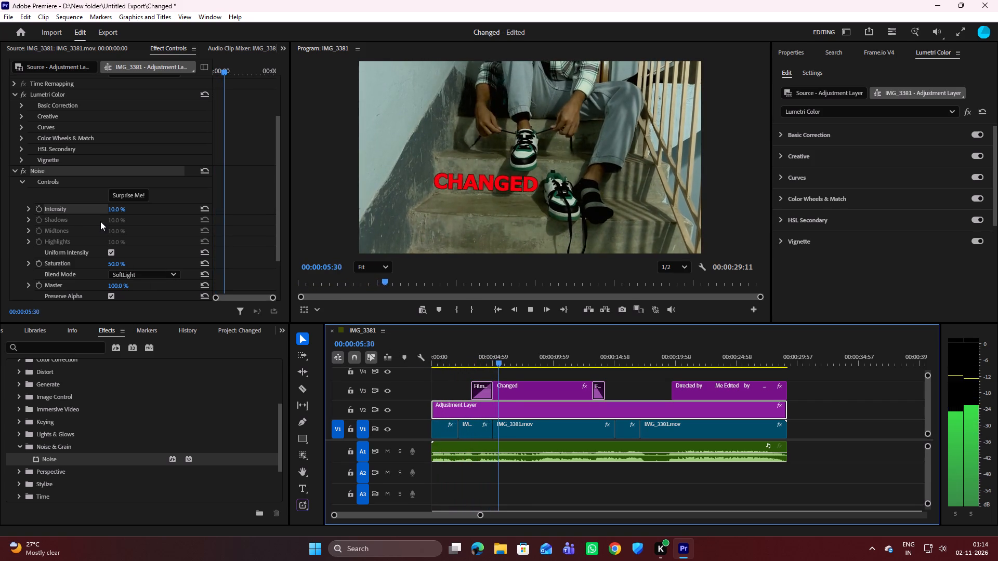
key("space")
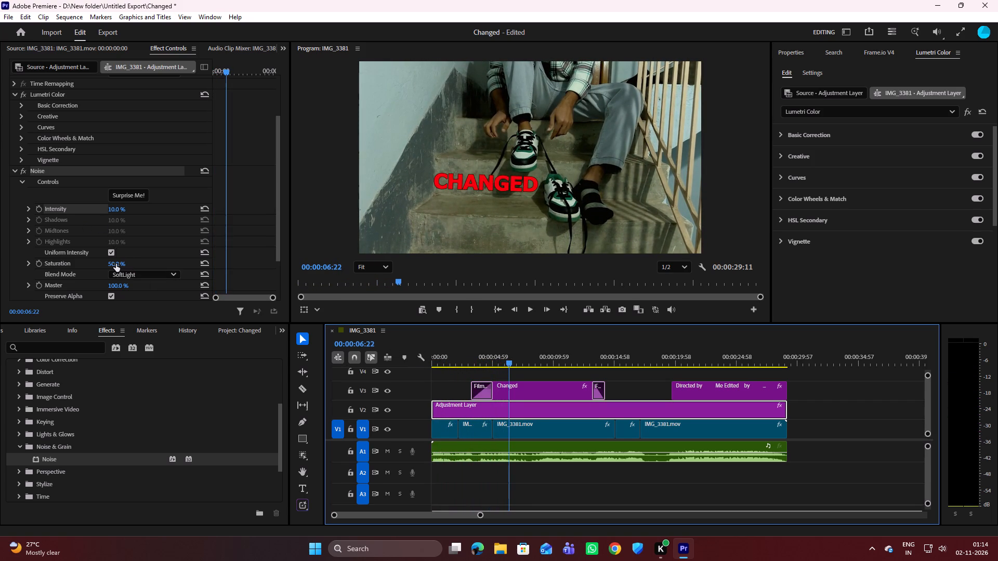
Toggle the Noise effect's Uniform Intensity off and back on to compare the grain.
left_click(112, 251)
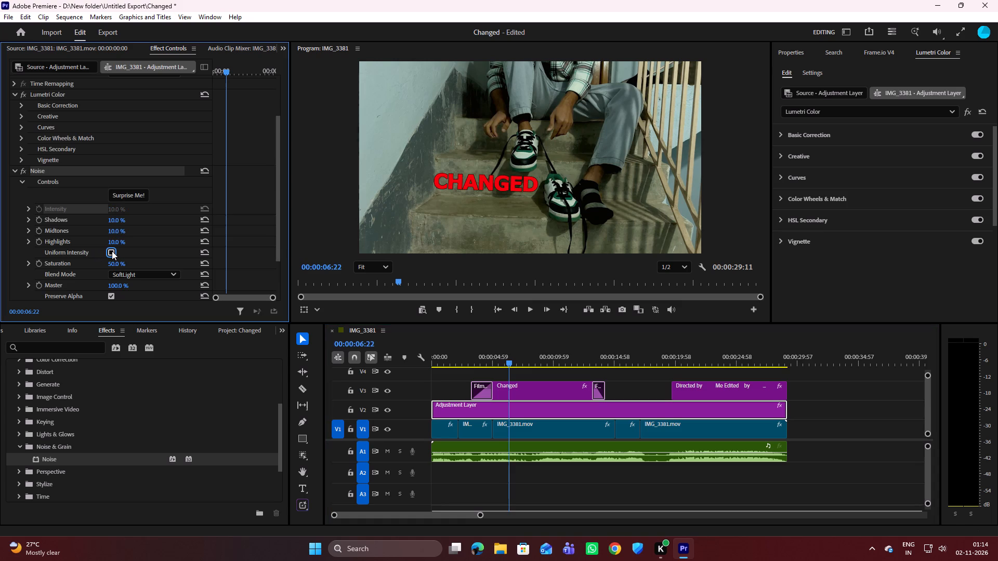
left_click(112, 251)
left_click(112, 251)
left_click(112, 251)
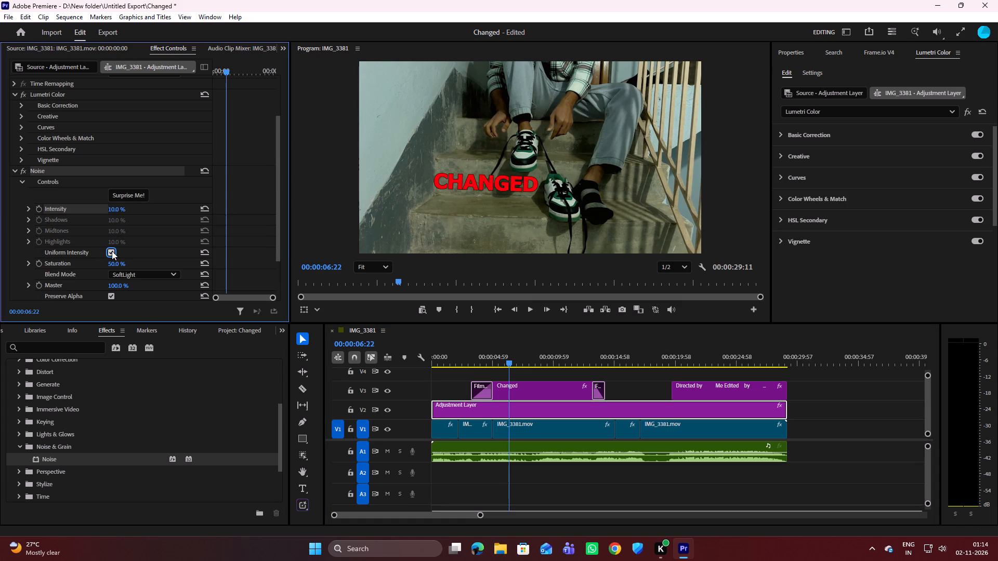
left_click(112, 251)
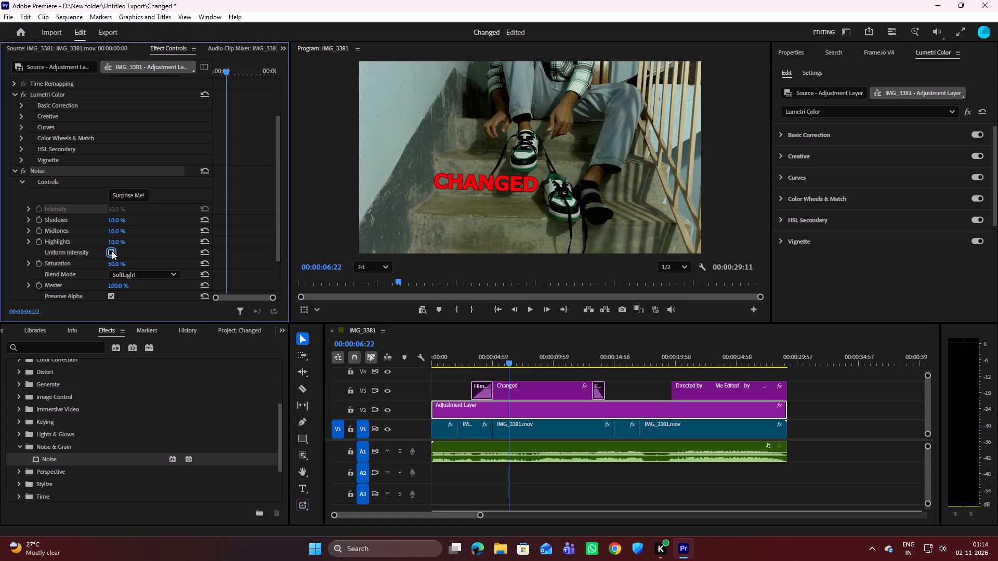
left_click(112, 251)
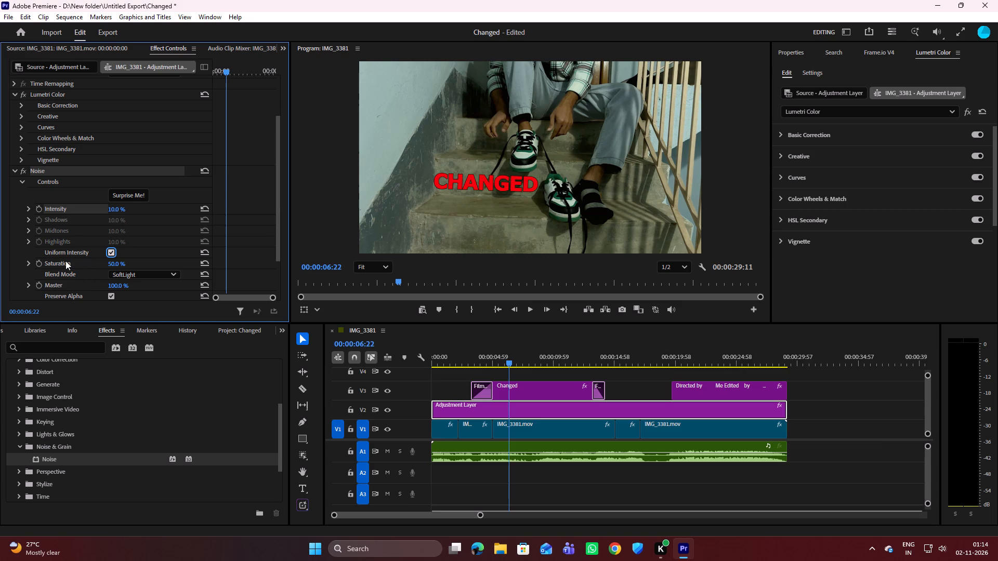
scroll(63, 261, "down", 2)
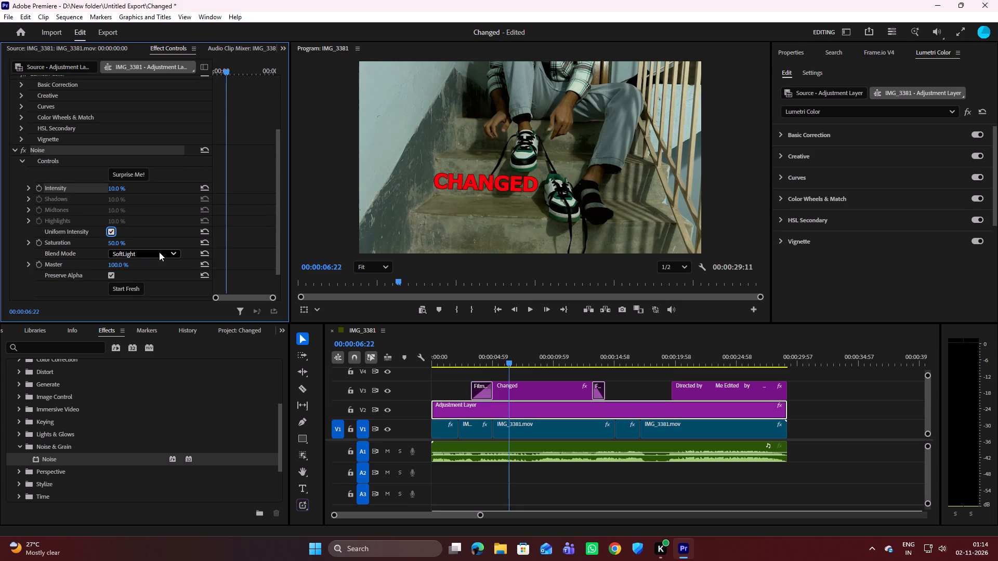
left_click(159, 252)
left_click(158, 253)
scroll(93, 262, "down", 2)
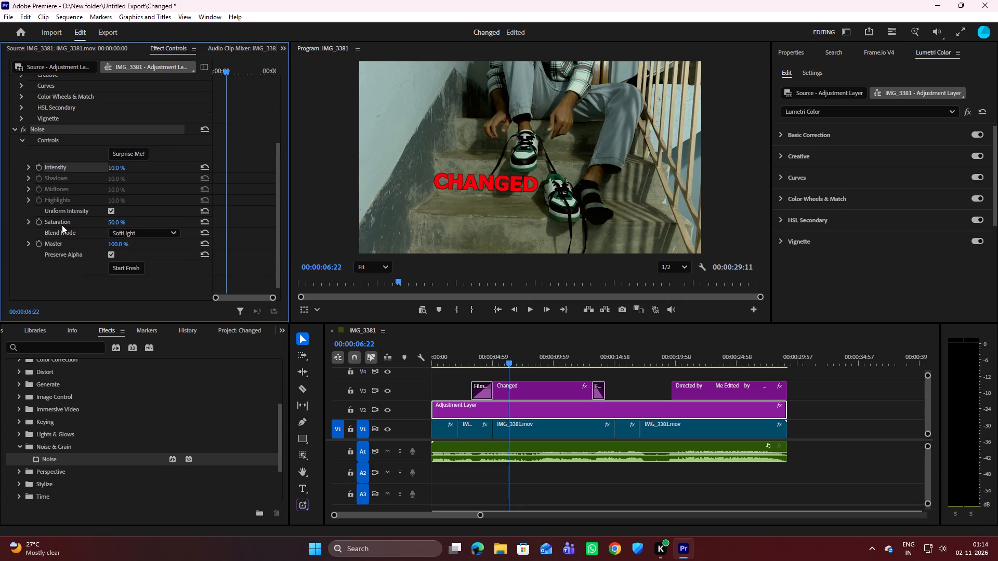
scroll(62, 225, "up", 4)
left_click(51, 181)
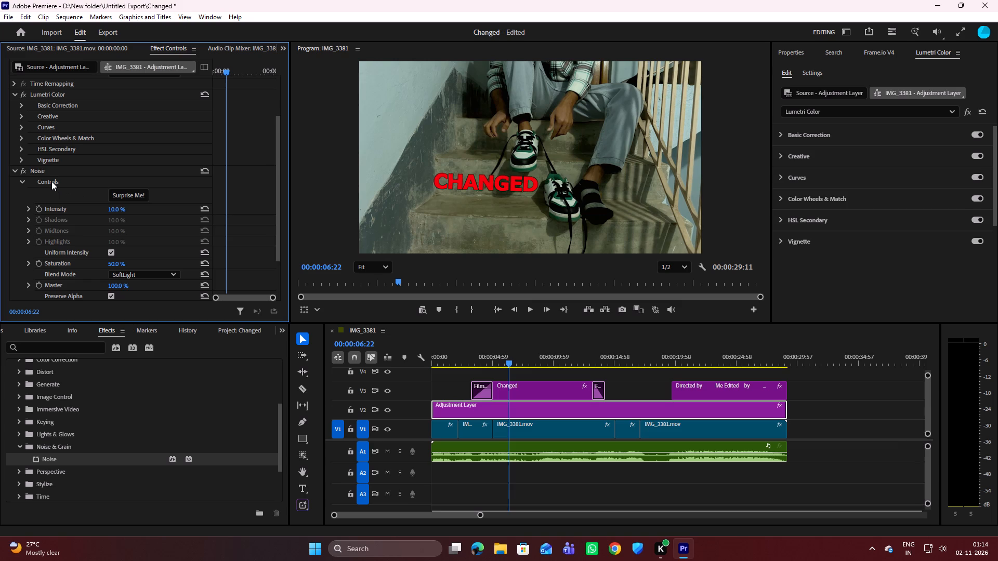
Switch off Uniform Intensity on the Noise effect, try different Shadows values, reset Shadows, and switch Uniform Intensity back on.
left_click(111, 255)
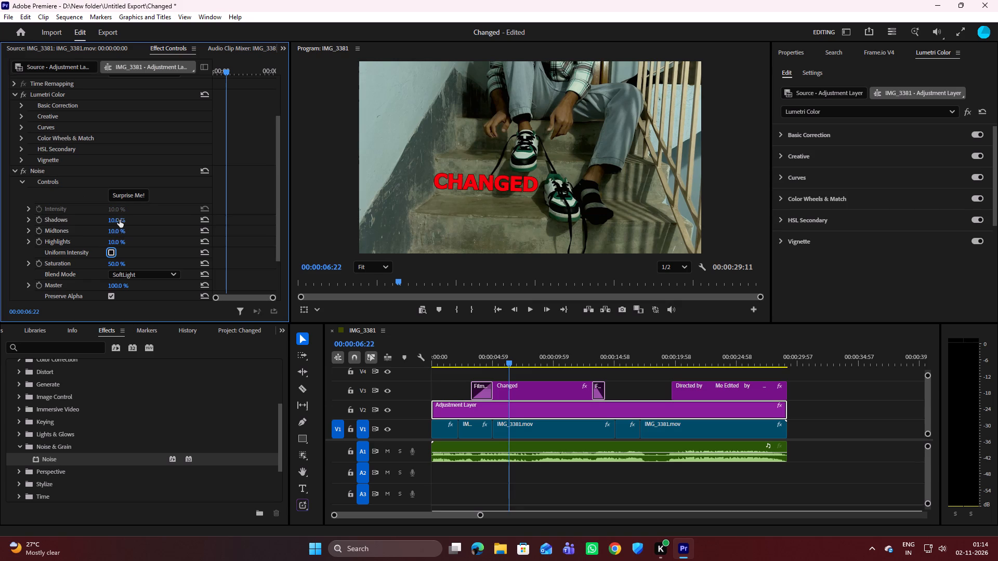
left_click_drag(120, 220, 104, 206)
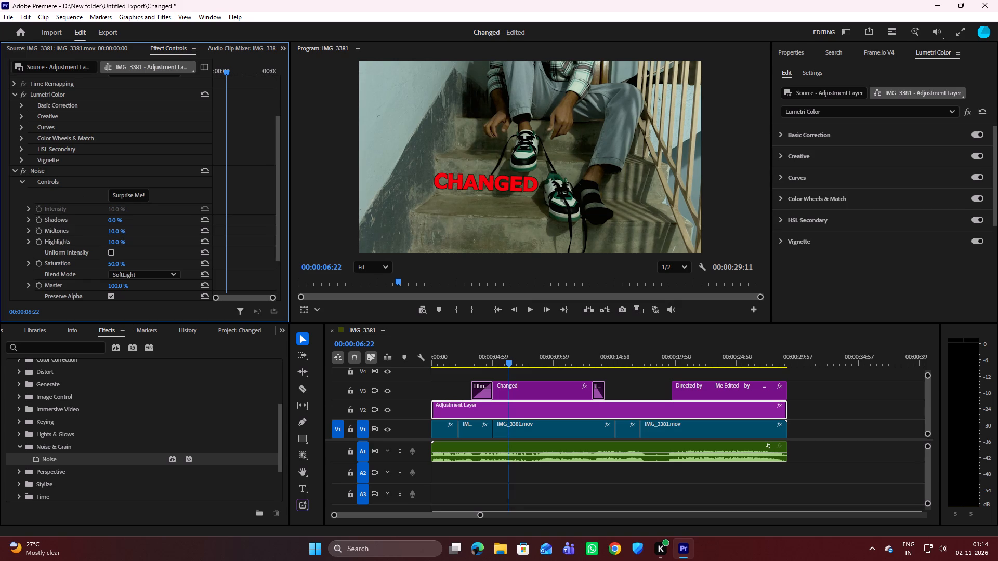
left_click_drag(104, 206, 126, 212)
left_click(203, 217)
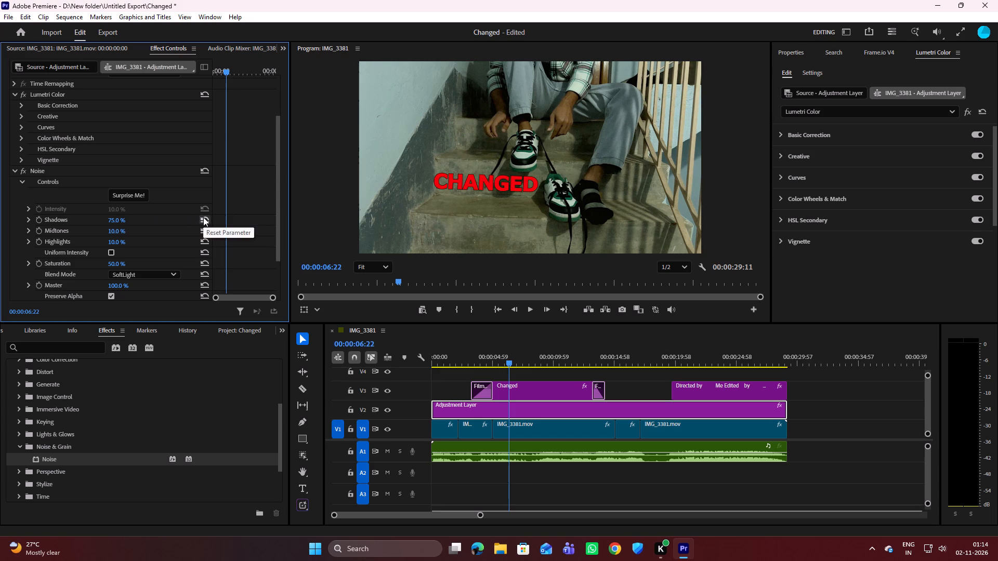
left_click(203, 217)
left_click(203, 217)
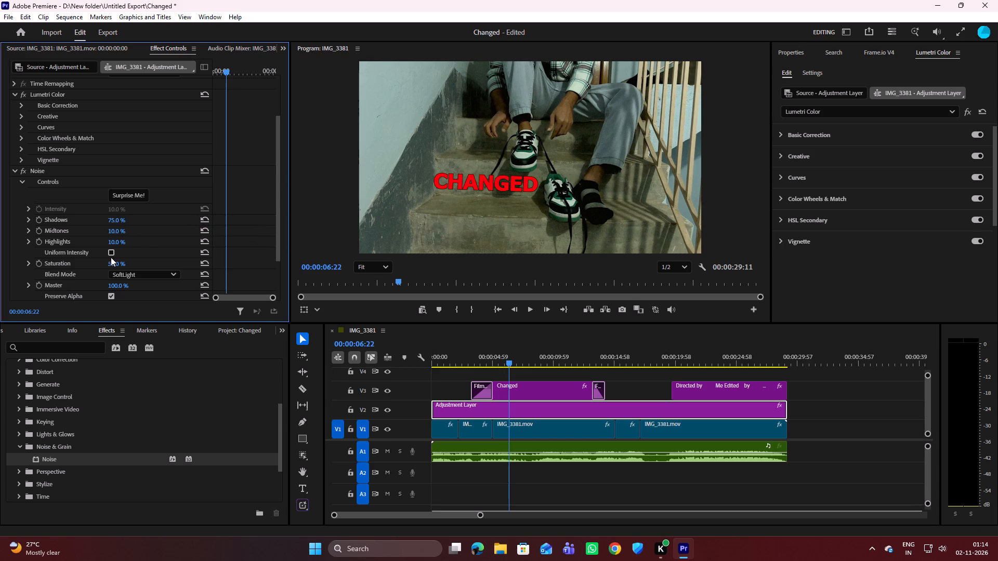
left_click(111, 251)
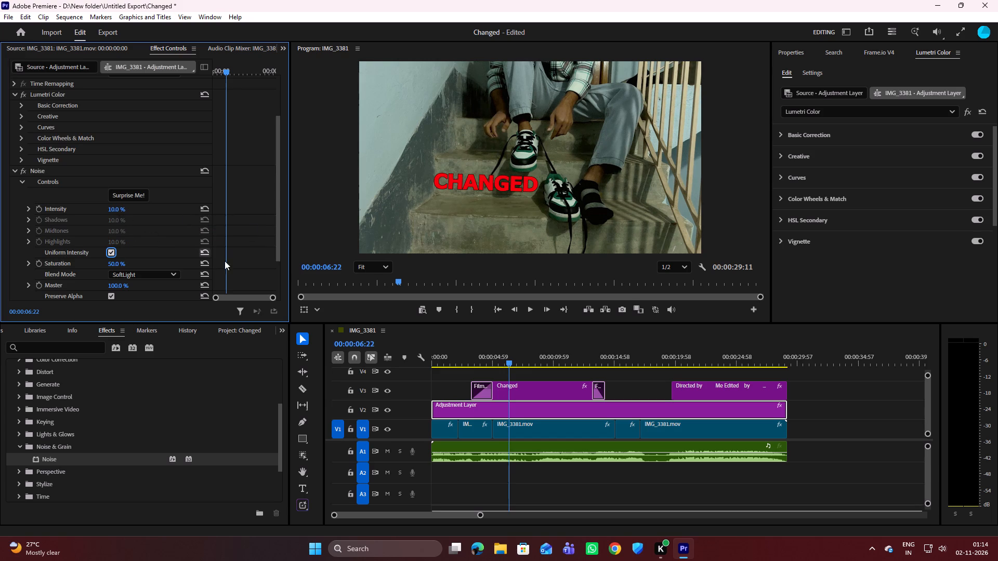
Return the playhead to near the start and play the sequence through to about 00:00:28:40 to review the grain.
left_click_drag(508, 358, 441, 370)
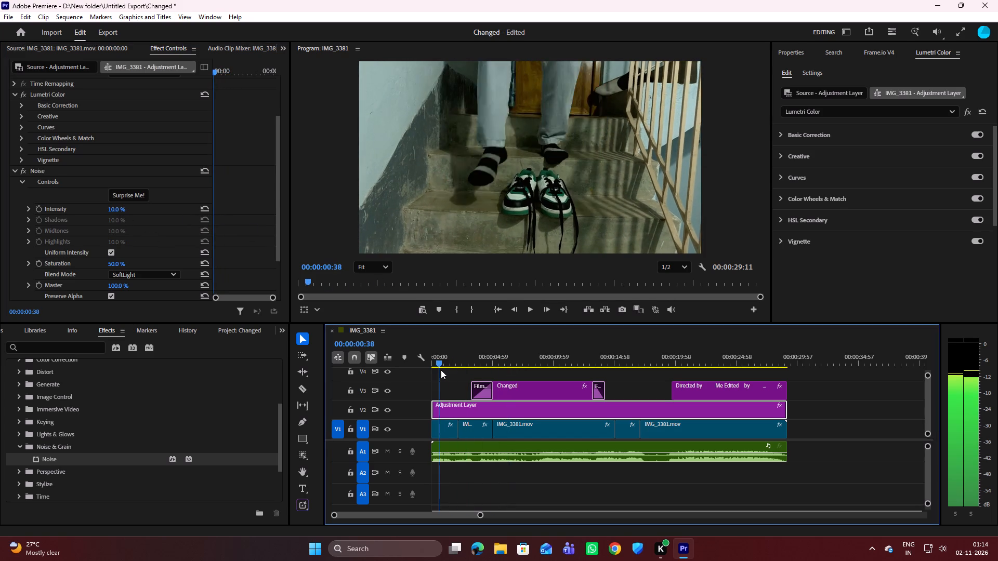
left_click_drag(441, 370, 440, 370)
key("space")
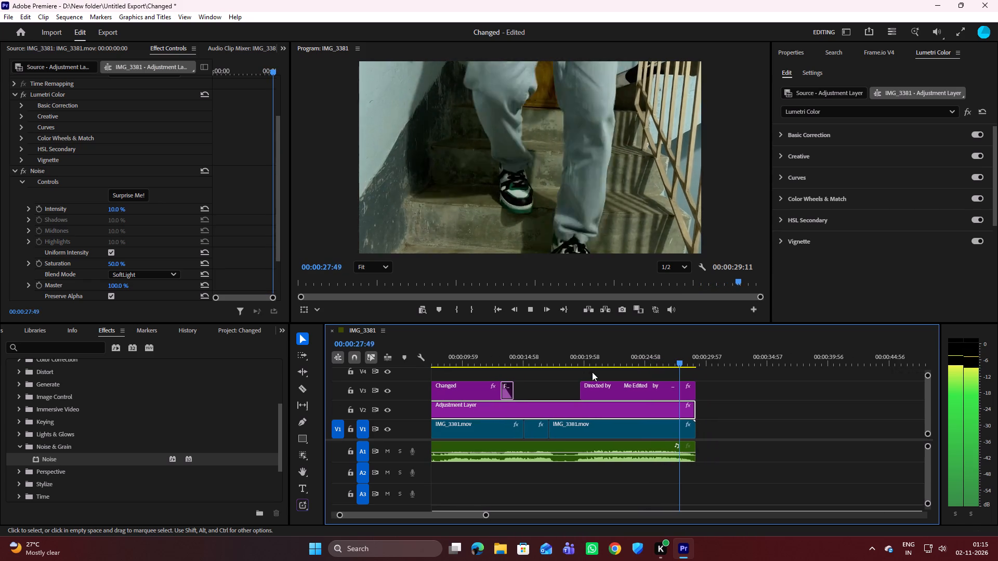
key("space")
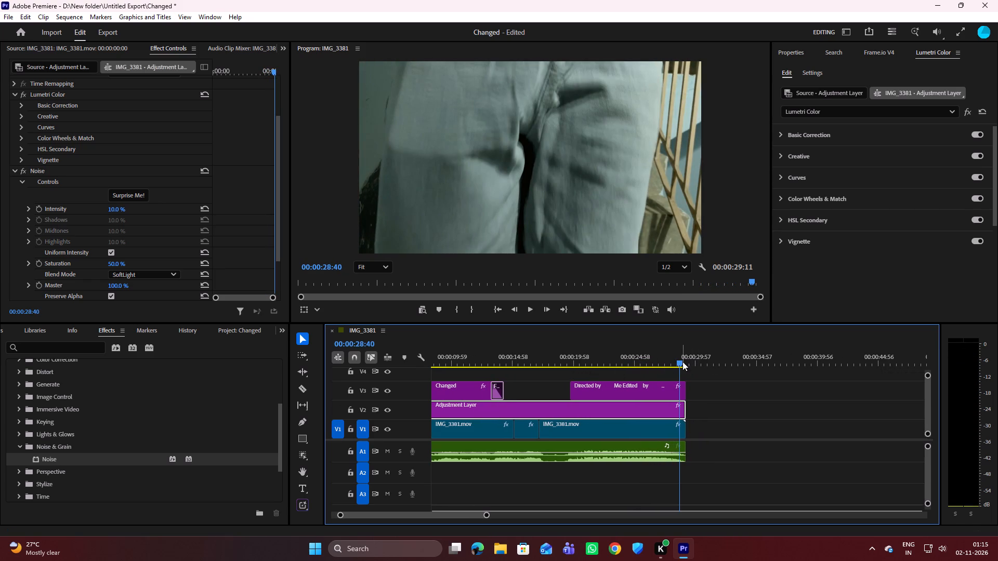
Replay the sequence from the start to about 00:00:07:52 to check the look again.
left_click_drag(680, 358, 414, 365)
key("space")
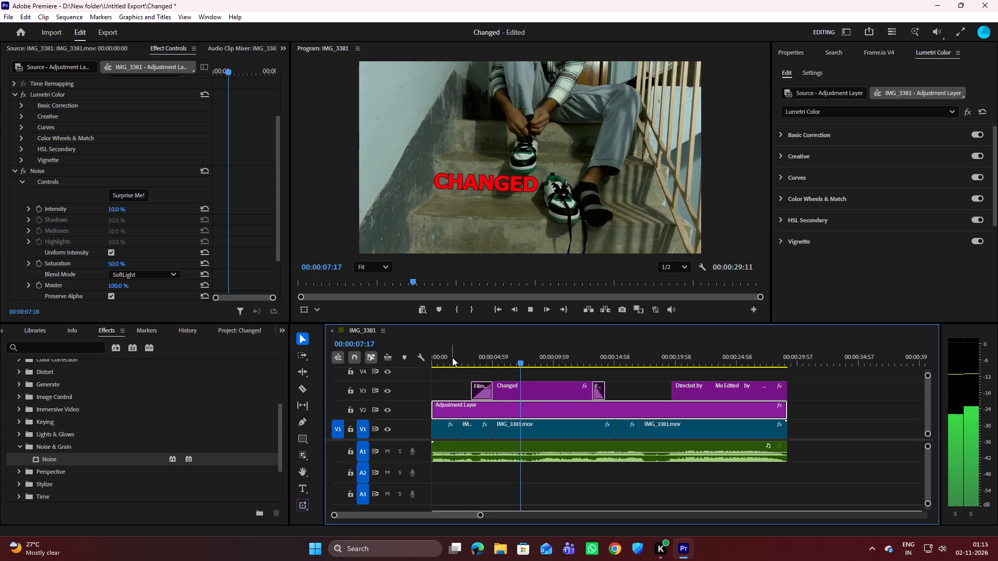
key("space")
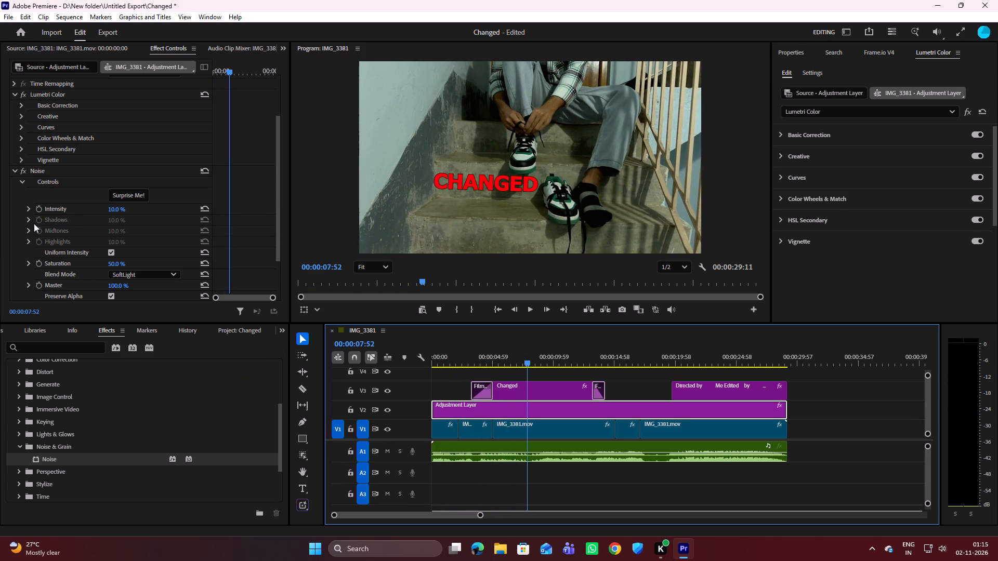
Browse the Video Effects categories, including Video, Color Correction and Adjust, for another effect to use.
scroll(52, 450, "down", 1)
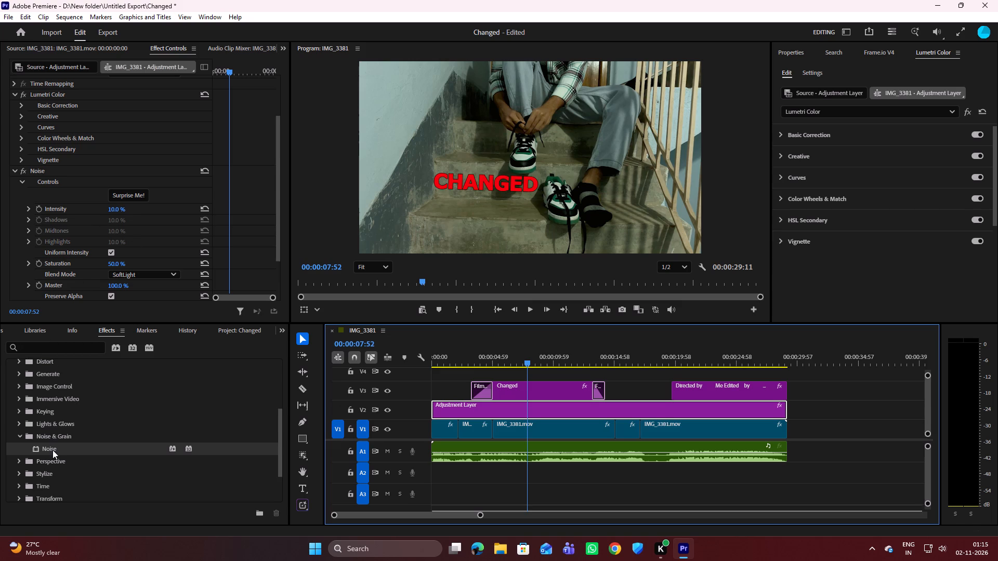
scroll(36, 486, "down", 7)
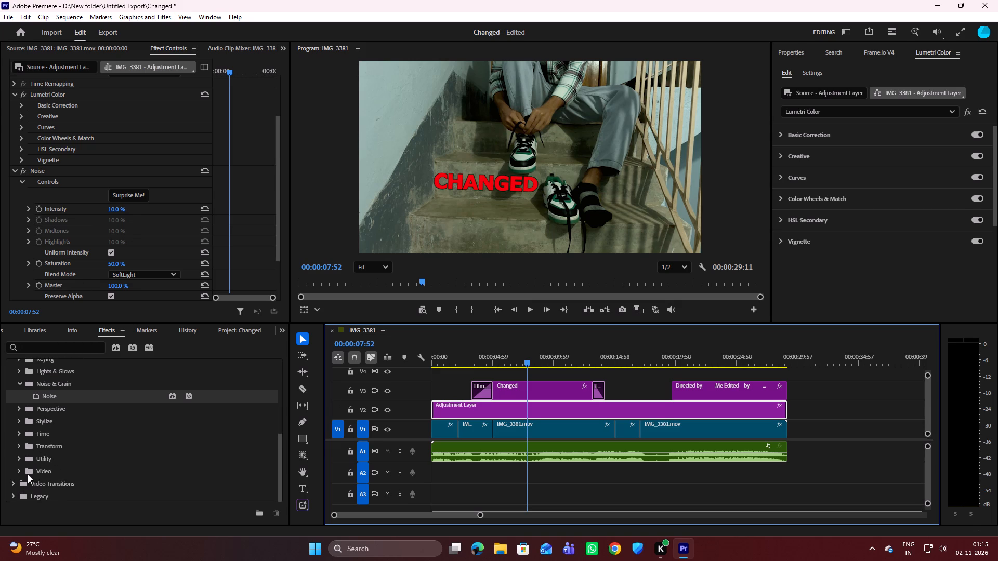
left_click(18, 473)
scroll(73, 479, "down", 3)
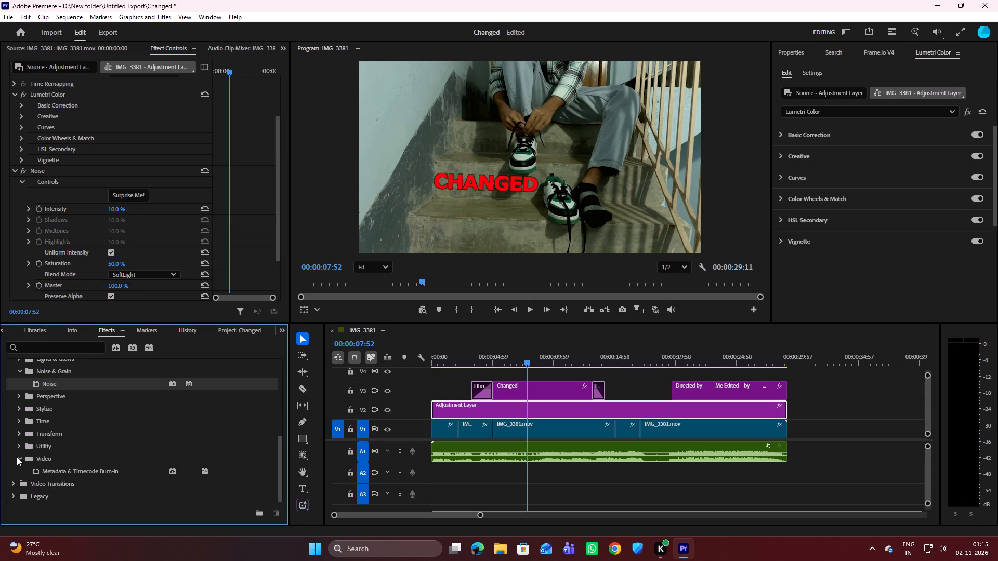
left_click(19, 456)
scroll(41, 461, "up", 2)
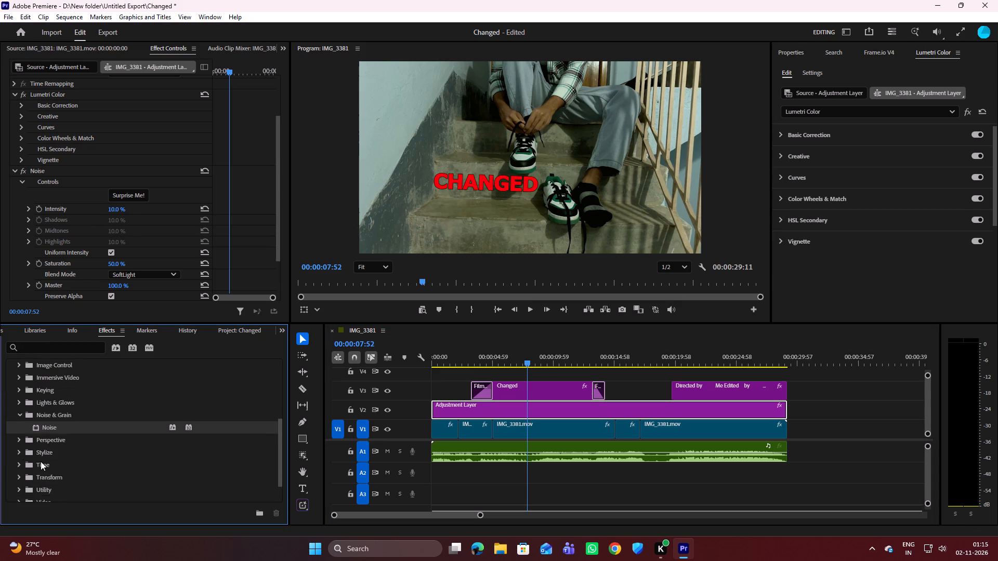
scroll(41, 461, "up", 3)
left_click(19, 434)
scroll(65, 442, "up", 3)
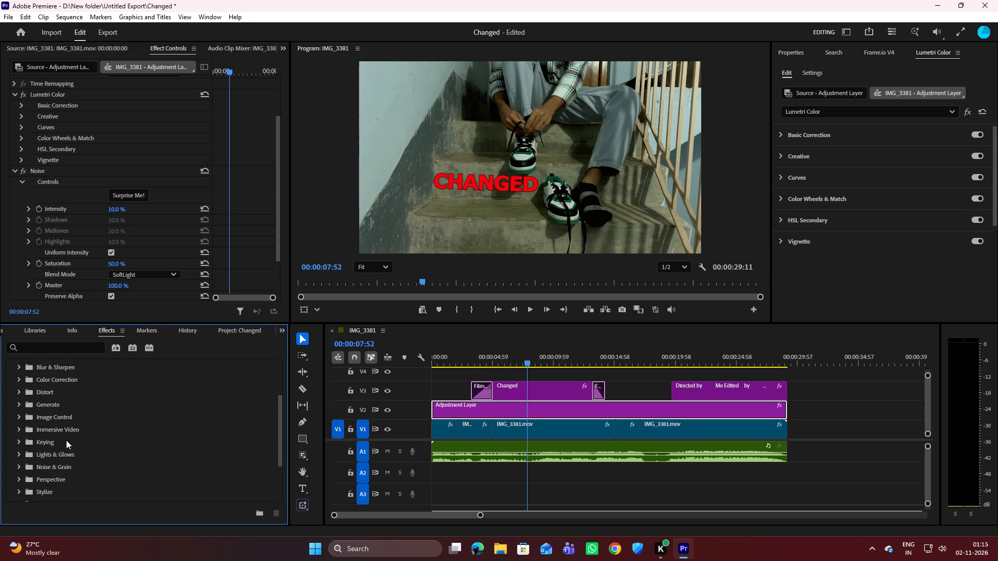
scroll(32, 400, "up", 1)
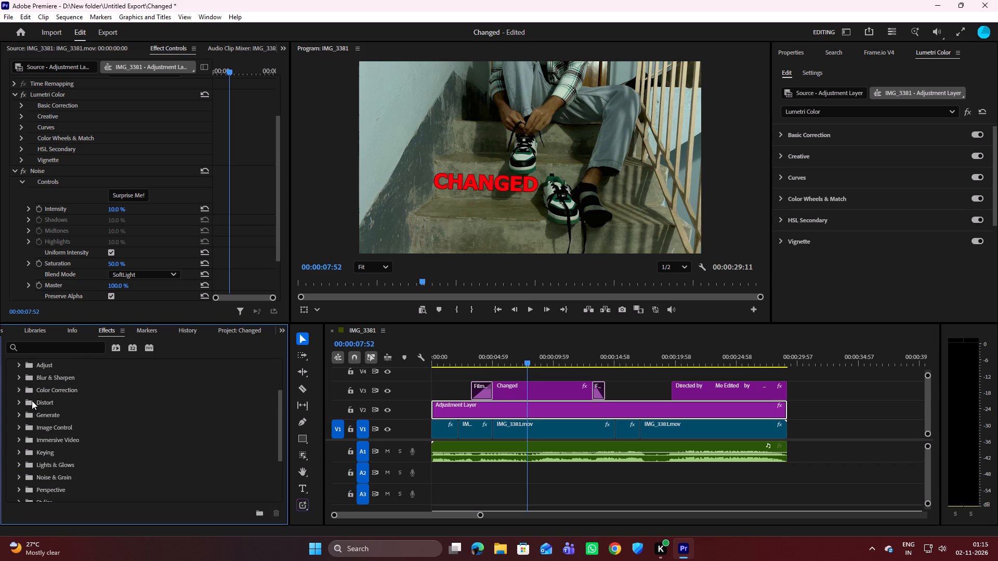
scroll(32, 400, "up", 1)
left_click(19, 398)
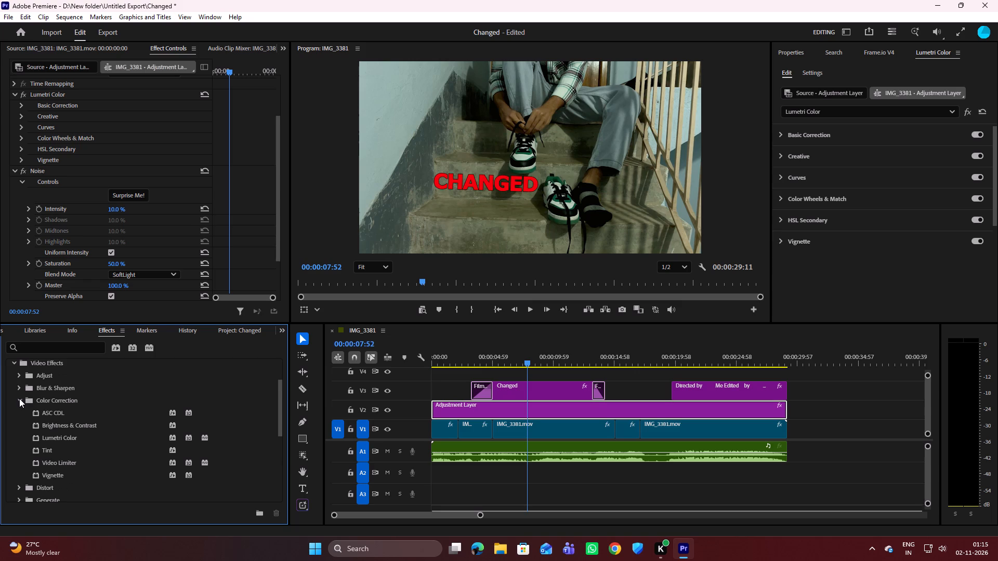
left_click(19, 398)
scroll(19, 398, "up", 1)
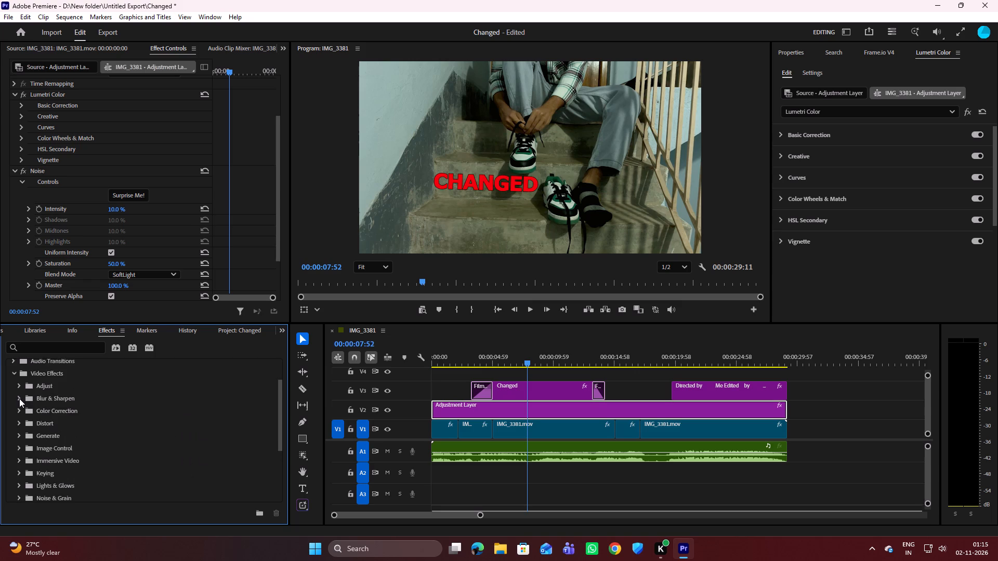
left_click(19, 386)
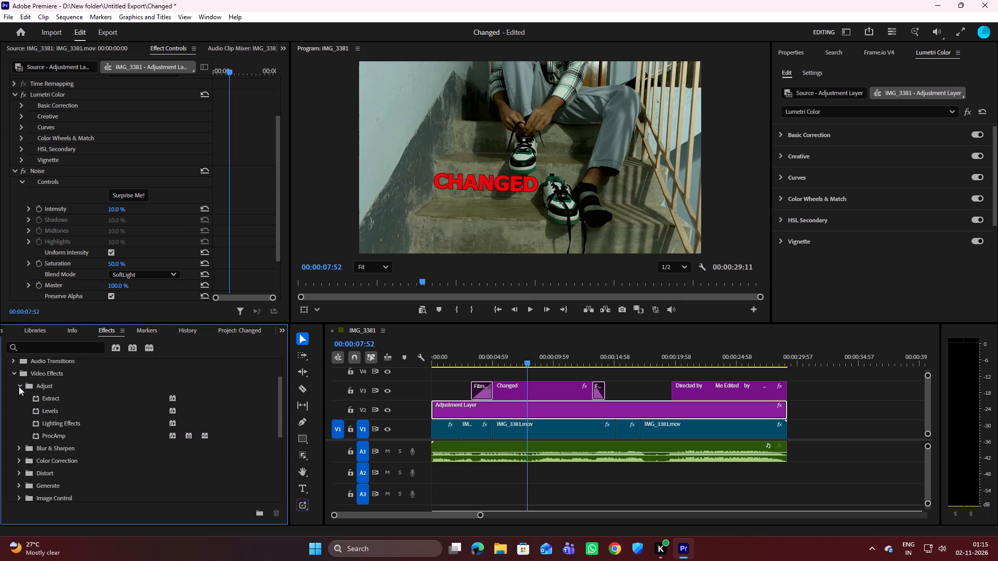
left_click(19, 386)
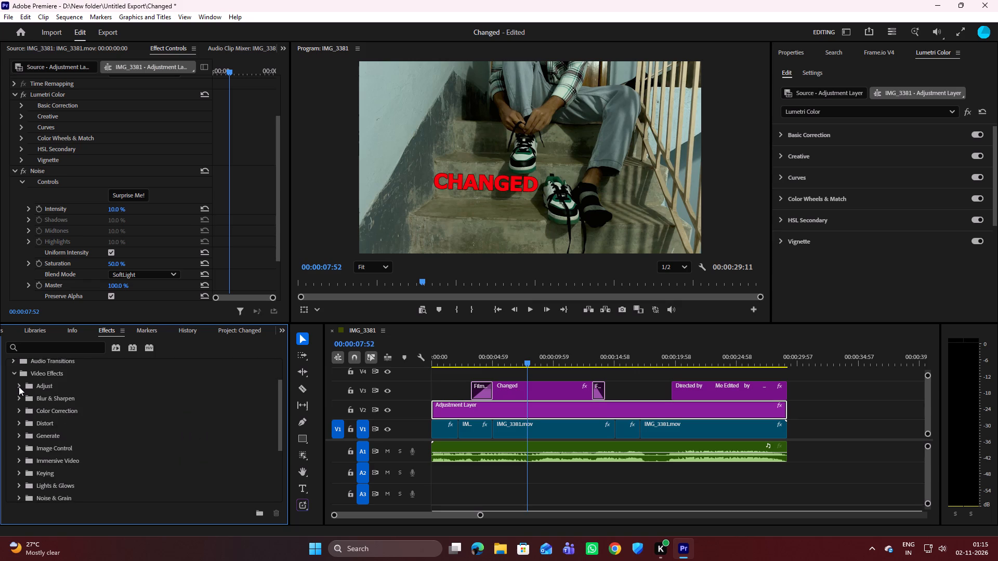
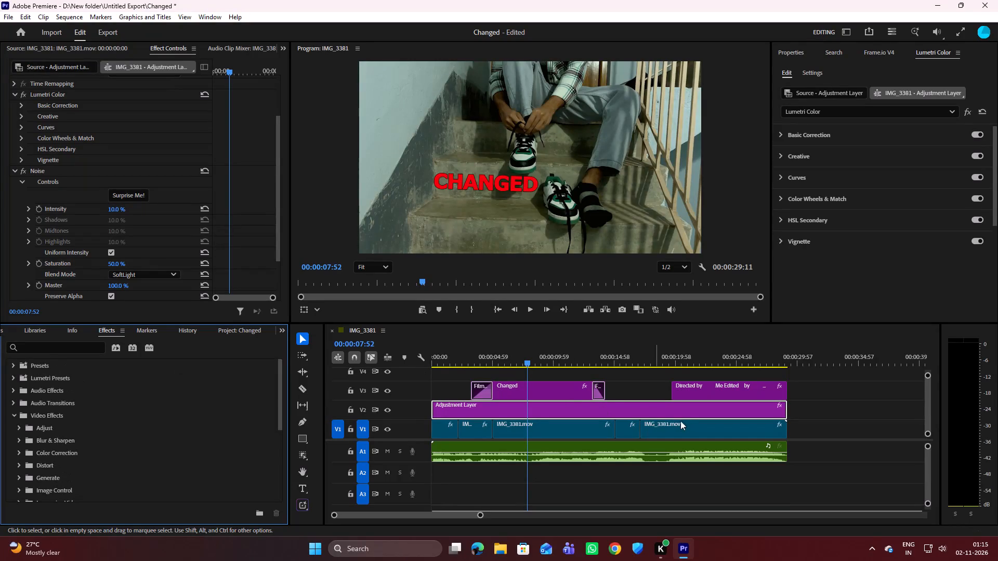
Return the playhead to 00:00:00:00, render the IMG_3381 sequence from In to Out, and expand the render details.
left_click_drag(527, 361, 416, 363)
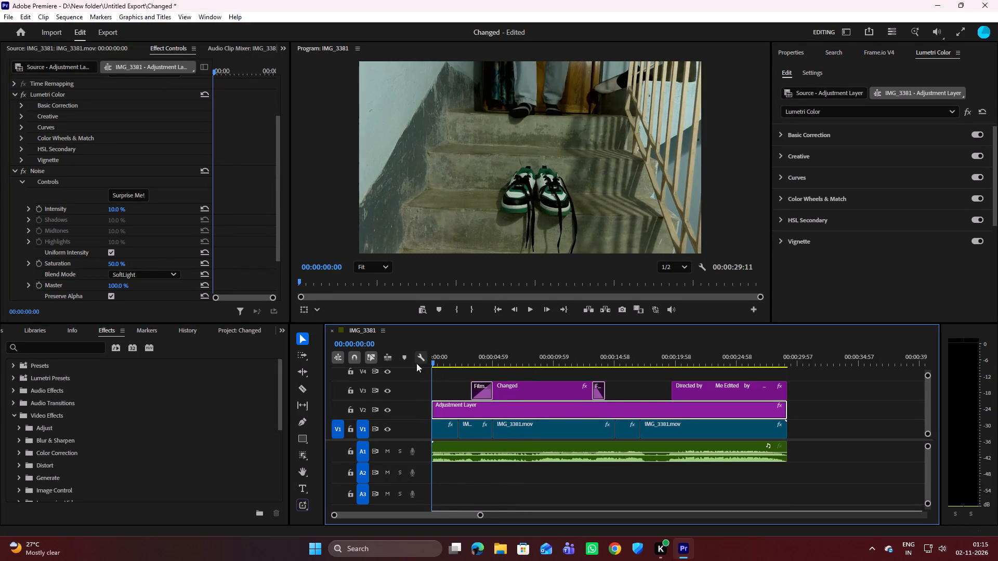
left_click(21, 19)
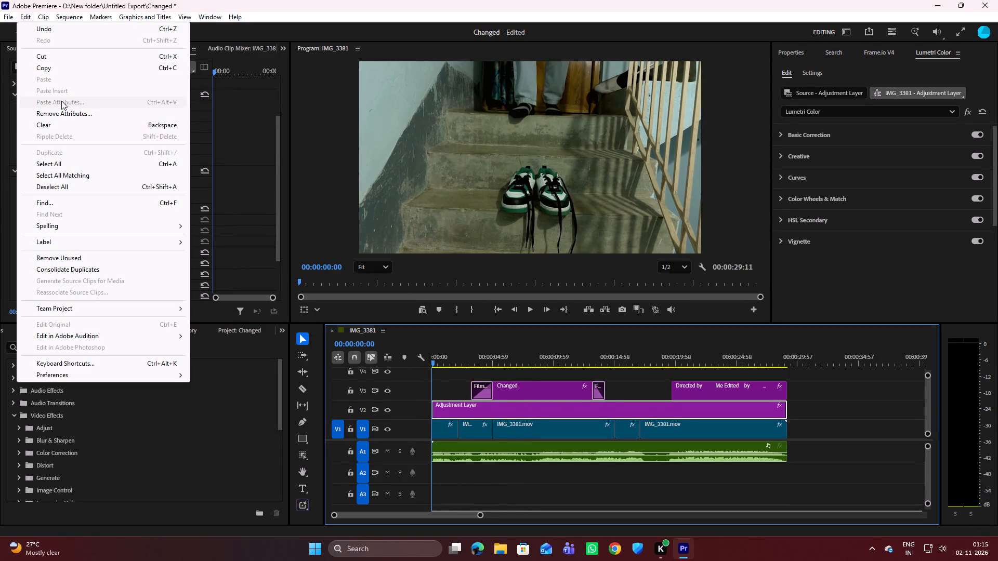
left_click(221, 400)
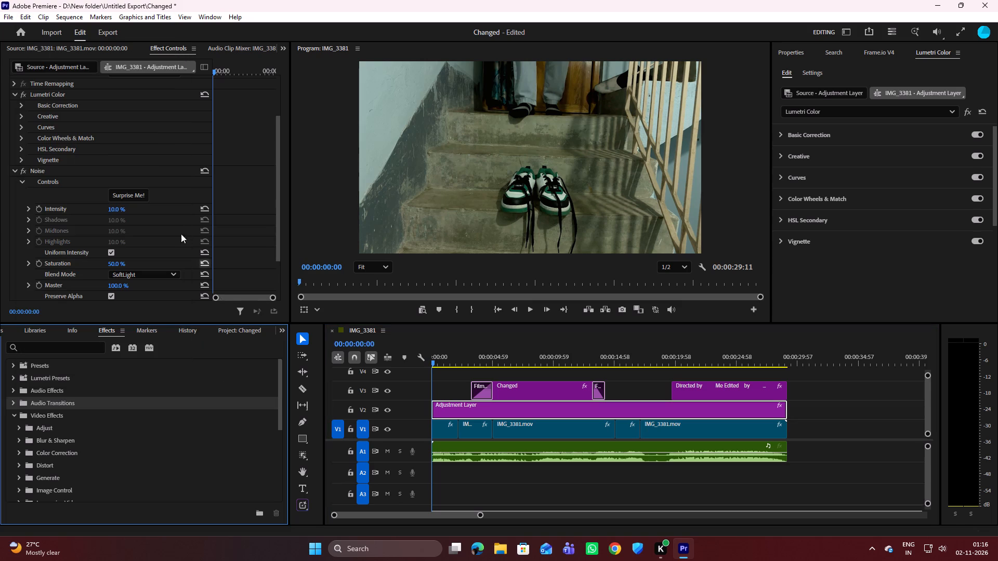
left_click(44, 12)
left_click(73, 16)
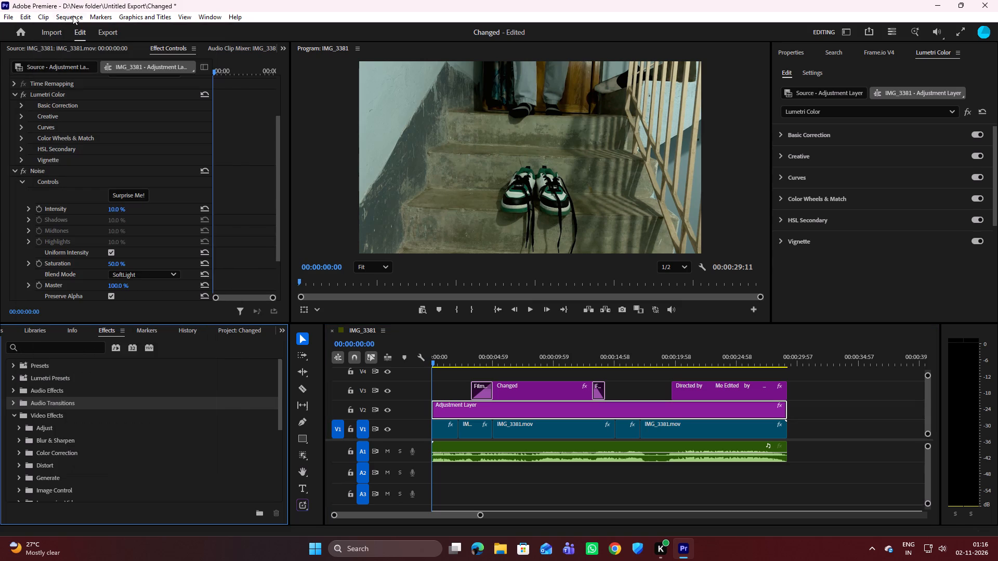
left_click(73, 16)
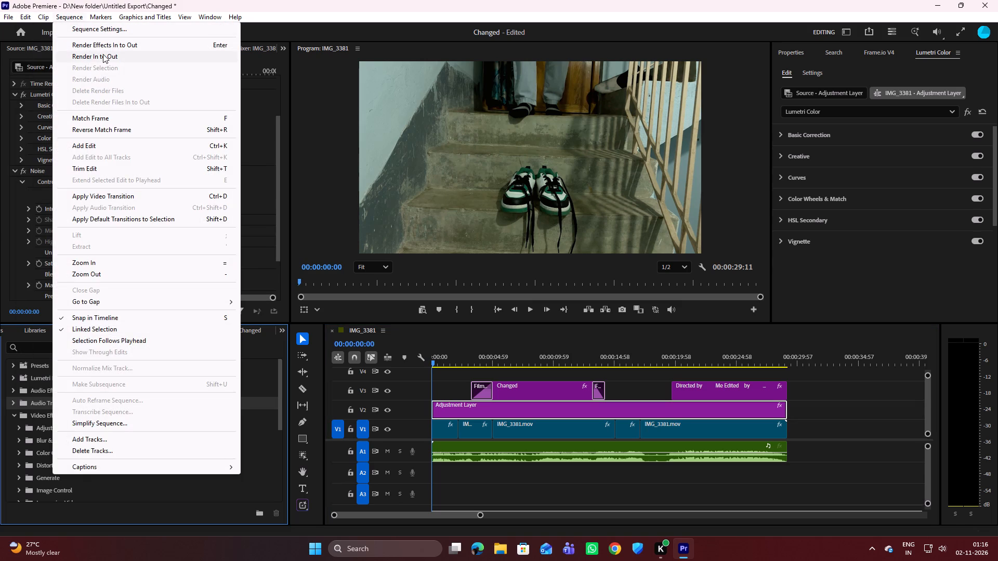
left_click(110, 57)
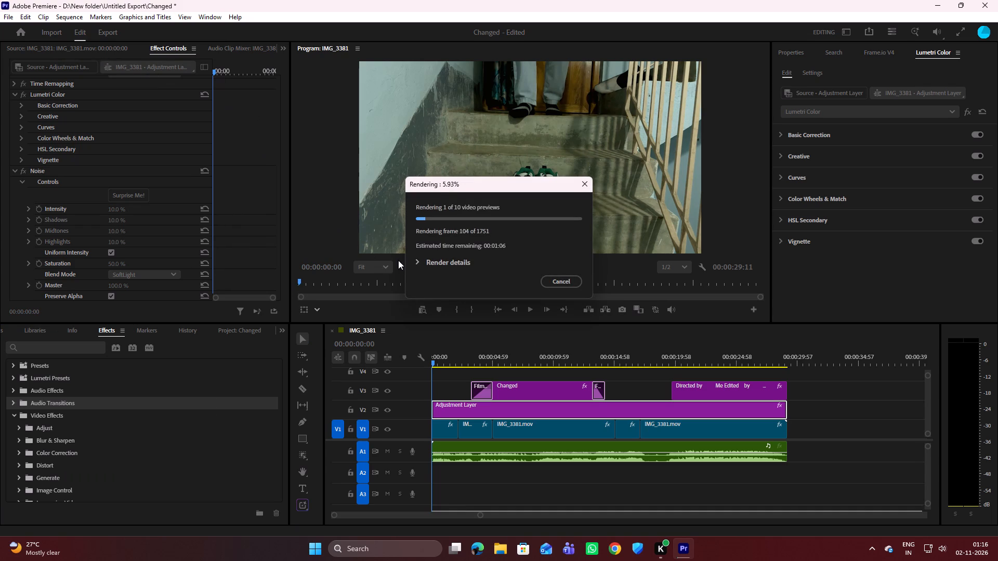
left_click(415, 260)
left_click(418, 260)
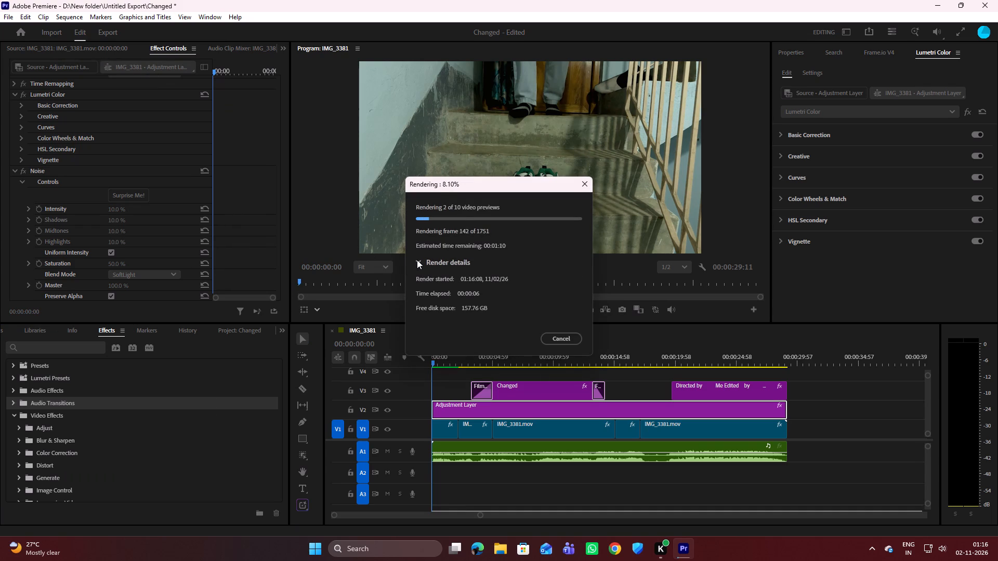
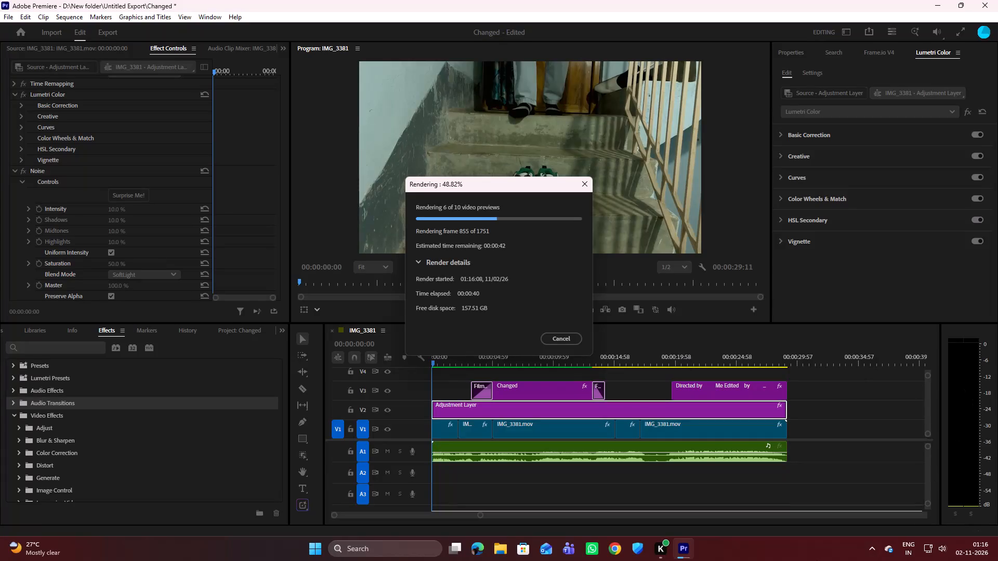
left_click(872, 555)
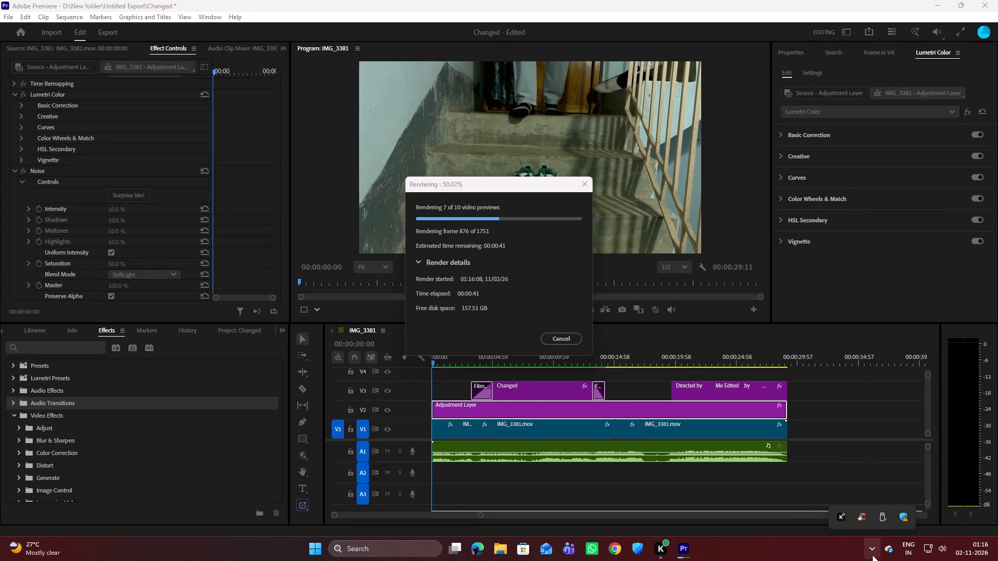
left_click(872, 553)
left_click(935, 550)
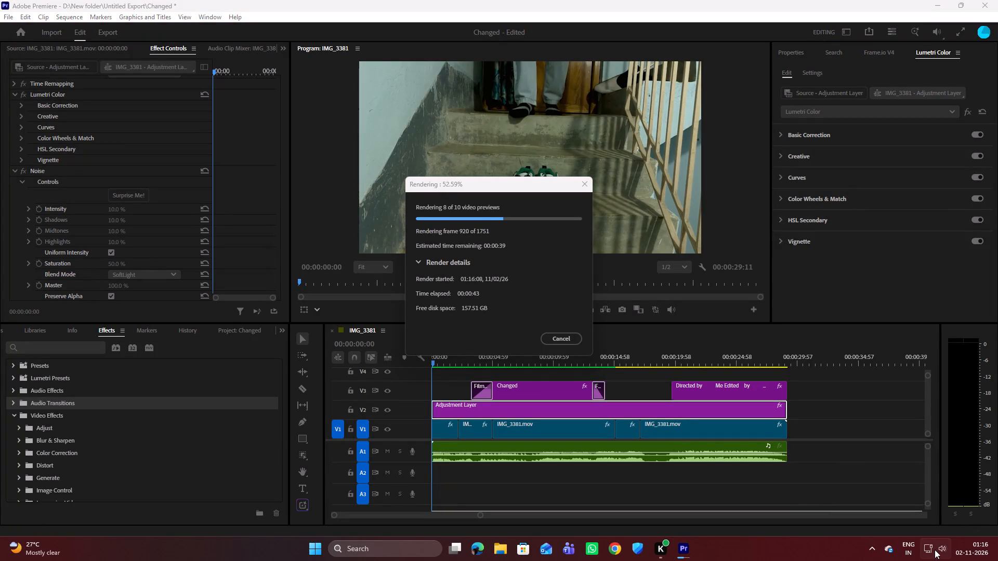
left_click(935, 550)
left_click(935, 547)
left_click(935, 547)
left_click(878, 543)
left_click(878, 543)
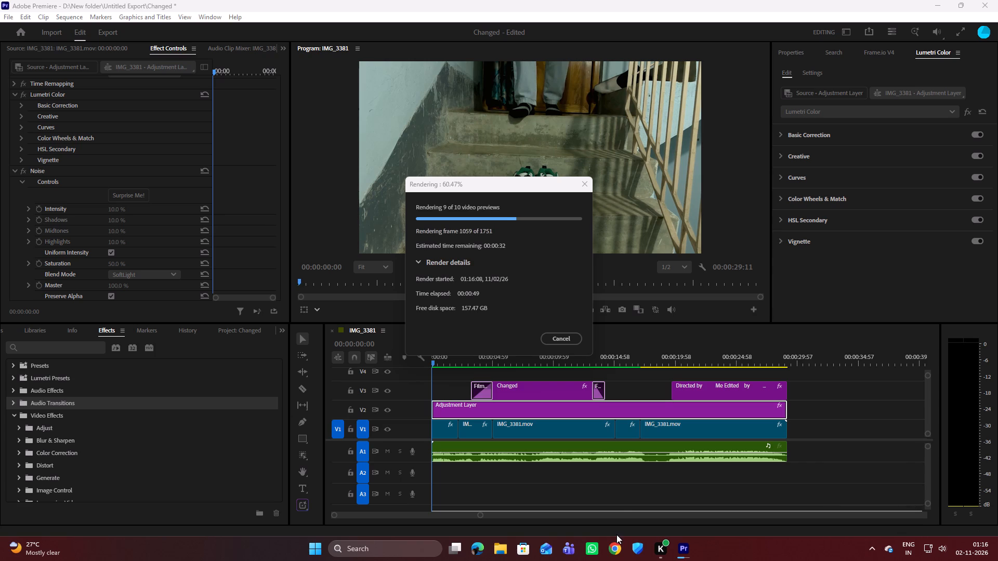
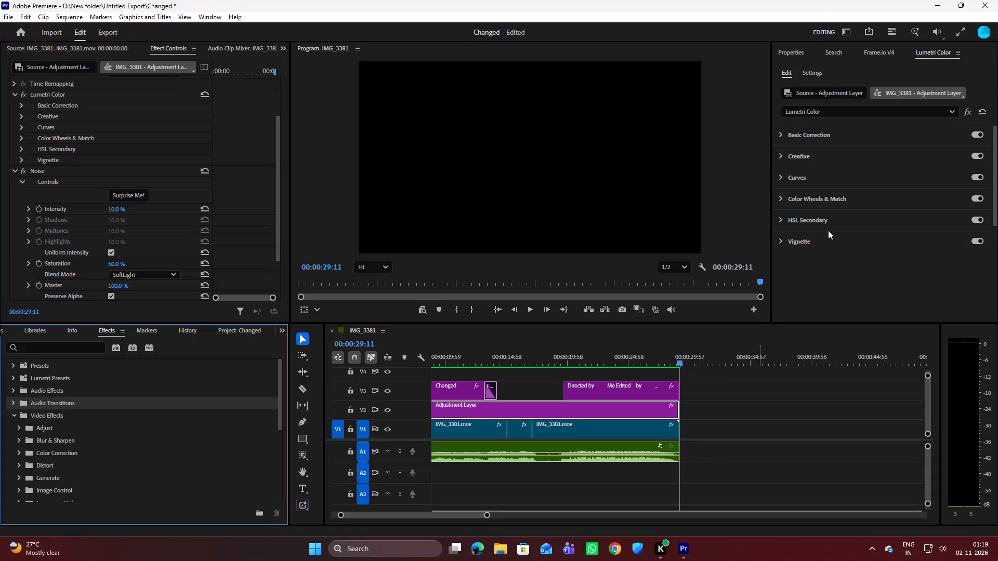
Open the export settings for the IMG_3381 sequence.
left_click(111, 34)
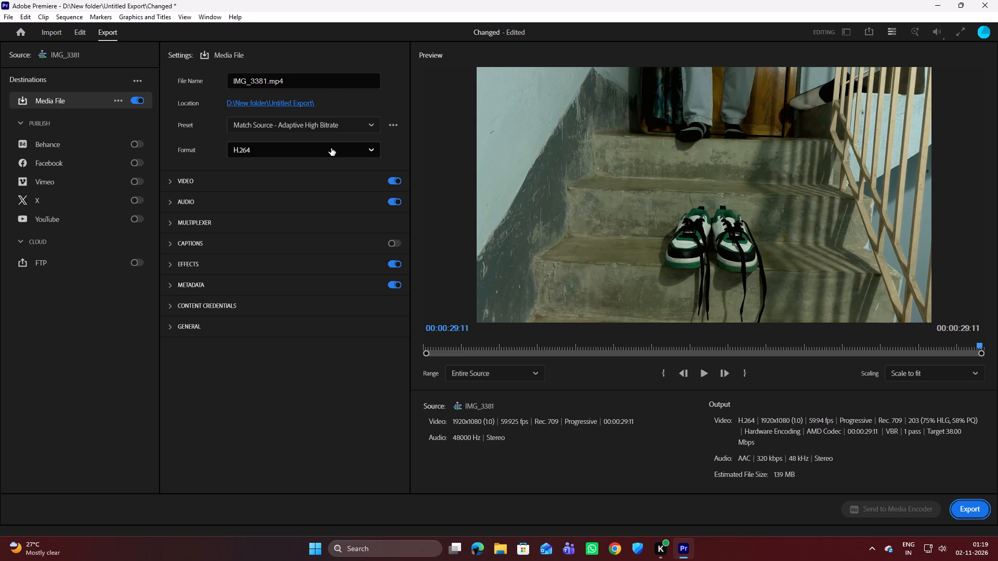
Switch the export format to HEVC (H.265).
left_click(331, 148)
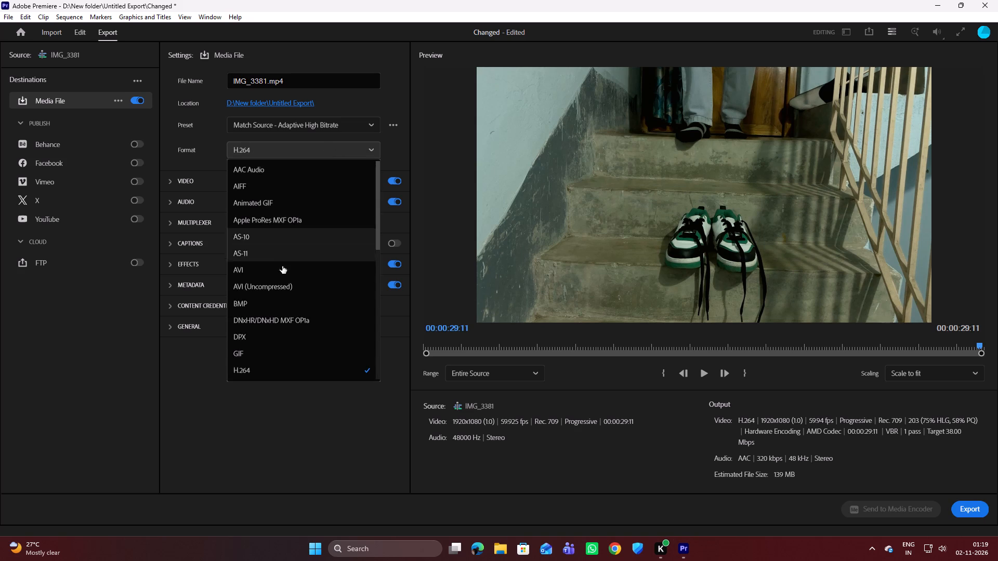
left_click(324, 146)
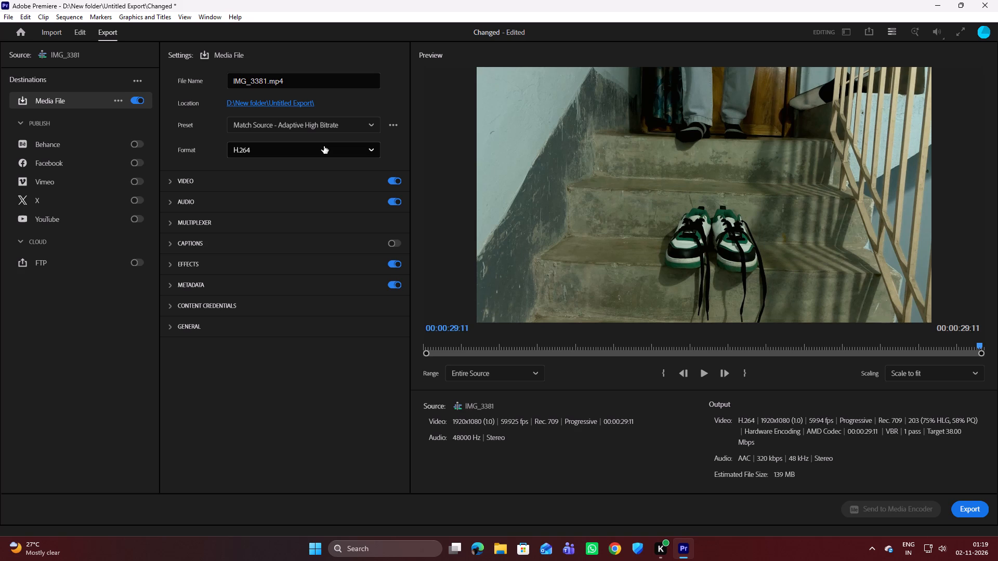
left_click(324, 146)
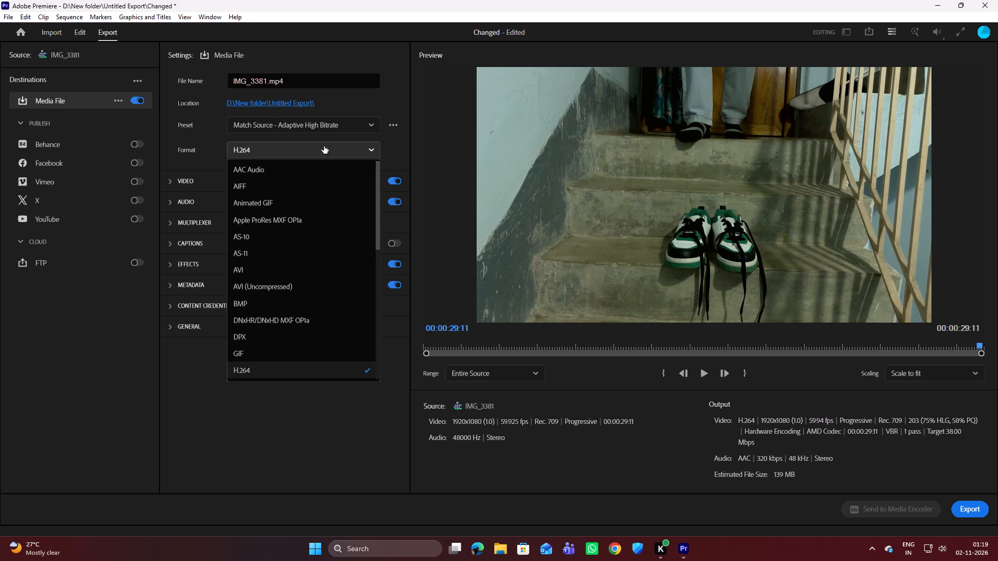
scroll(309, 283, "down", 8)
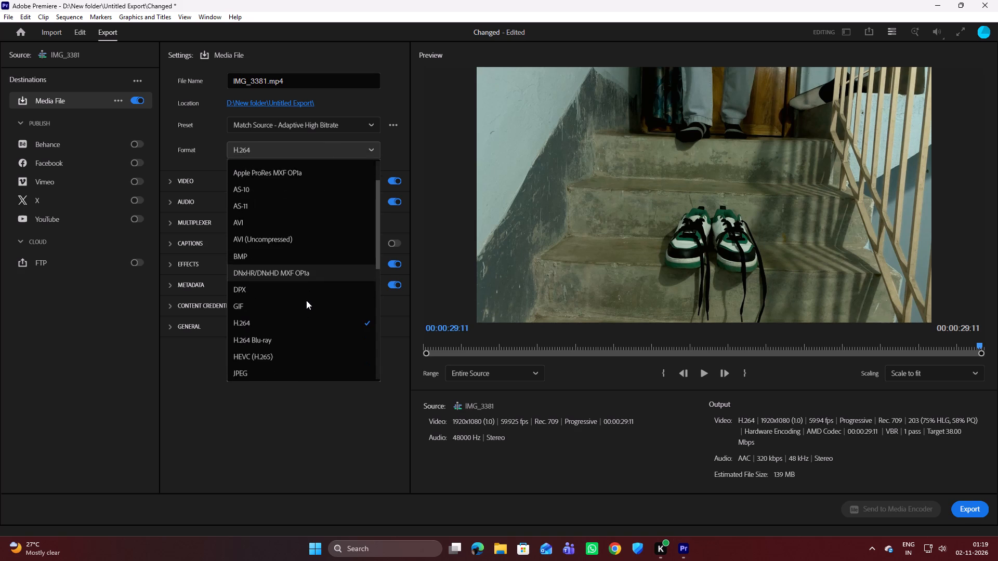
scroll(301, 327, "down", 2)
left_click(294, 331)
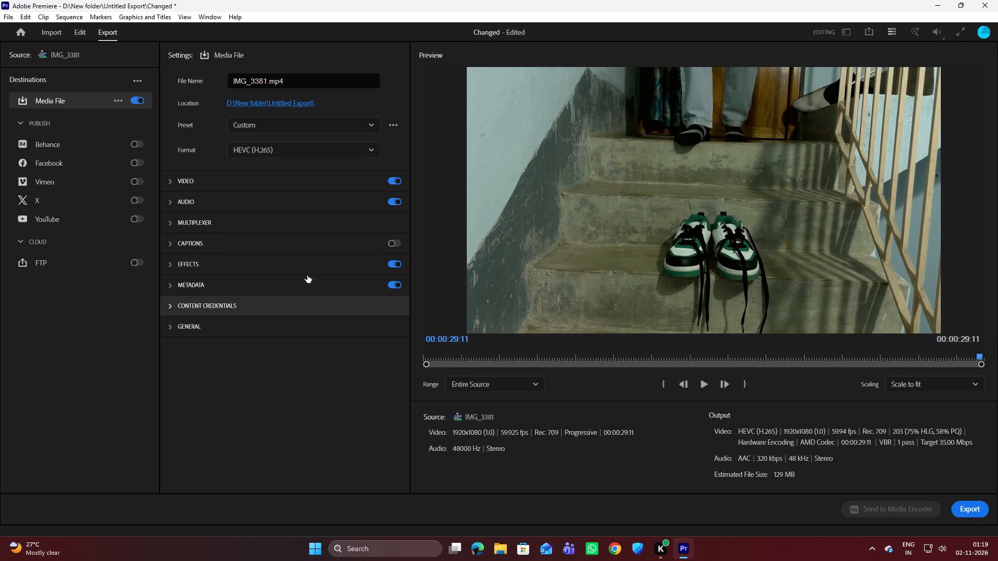
Play the first few seconds of the export preview and stop it.
left_click(702, 386)
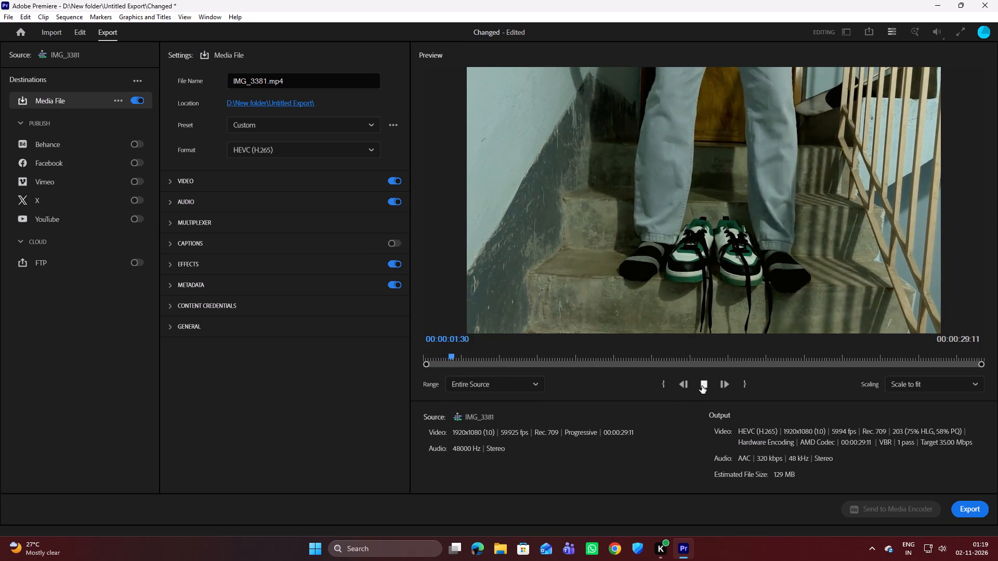
left_click(702, 386)
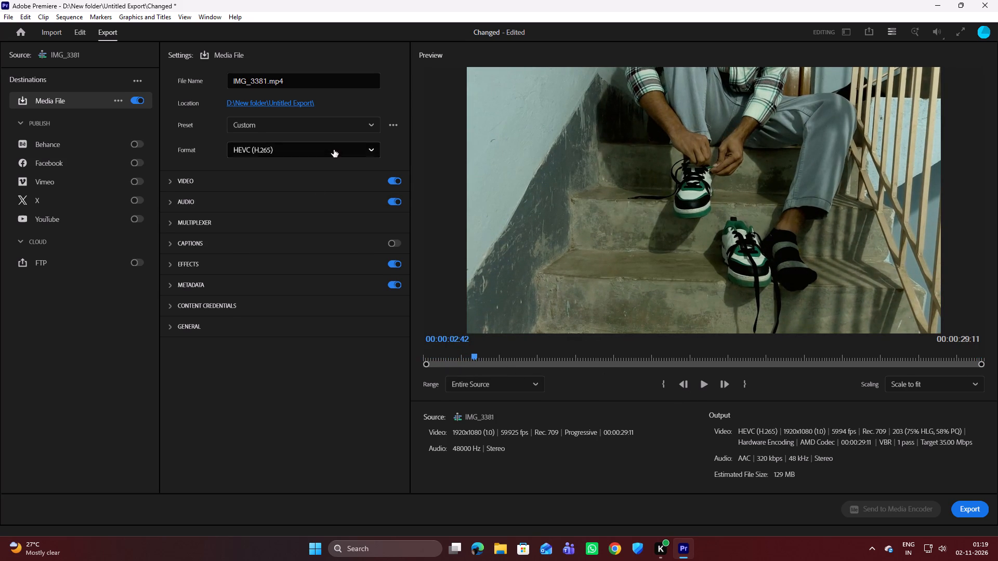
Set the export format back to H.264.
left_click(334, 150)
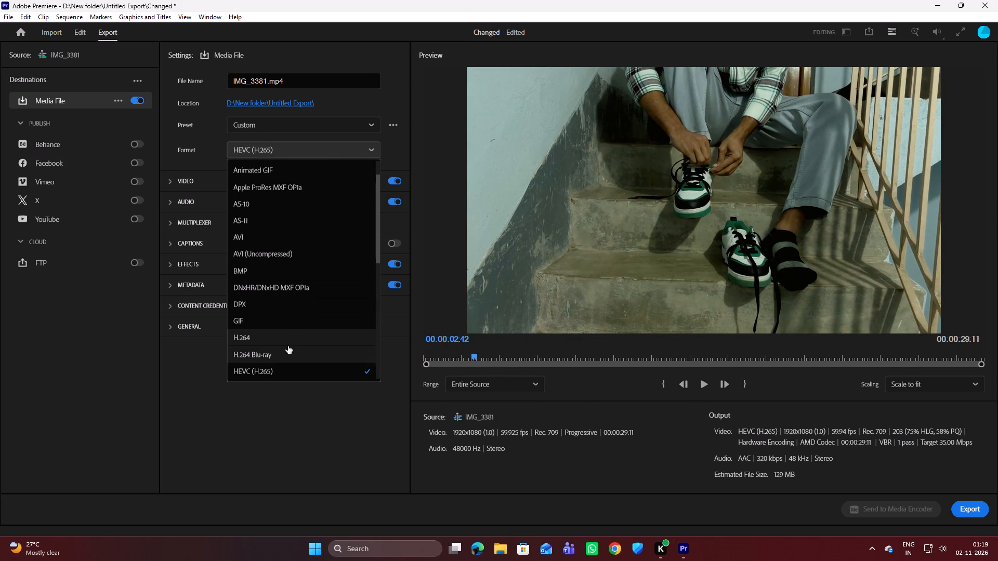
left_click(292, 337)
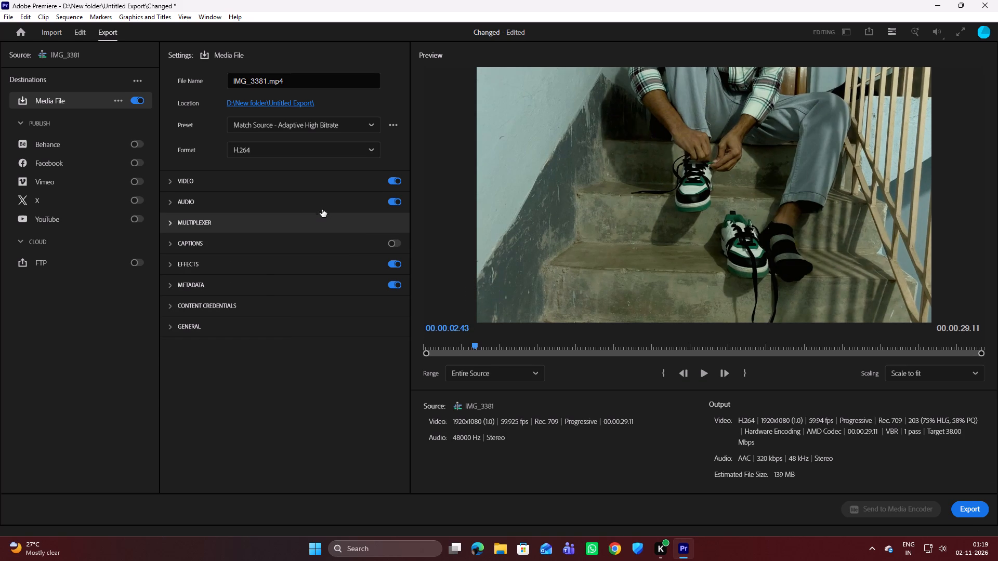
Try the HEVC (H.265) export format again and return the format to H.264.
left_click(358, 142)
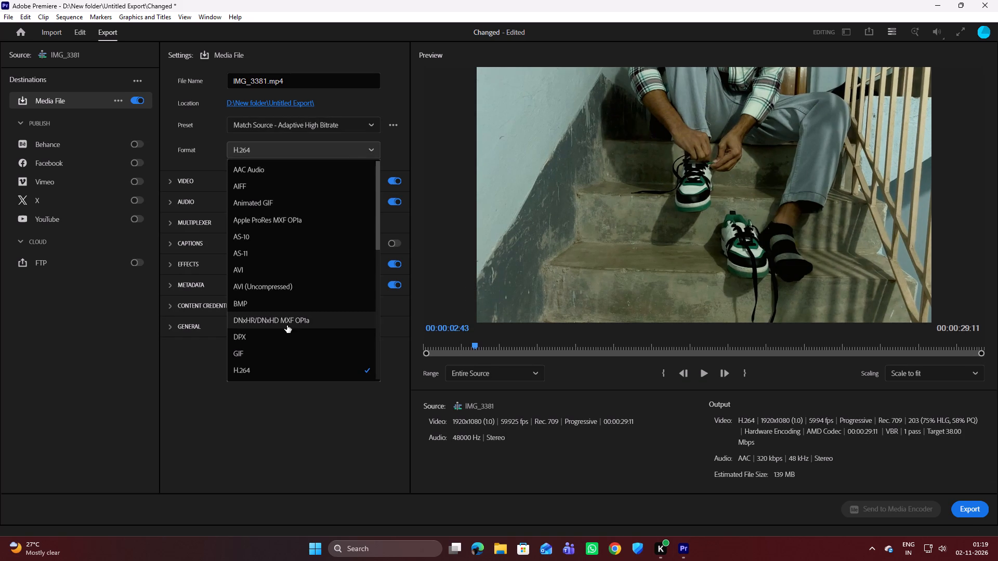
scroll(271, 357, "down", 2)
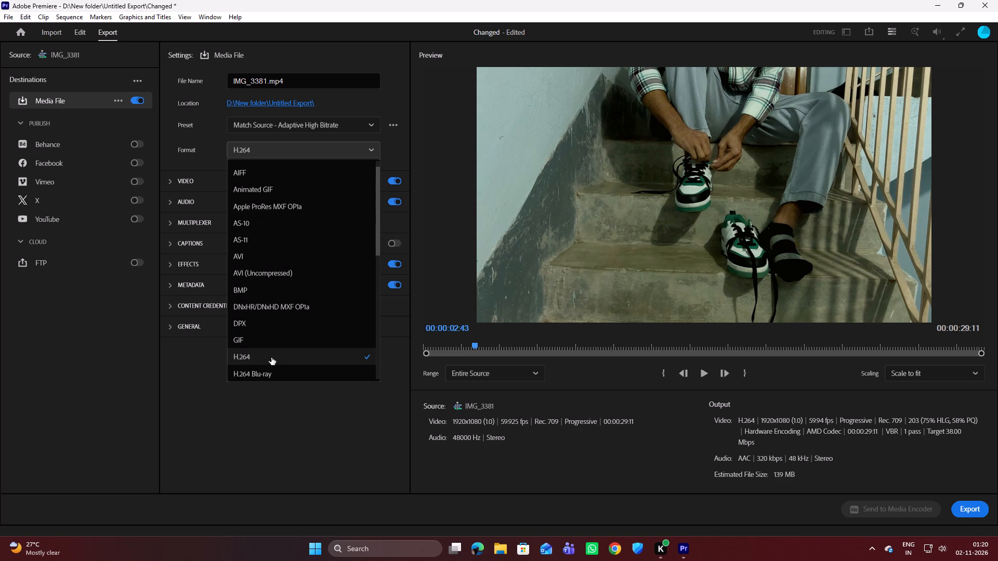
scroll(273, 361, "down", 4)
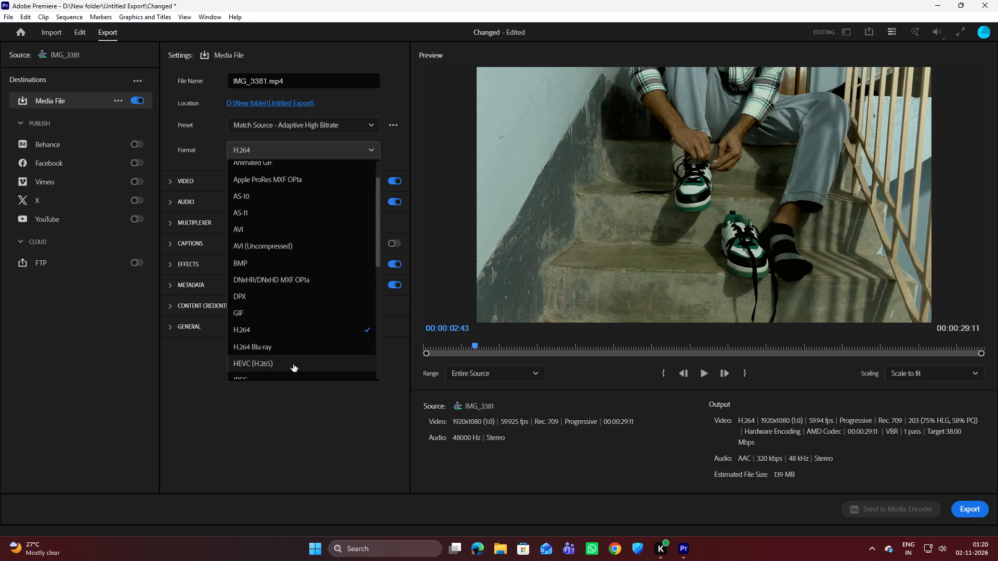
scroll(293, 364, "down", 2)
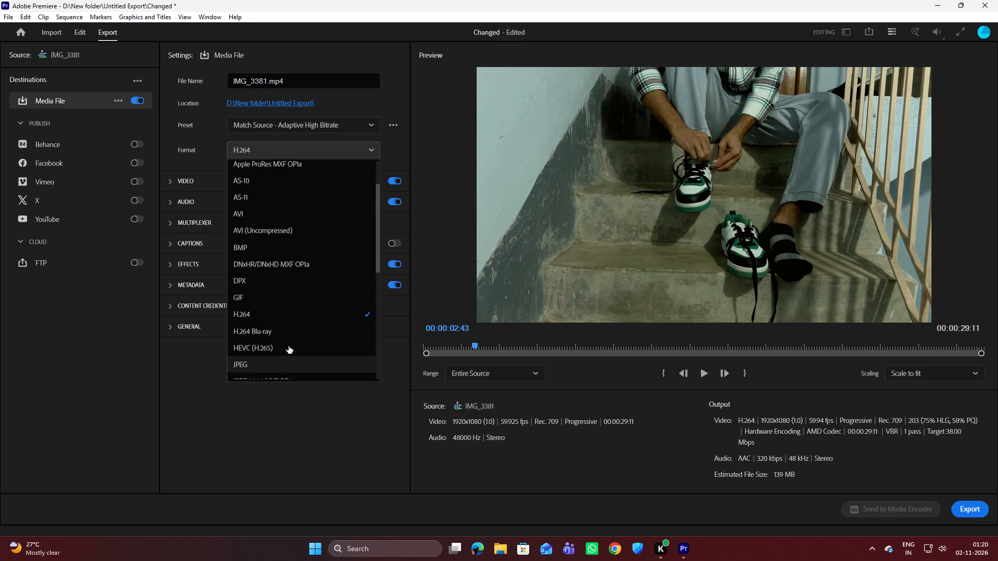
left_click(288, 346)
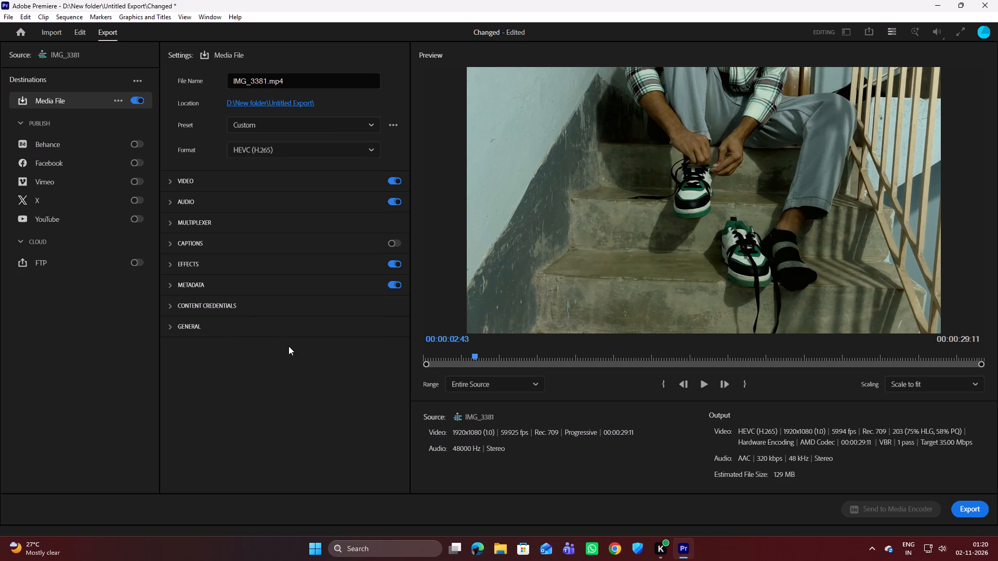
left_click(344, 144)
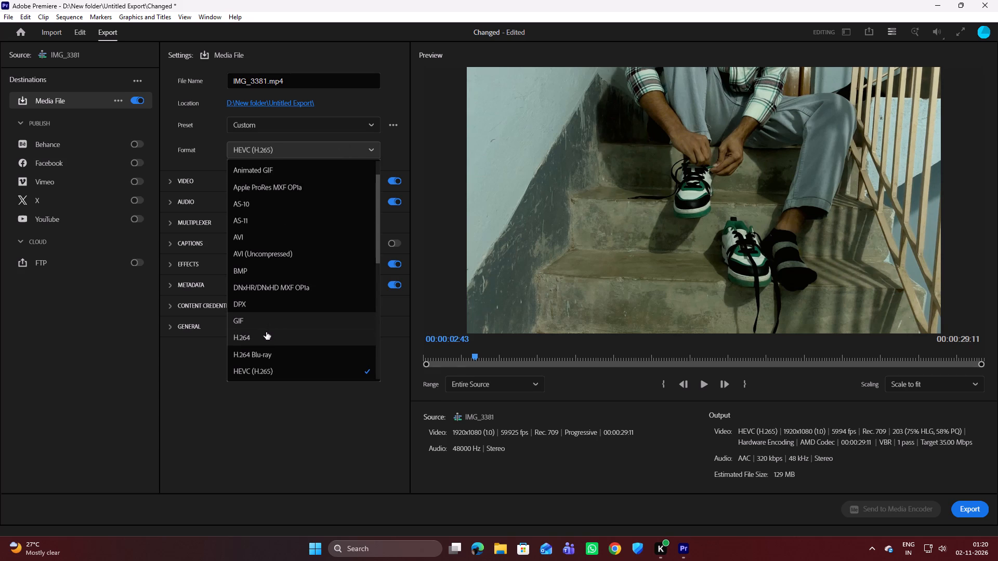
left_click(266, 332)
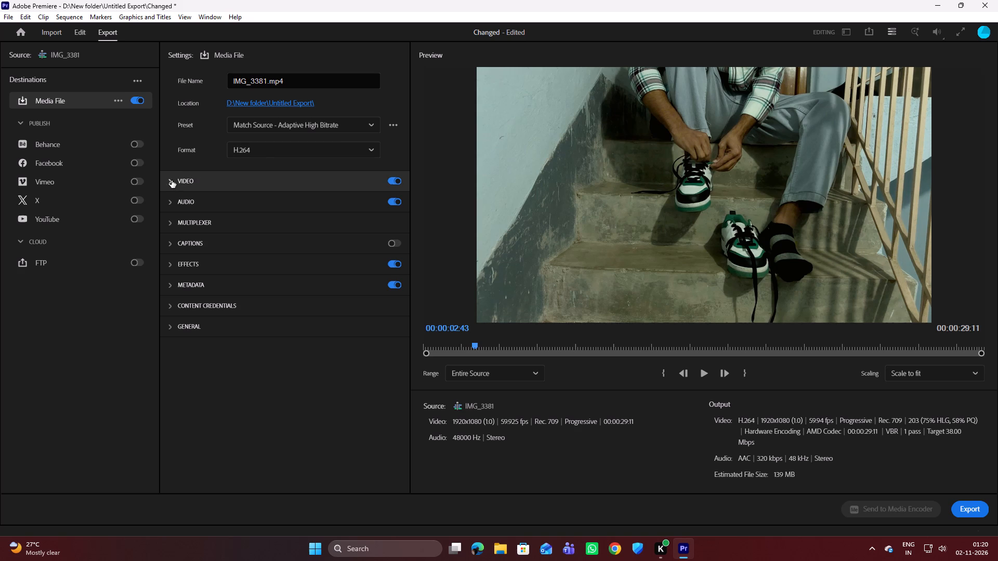
Review the available export presets for H.264 without changing the selection.
left_click(369, 124)
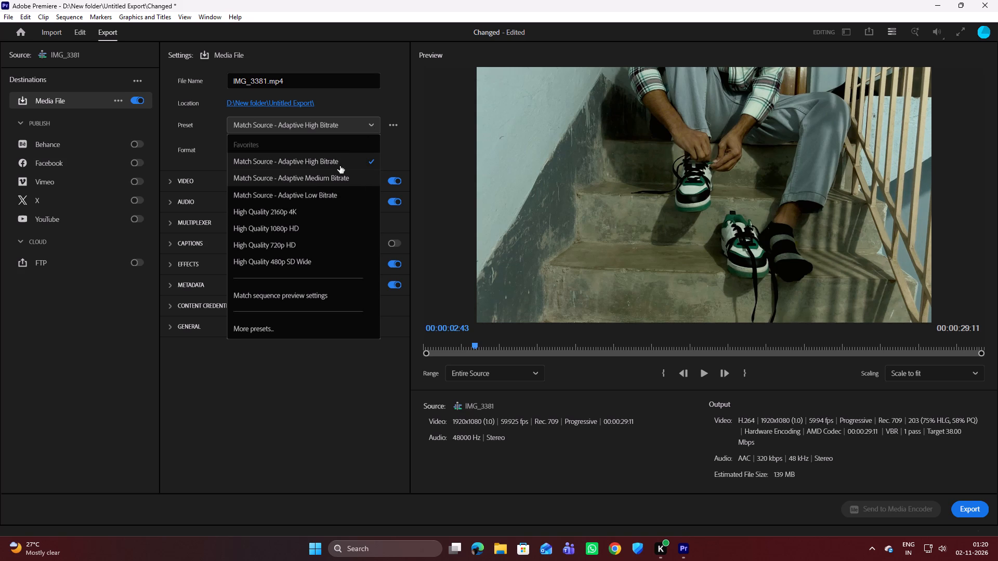
left_click(369, 126)
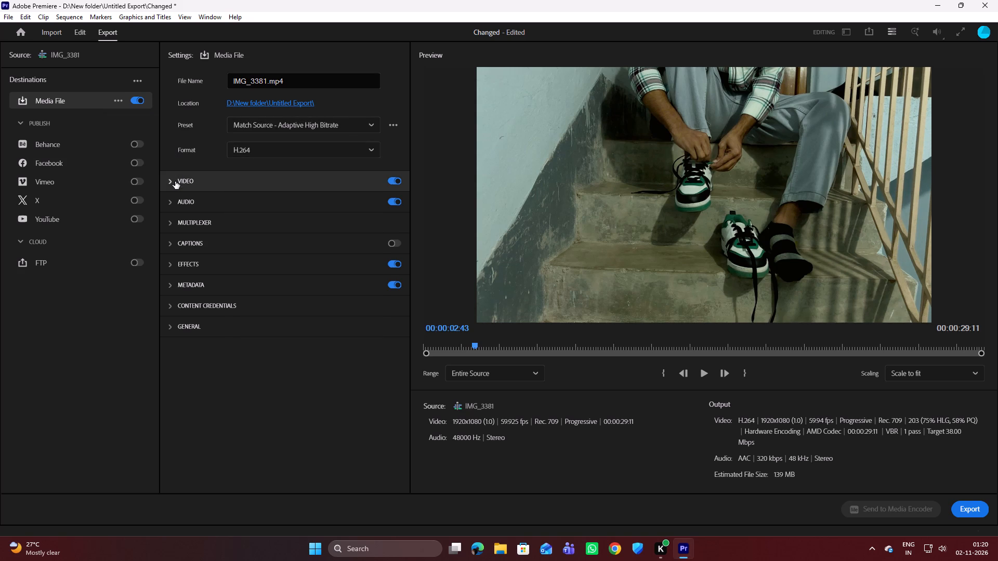
Expand the Video section of the export settings.
left_click(171, 182)
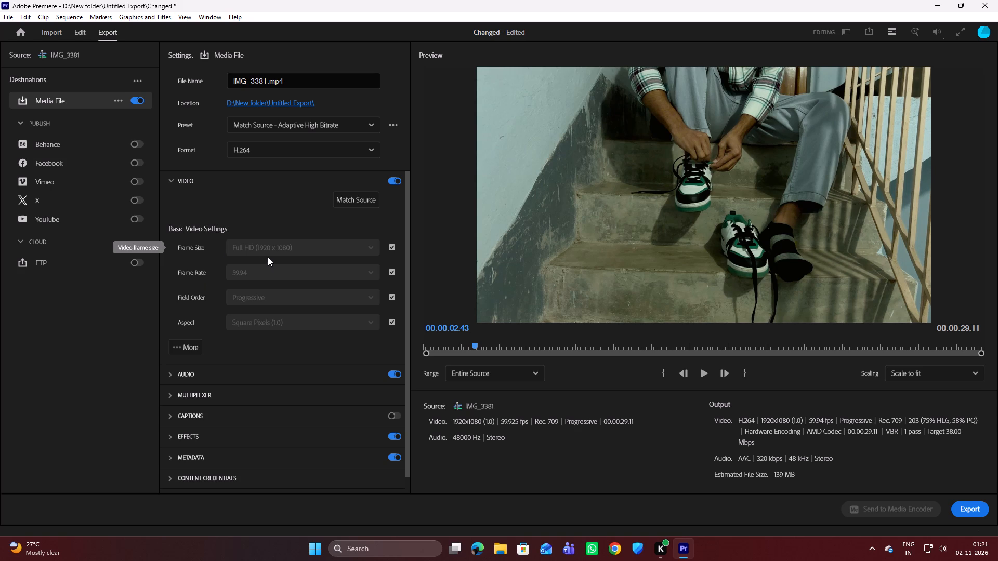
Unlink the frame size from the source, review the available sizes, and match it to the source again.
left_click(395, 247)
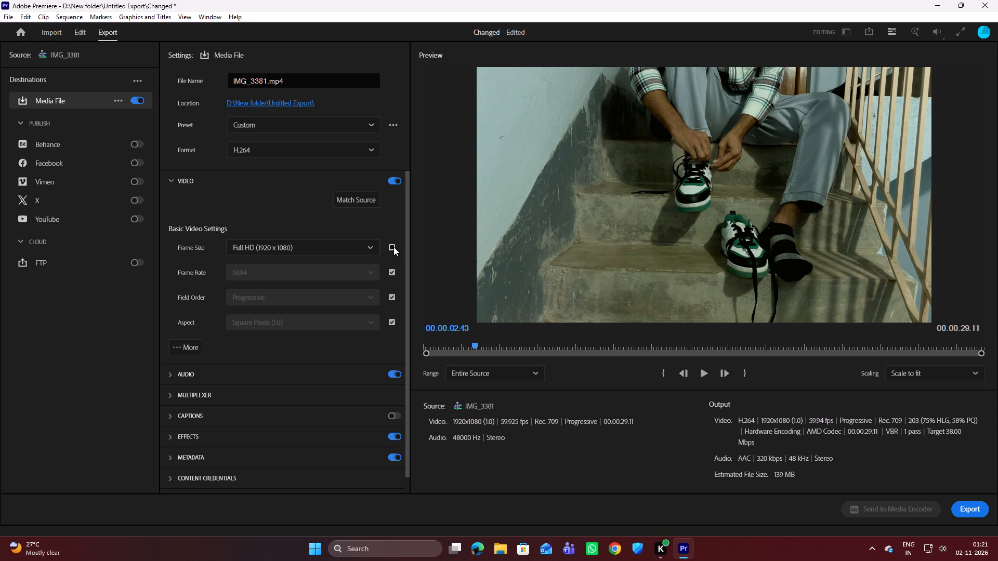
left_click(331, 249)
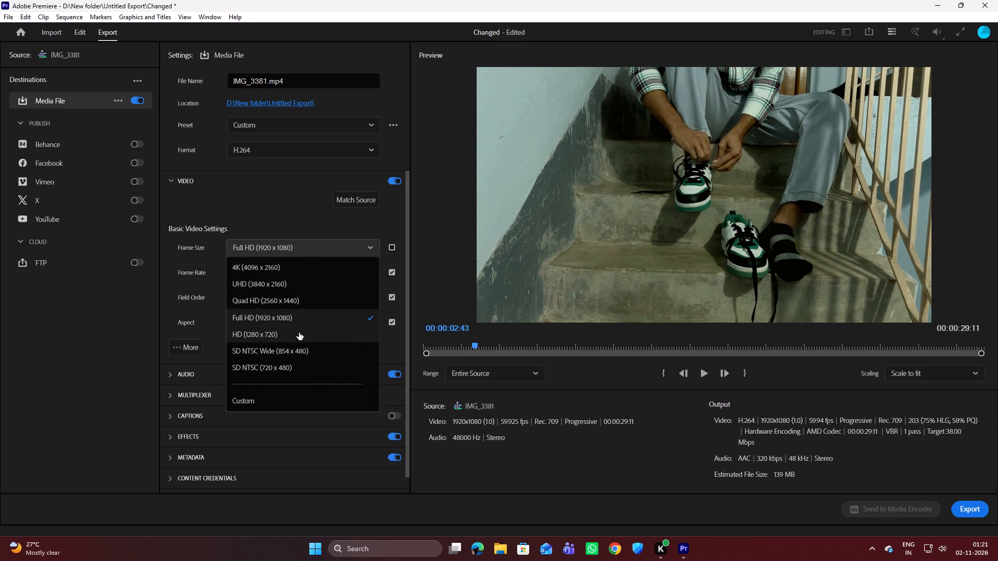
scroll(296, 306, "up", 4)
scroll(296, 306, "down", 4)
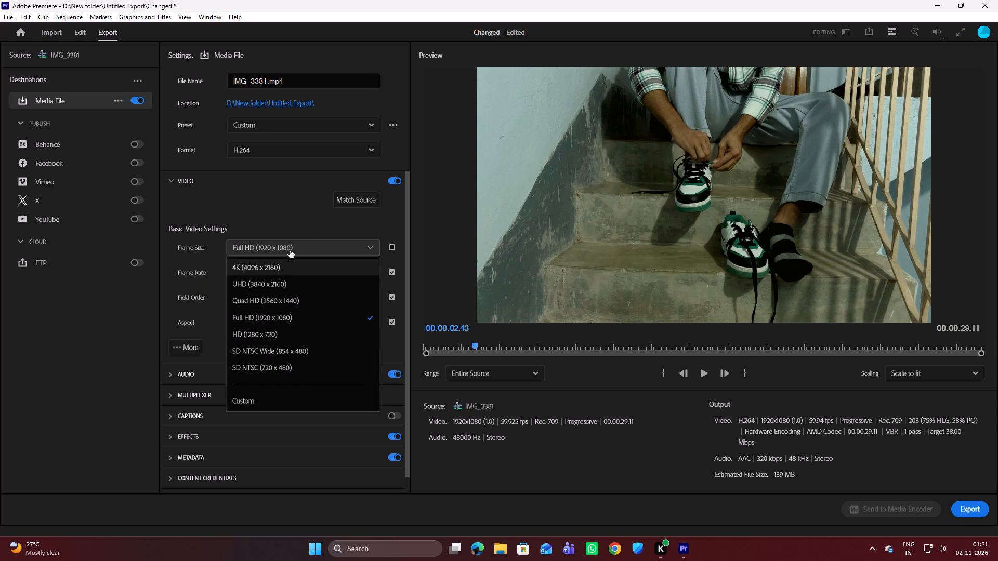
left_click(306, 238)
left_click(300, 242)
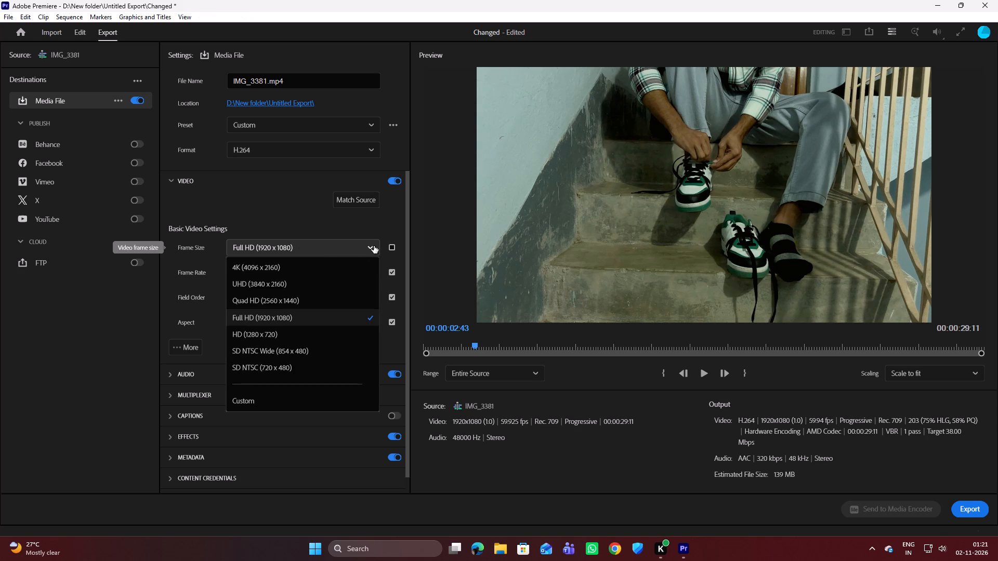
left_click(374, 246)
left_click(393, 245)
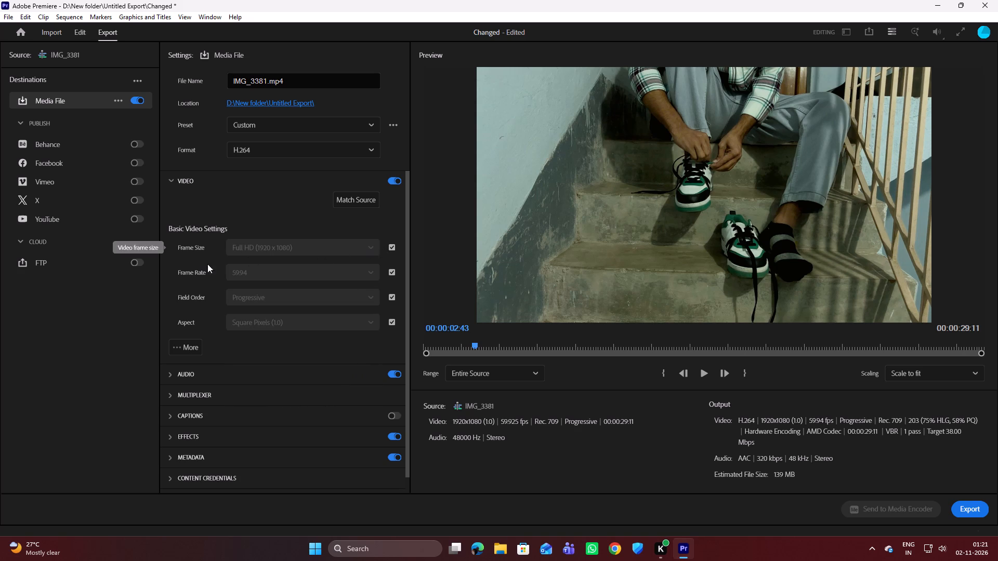
Show the additional video options and enable Render at Maximum Depth and Use Maximum Render Quality.
left_click(185, 350)
scroll(190, 344, "down", 4)
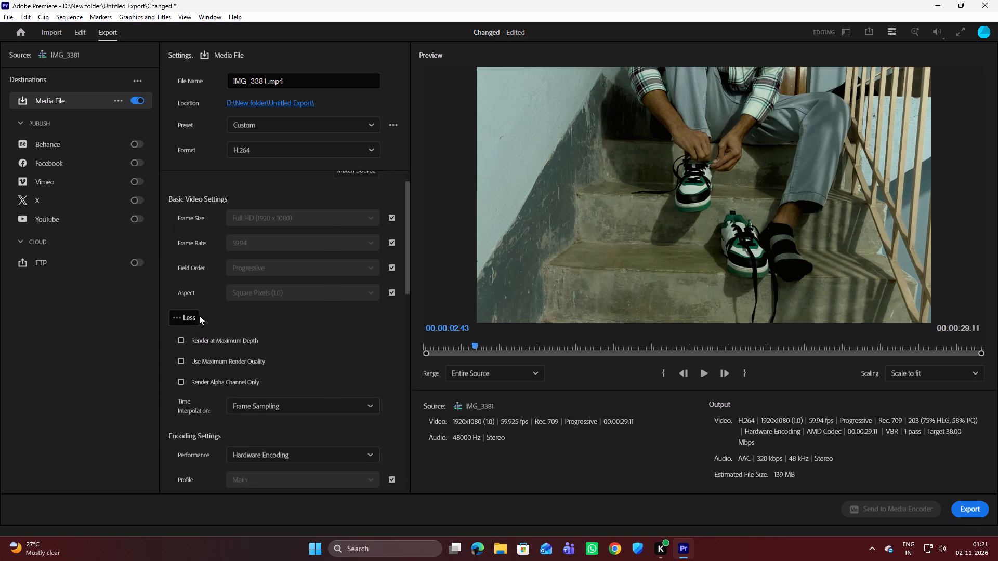
scroll(199, 315, "down", 1)
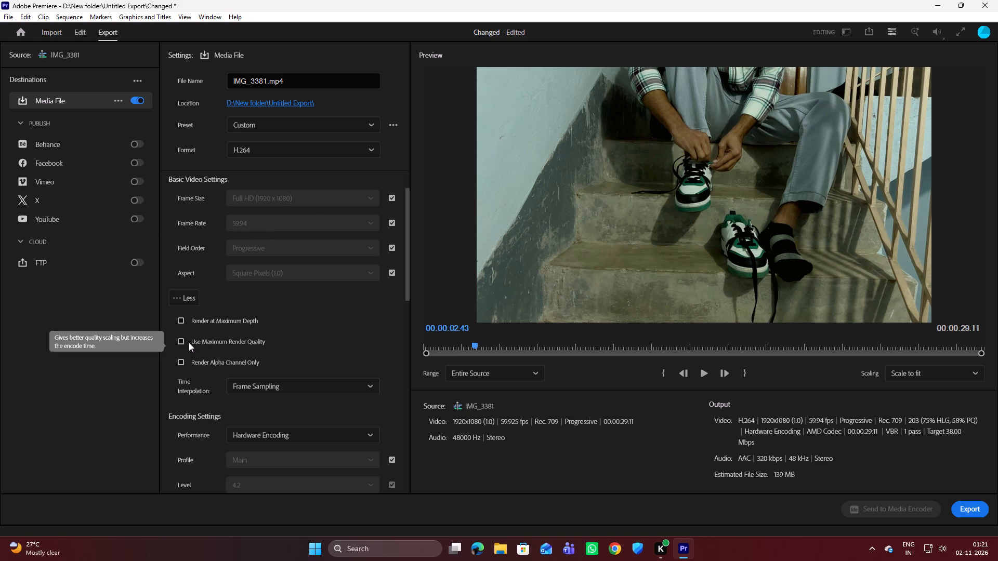
left_click(178, 320)
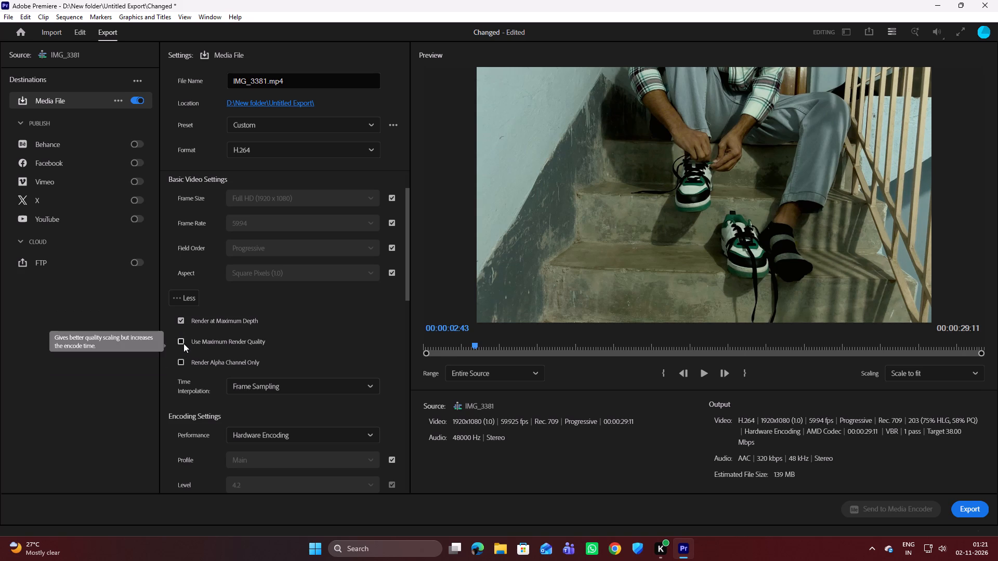
left_click(181, 340)
In the encoding settings, stop matching the profile to the source and set it to High, keeping Hardware Encoding.
scroll(193, 357, "down", 8)
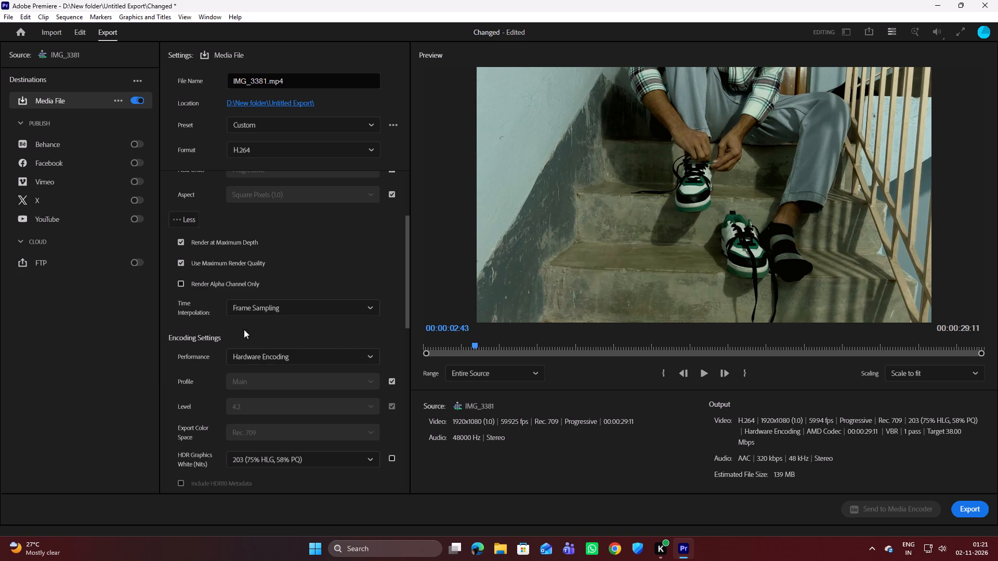
left_click(313, 354)
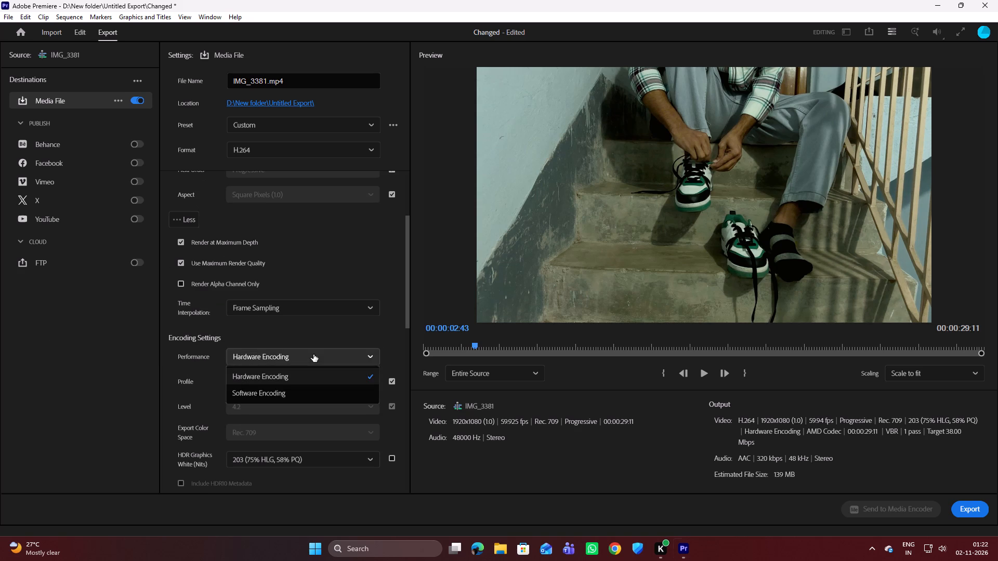
left_click(313, 354)
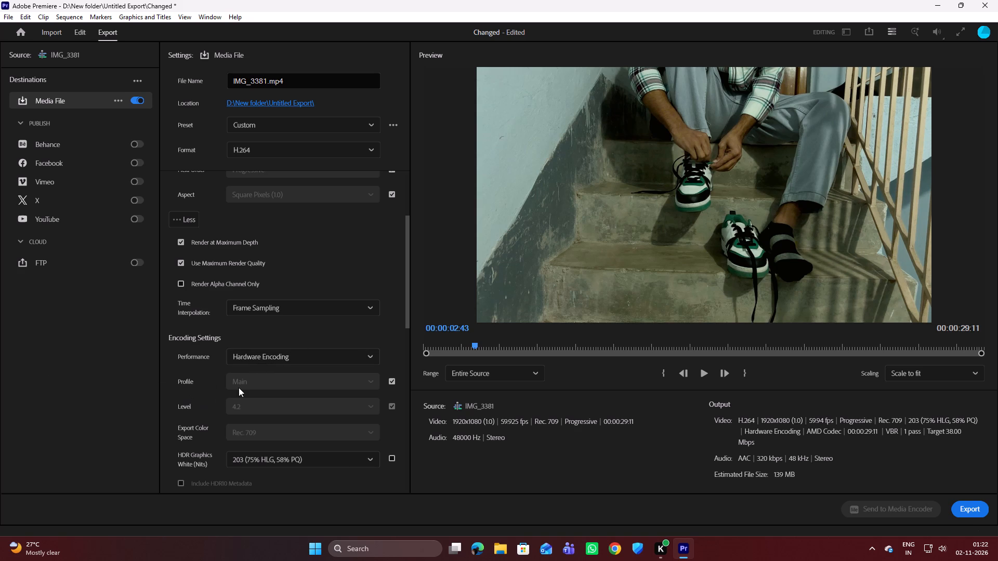
left_click(391, 382)
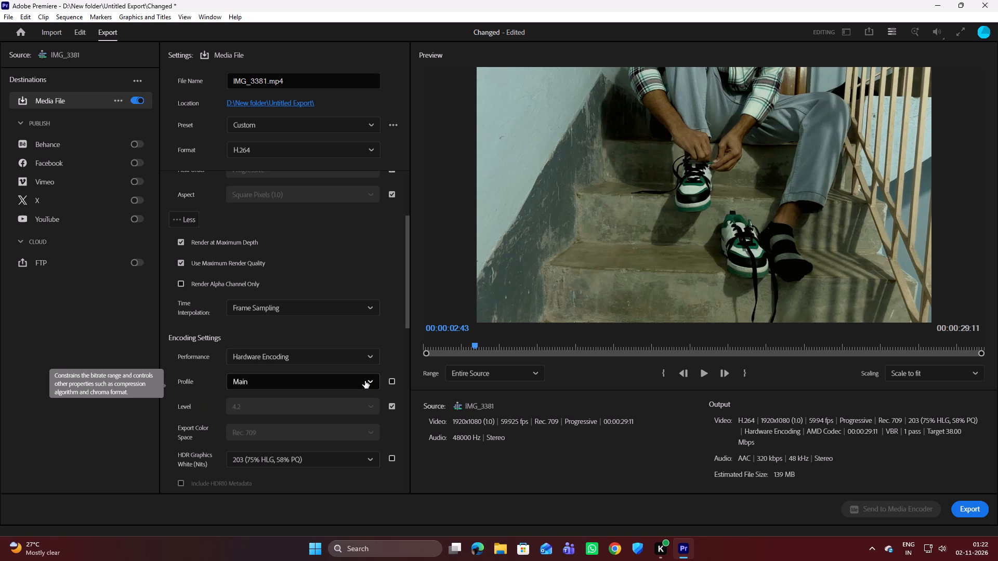
left_click(365, 381)
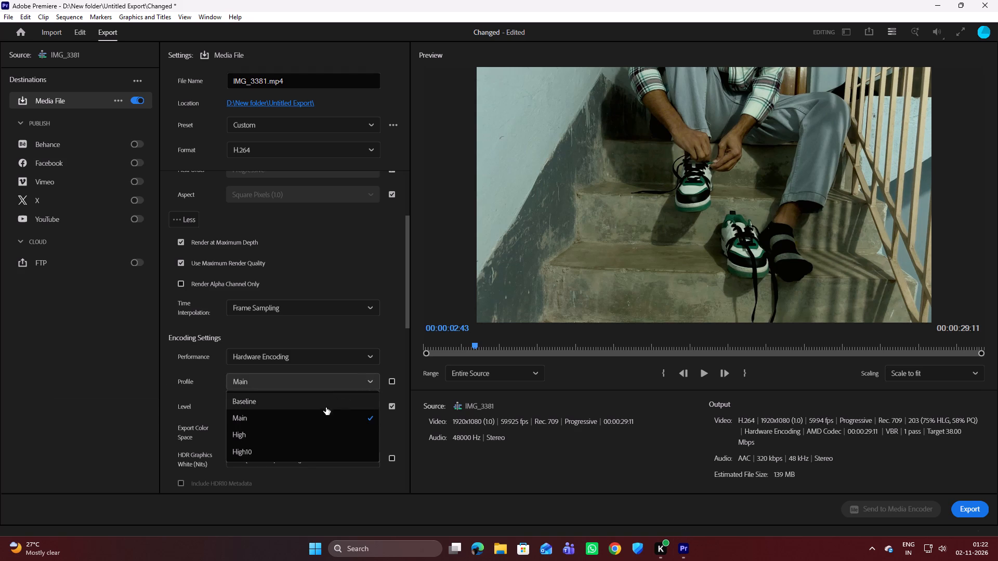
scroll(304, 430, "down", 2)
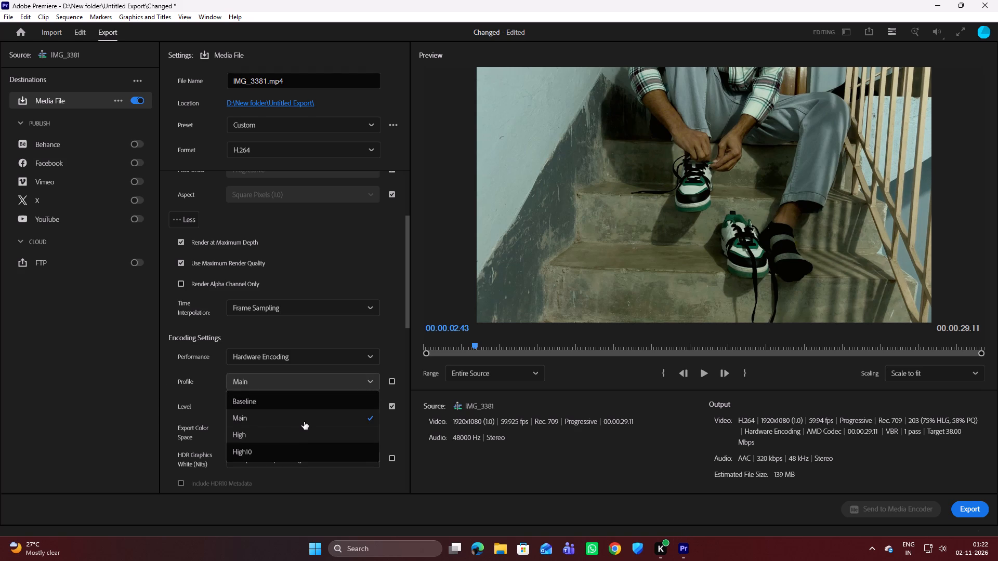
left_click(300, 426)
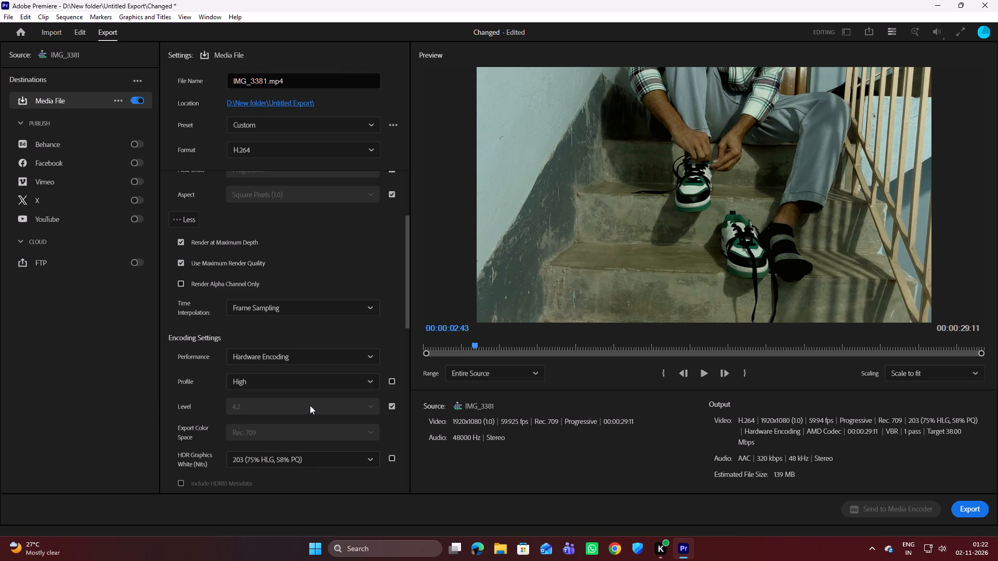
scroll(313, 402, "down", 3)
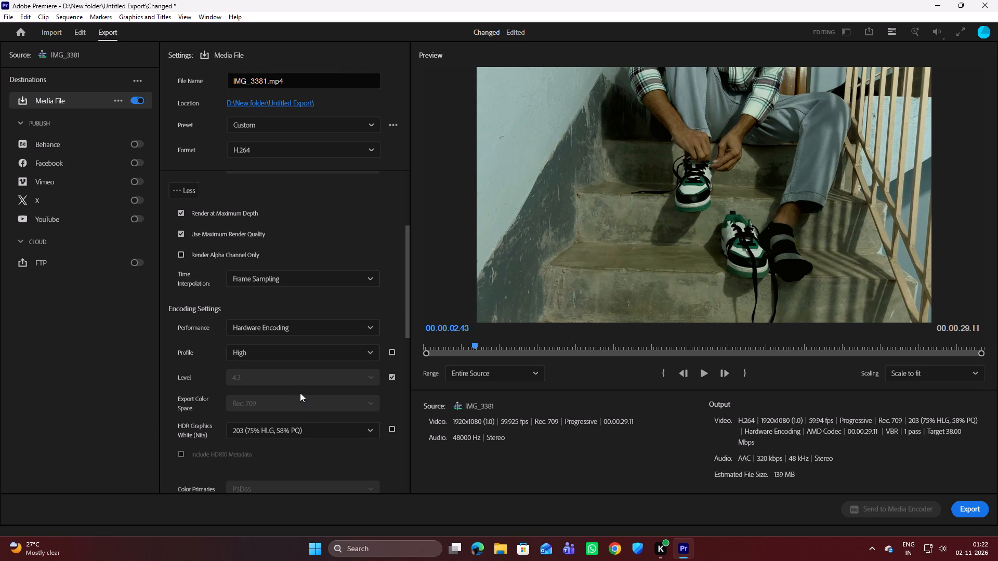
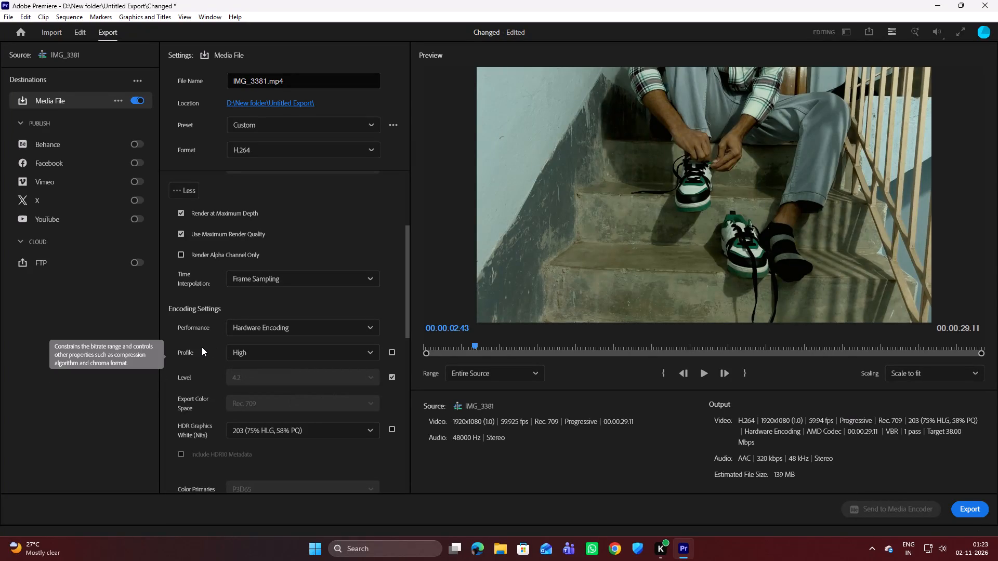
Review the remaining video export settings, from the encoding and HDR options through the bitrate, advanced and VR video settings.
scroll(202, 347, "down", 1)
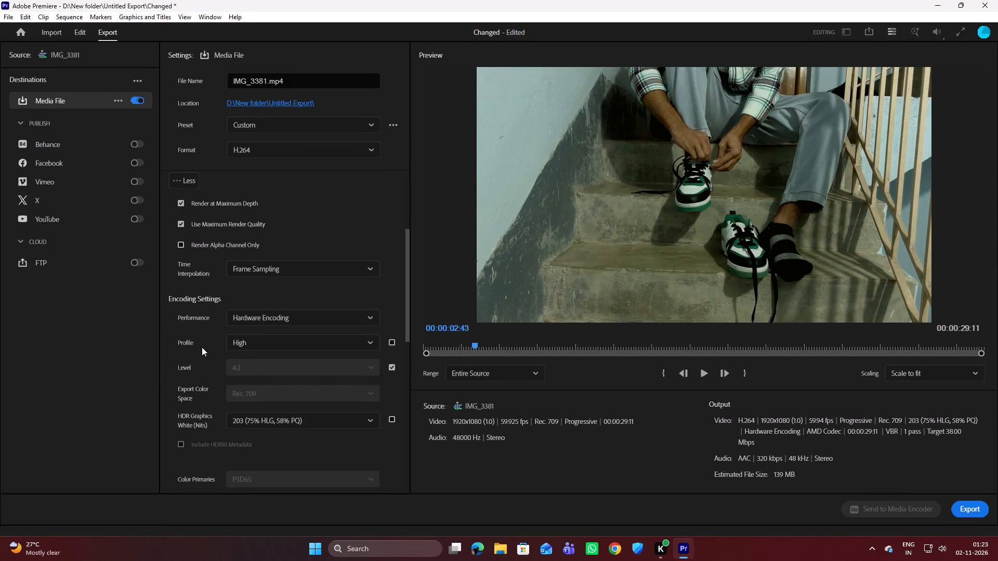
scroll(202, 347, "down", 4)
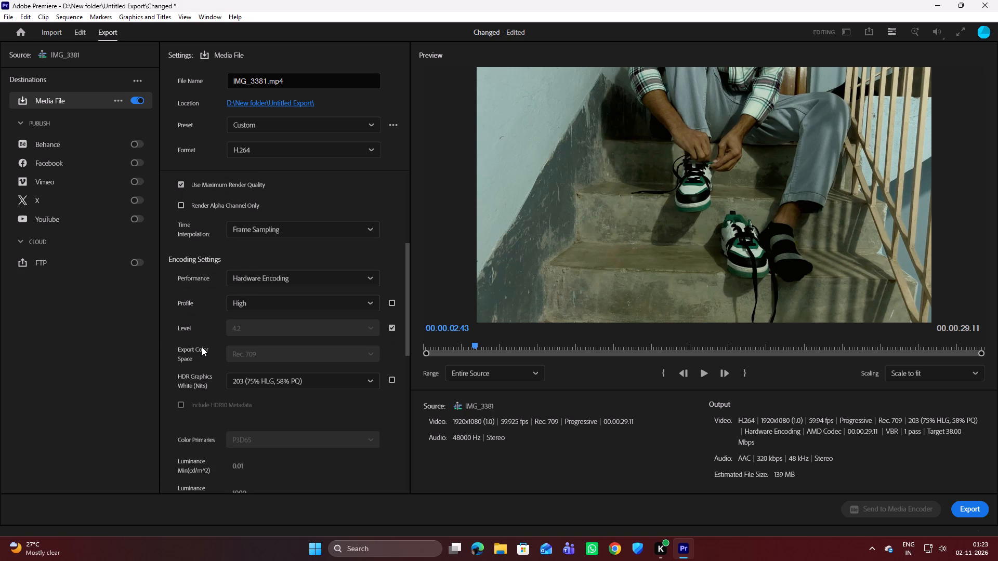
scroll(202, 347, "down", 15)
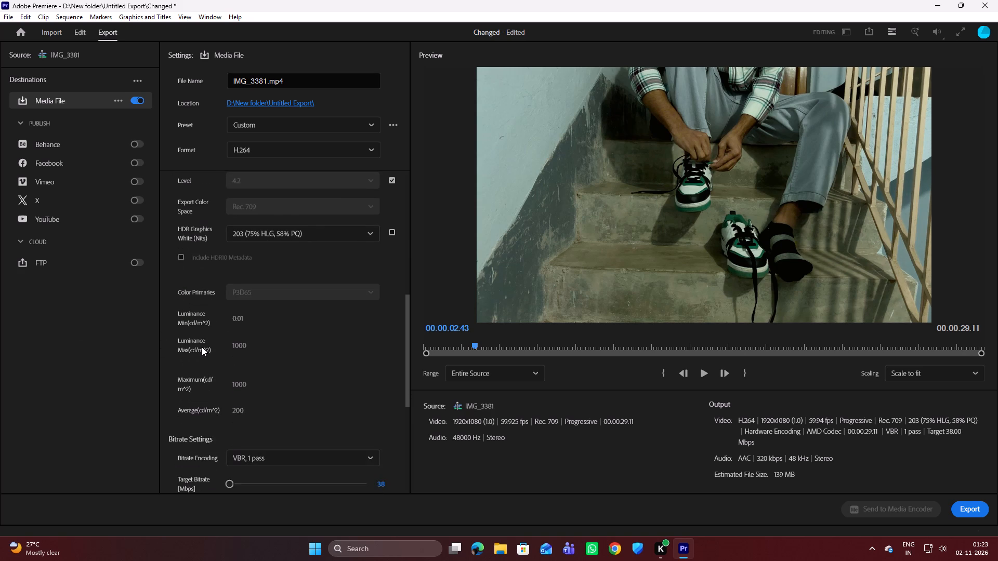
scroll(202, 347, "down", 9)
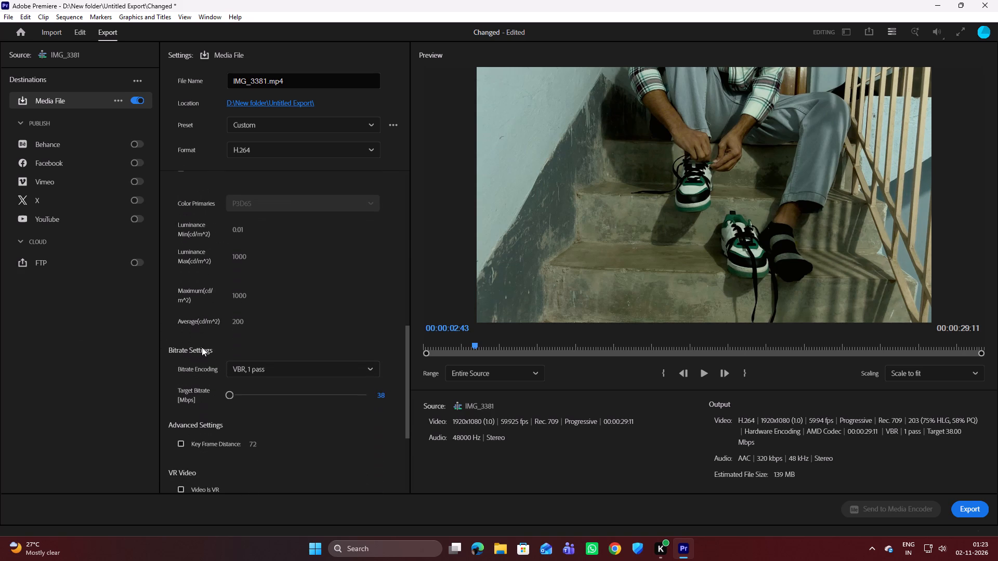
scroll(202, 347, "down", 1)
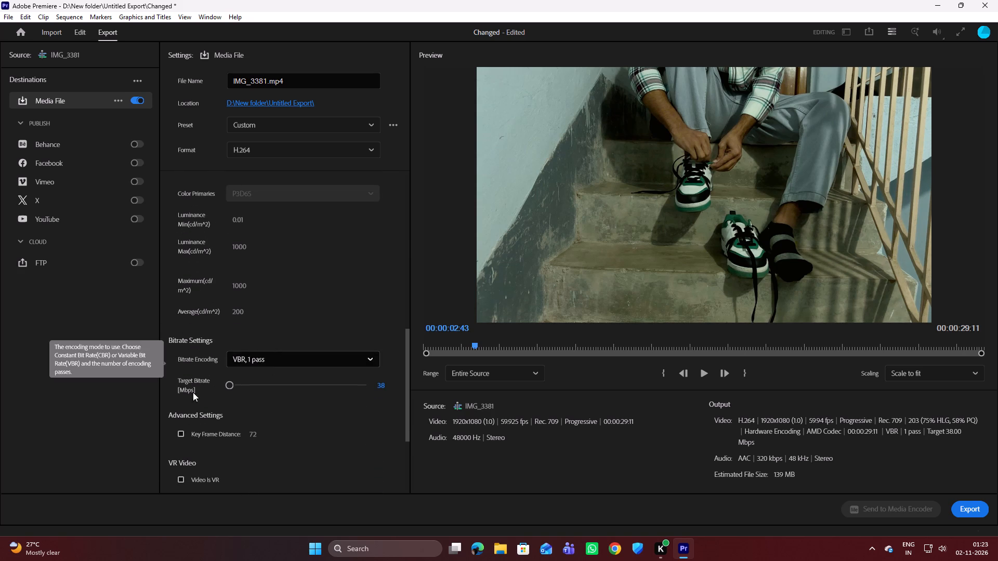
scroll(183, 390, "down", 2)
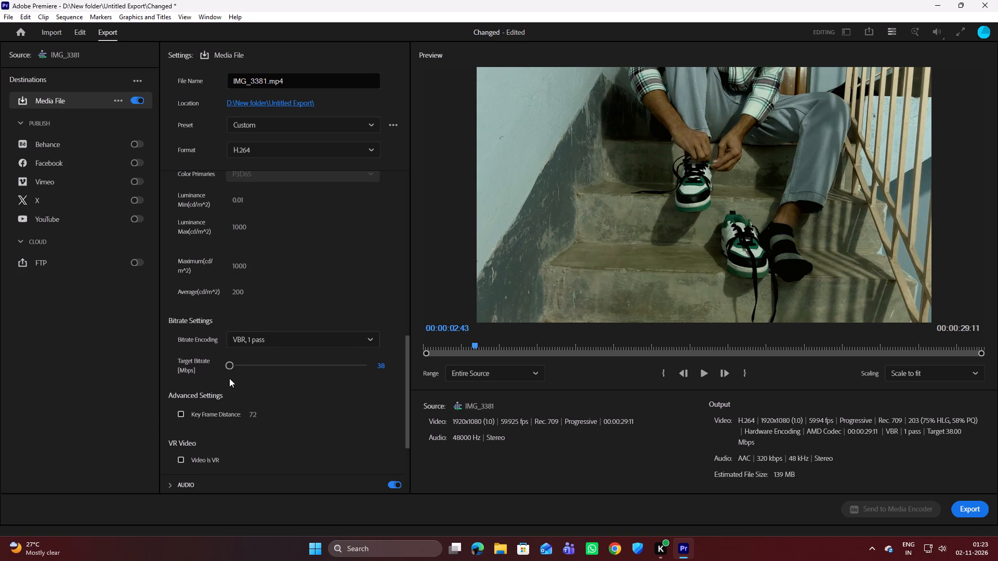
scroll(212, 401, "down", 5)
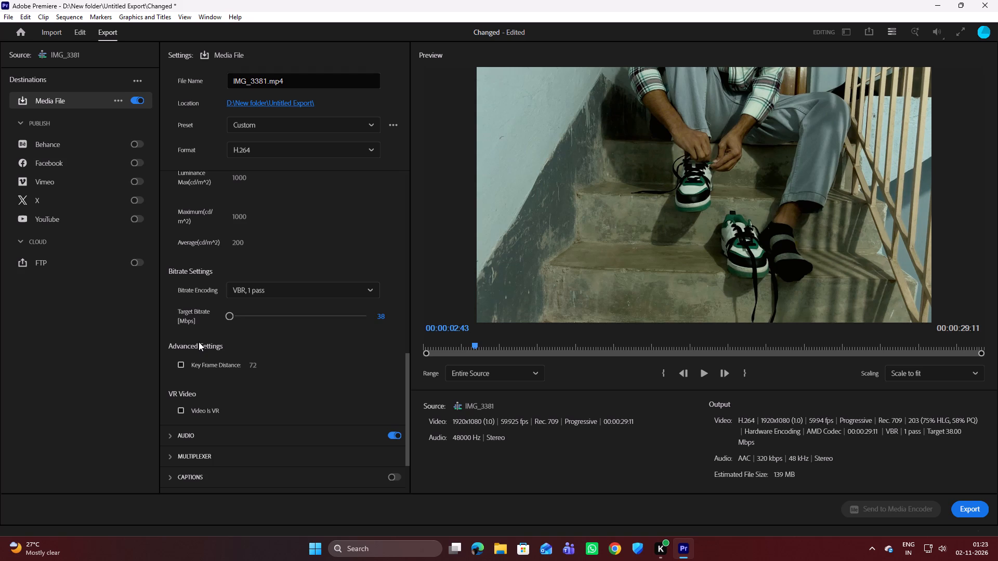
scroll(199, 342, "down", 1)
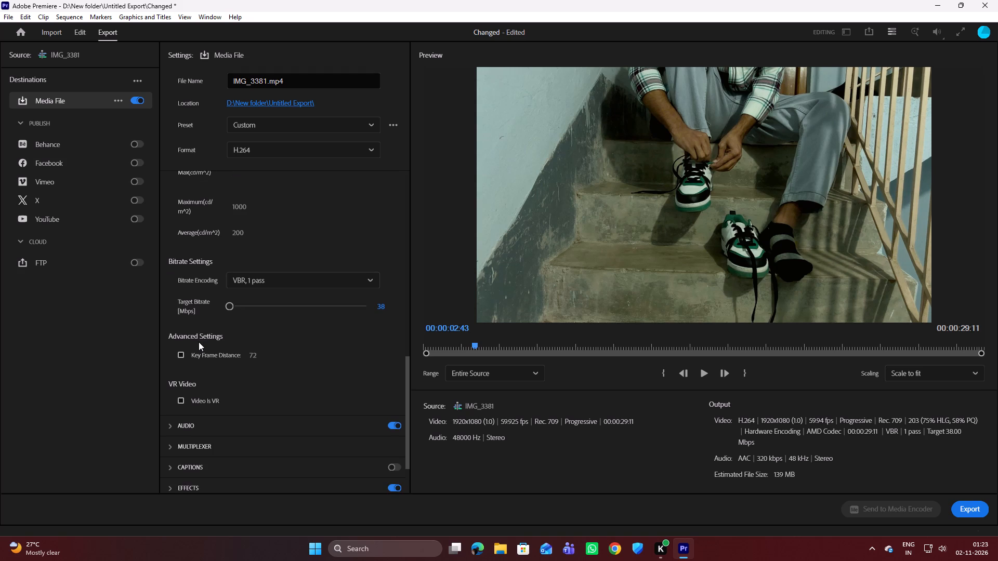
Expand the Audio section of the export settings and review its format, codec, sample rate, channels and bitrate.
scroll(199, 342, "down", 5)
left_click(170, 380)
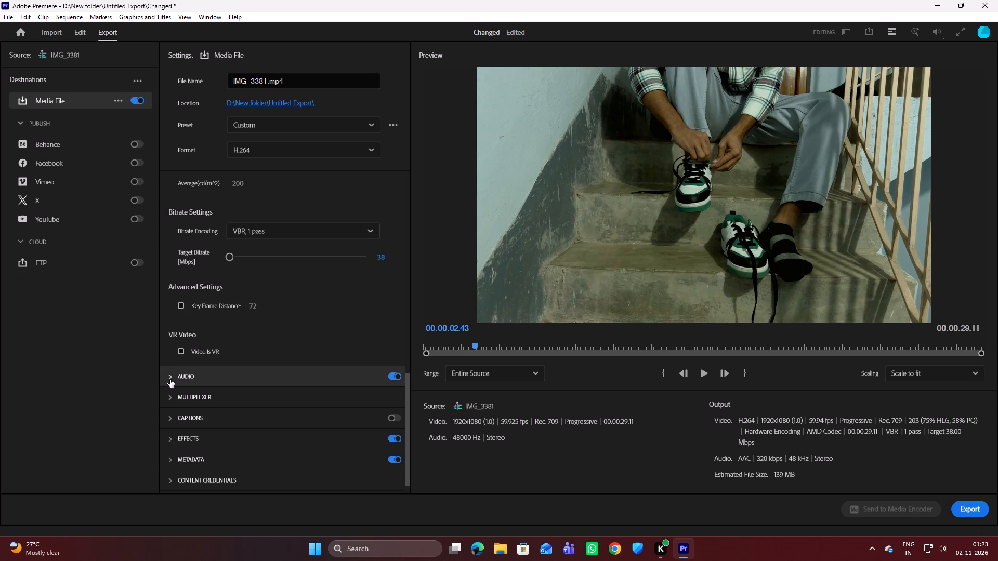
scroll(202, 408, "down", 4)
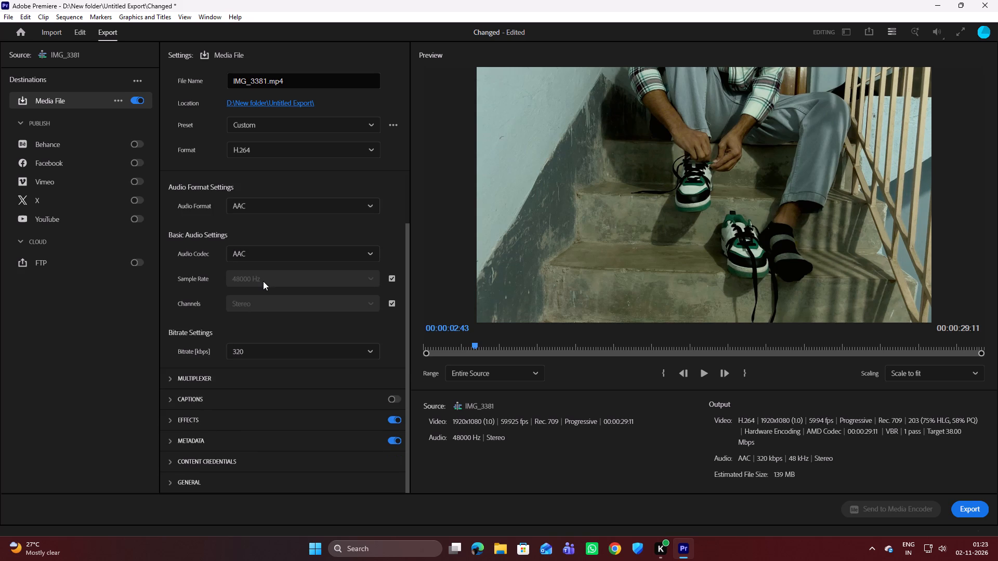
scroll(184, 381, "down", 3)
scroll(262, 423, "down", 8)
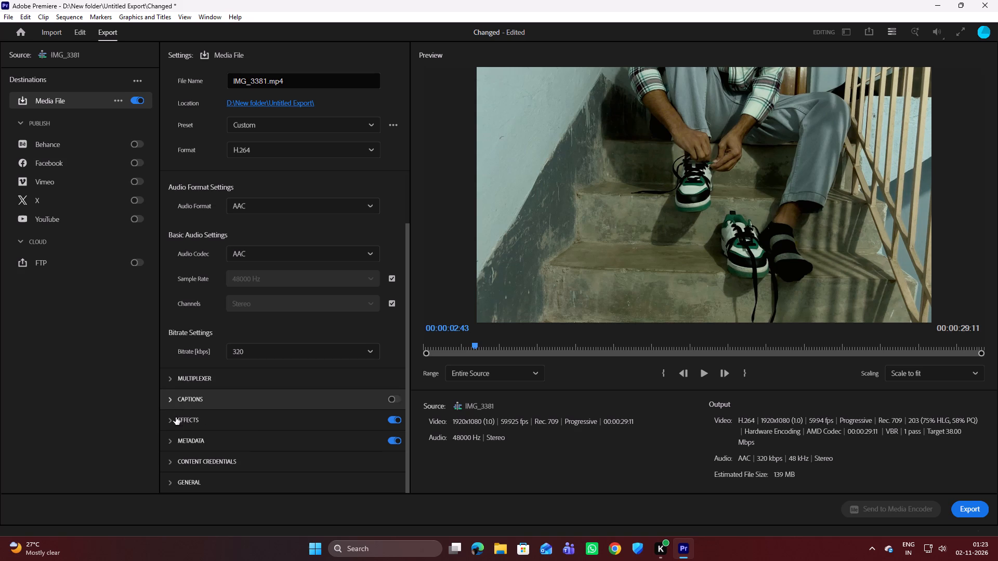
Expand the Effects section and the Metadata section of the export settings to check their options.
left_click(169, 422)
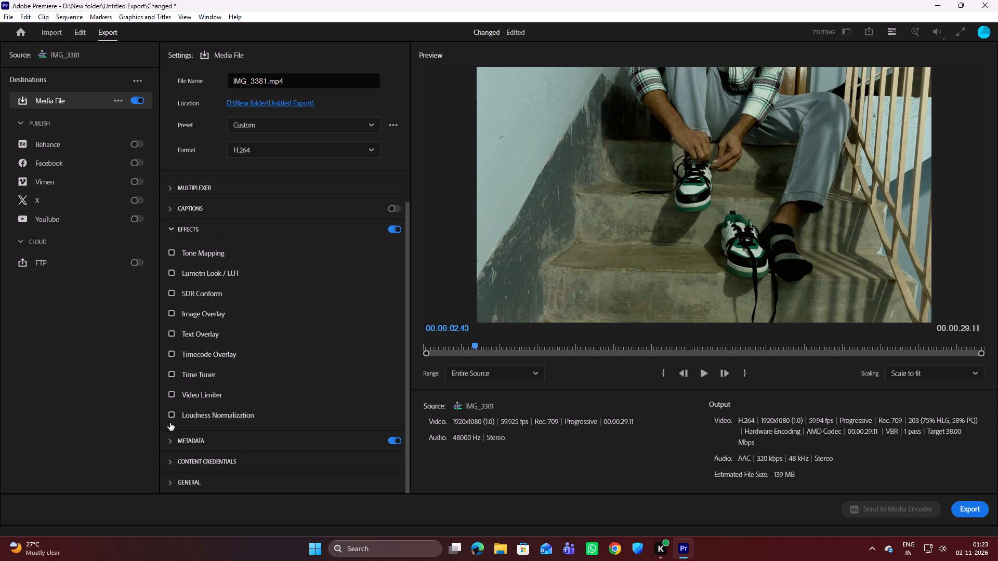
left_click(172, 438)
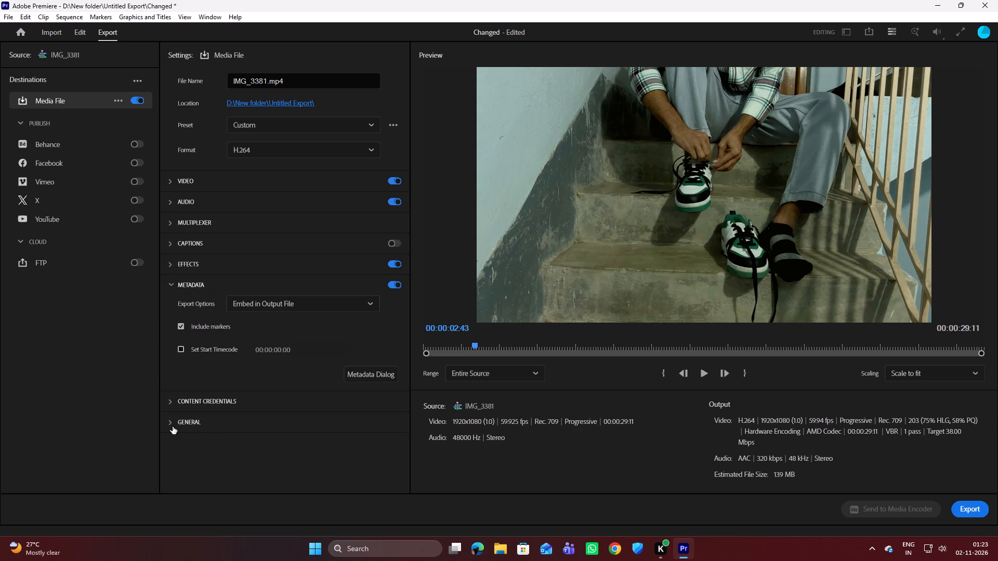
scroll(175, 382, "down", 4)
scroll(175, 382, "up", 3)
scroll(175, 382, "down", 4)
Start exporting IMG_3381.mp4 immediately with the current H.264 settings.
left_click(981, 510)
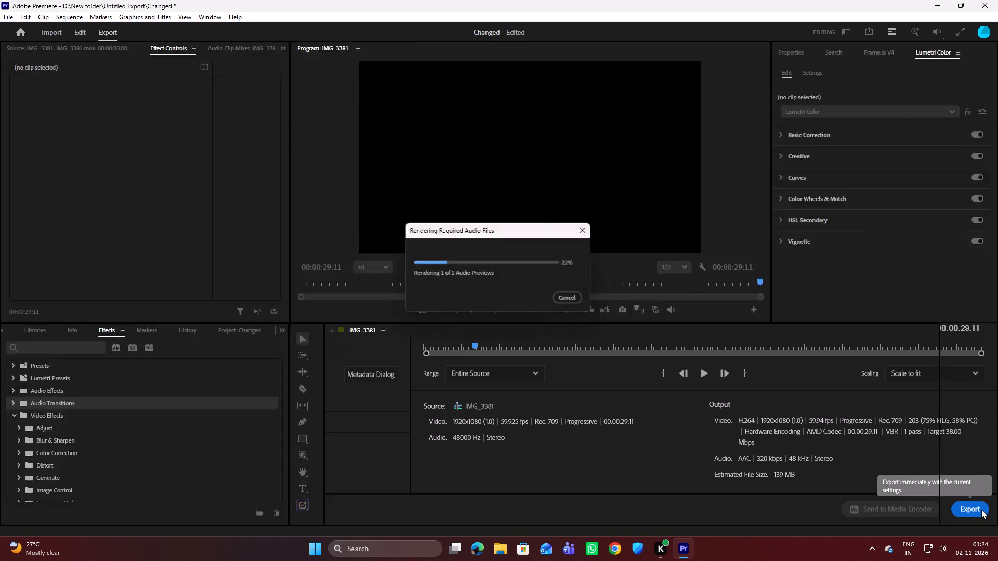
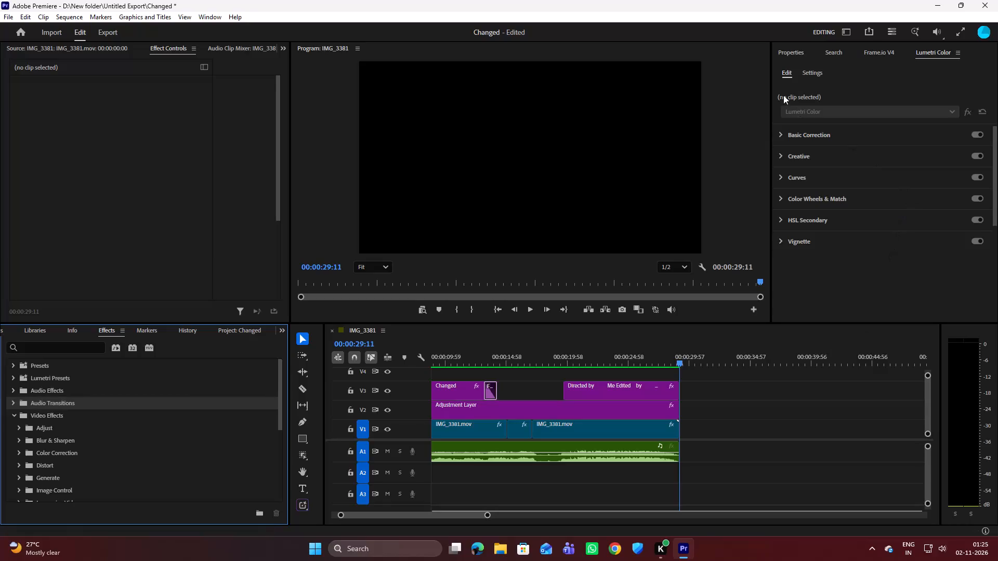
Close the editing application and save the changes to the Changed project.
left_click(982, 0)
left_click(480, 308)
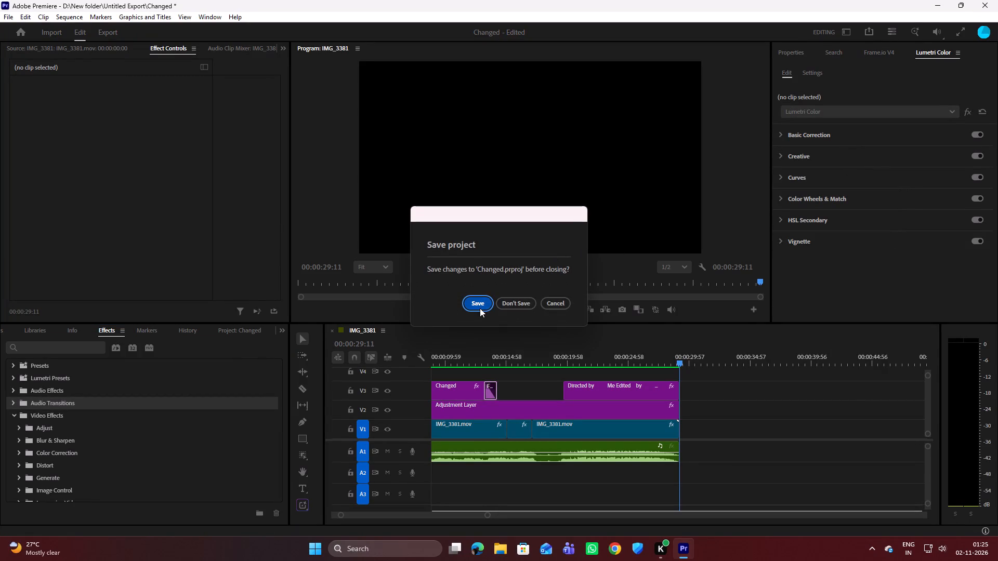